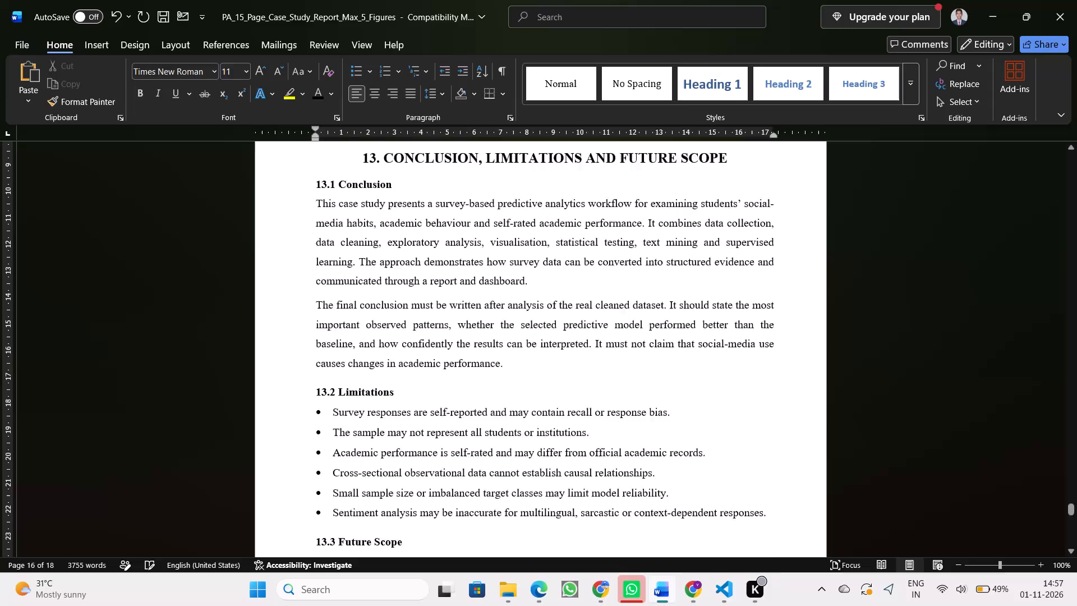
# Adjust the blank lines between the end of the 13.3 Future Scope list and the REFERENCES heading.
pyautogui.press('BackSpace')
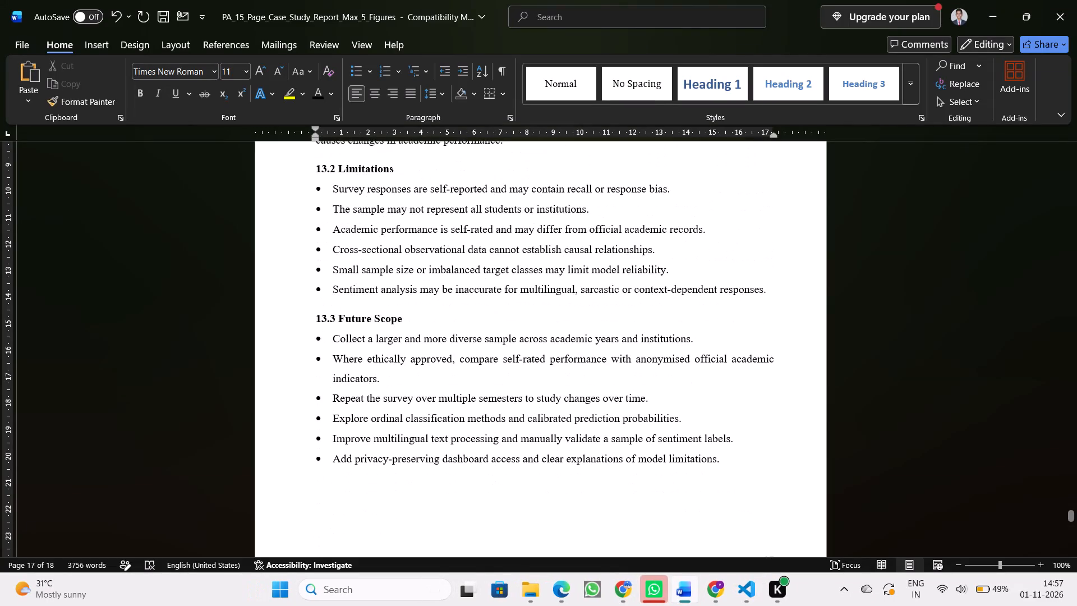
pyautogui.press('BackSpace')
pyautogui.press('BackSpace')
pyautogui.press('BackSpace')
pyautogui.press('BackSpace')
pyautogui.press('Return')
pyautogui.press('Return')
pyautogui.press('Return')
# Replace the footer page number with the centred Plain Number 2 style at the bottom of the page.
pyautogui.scroll(-3, 38, 227)
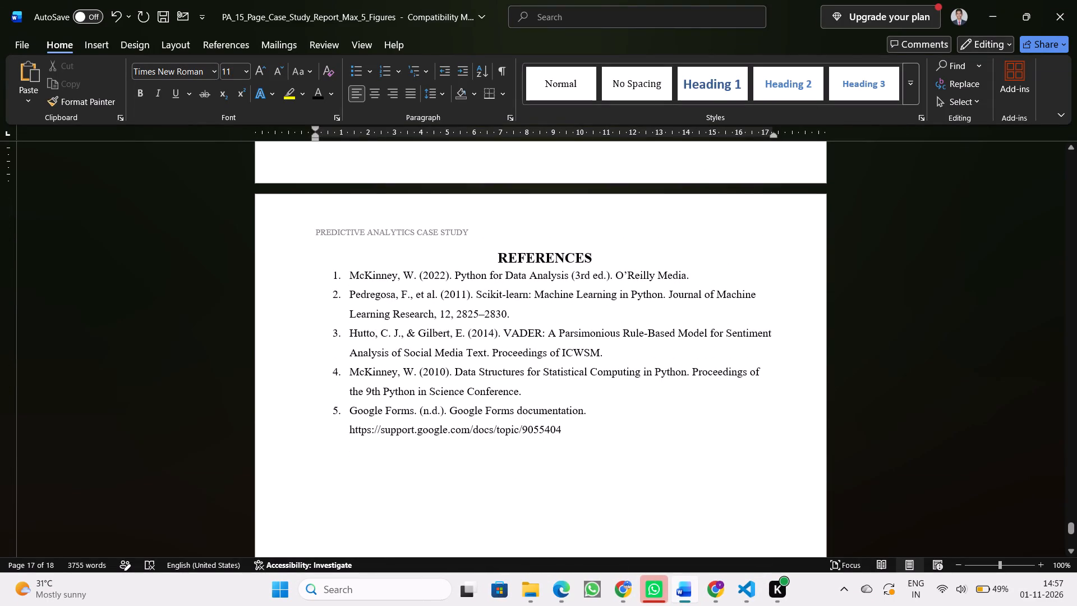
pyautogui.scroll(-5, 454, 262)
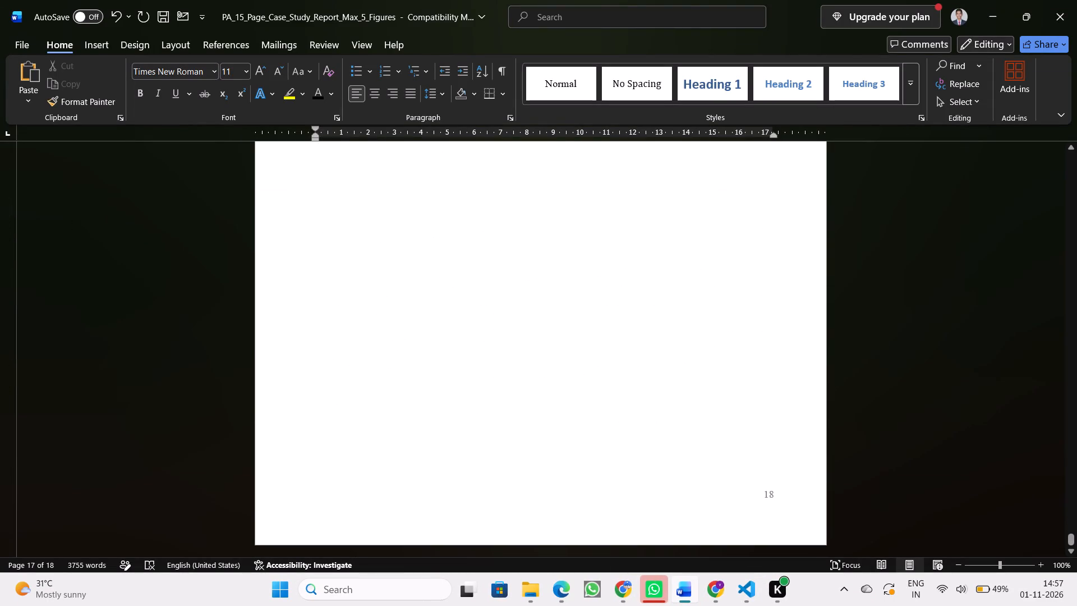
pyautogui.scroll(-1, 454, 262)
pyautogui.doubleClick(772, 493)
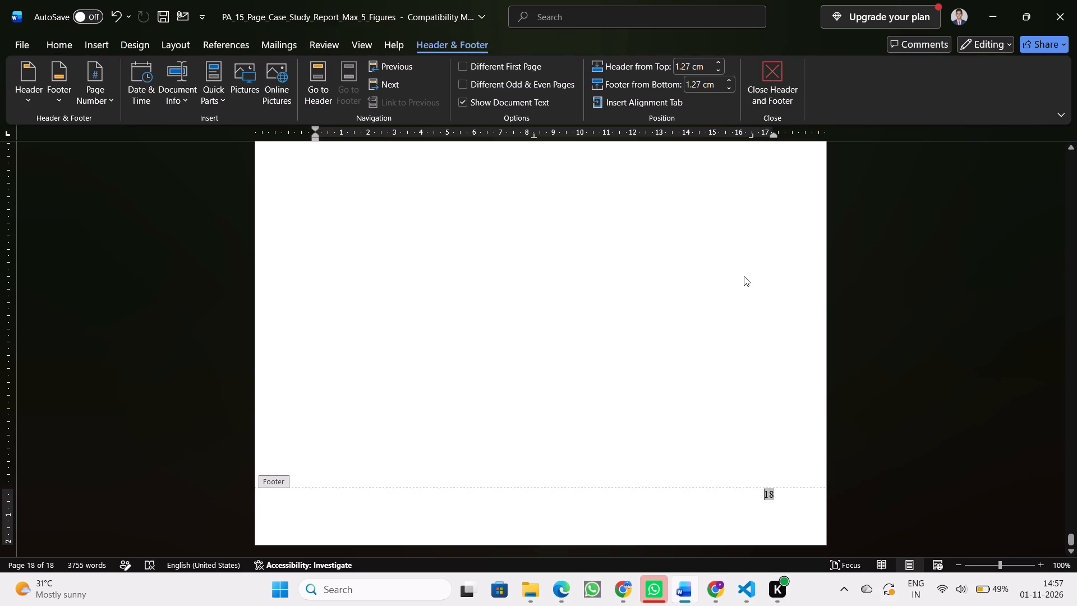
pyautogui.click(592, 16)
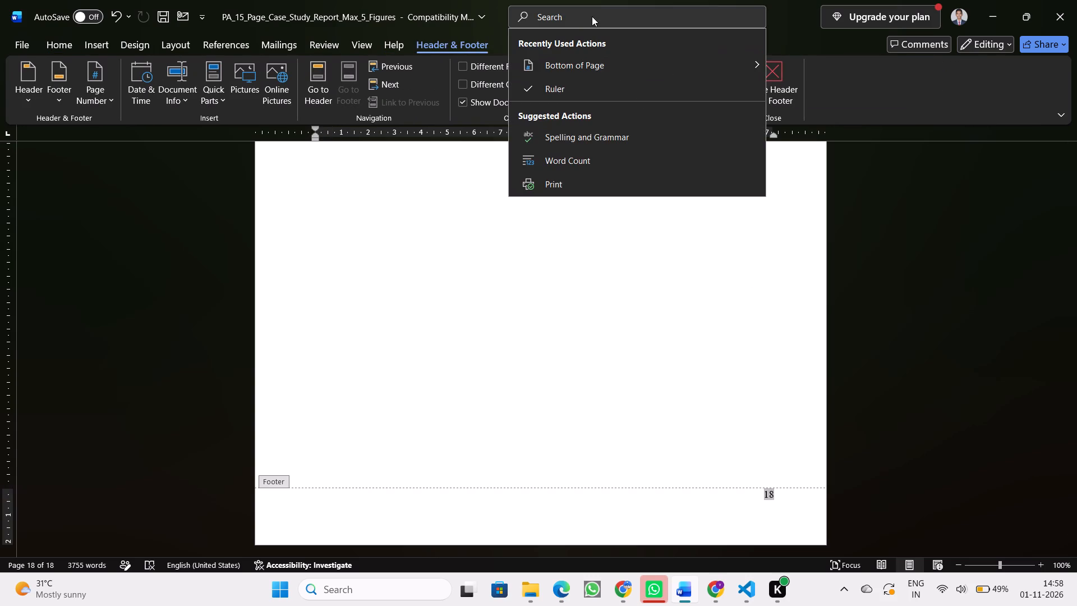
pyautogui.press('p')
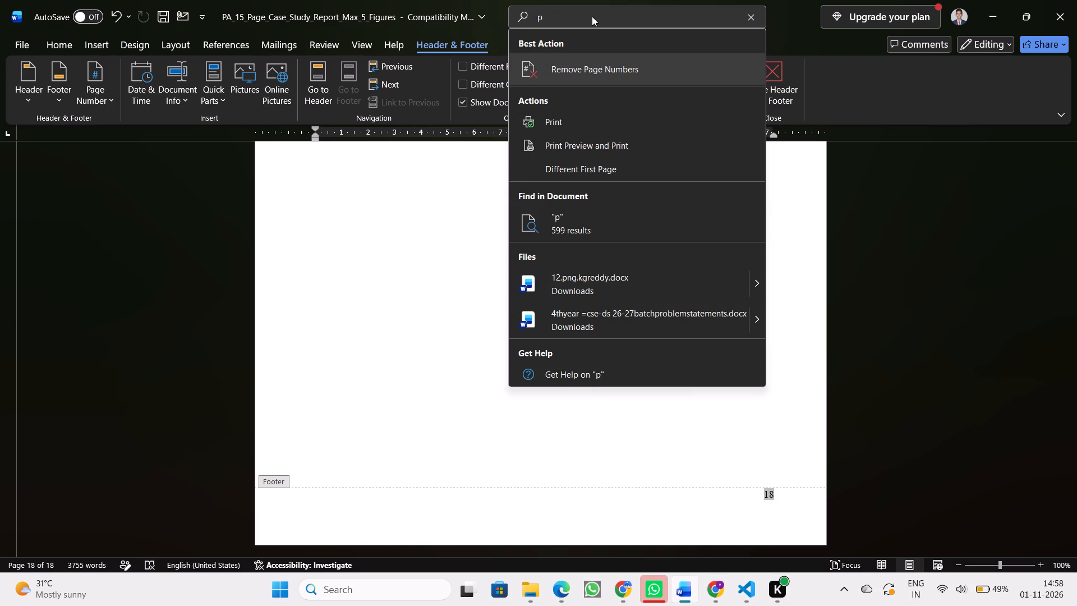
pyautogui.write('ag')
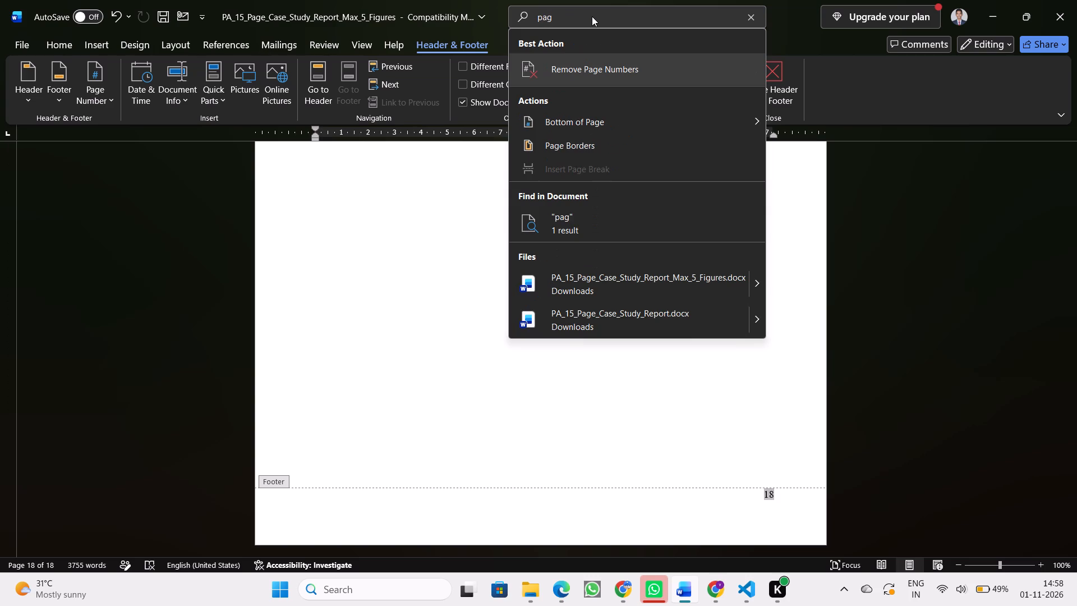
pyautogui.click(587, 116)
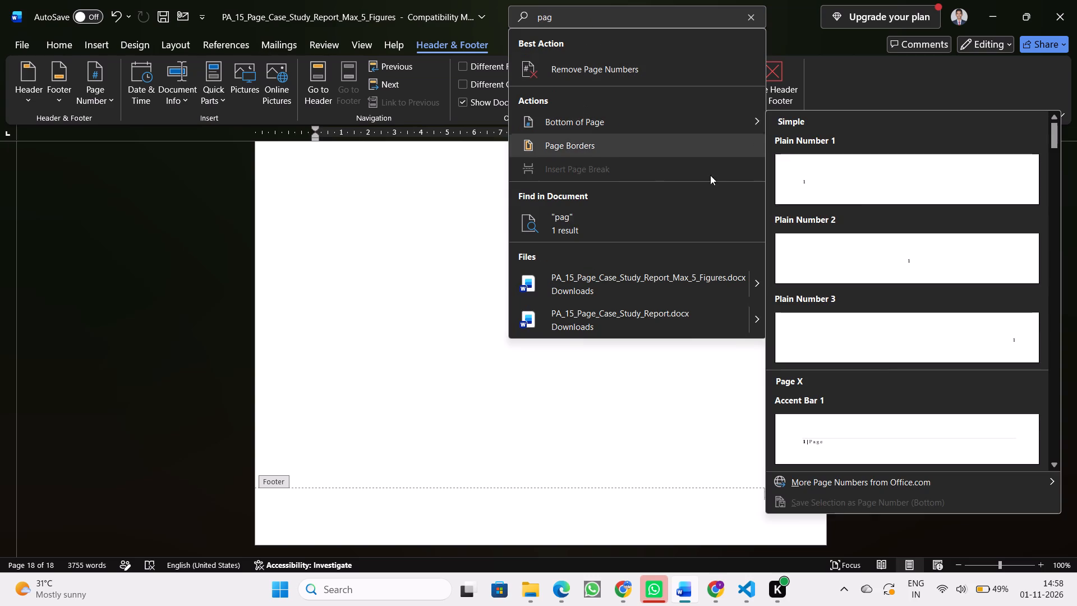
pyautogui.click(931, 245)
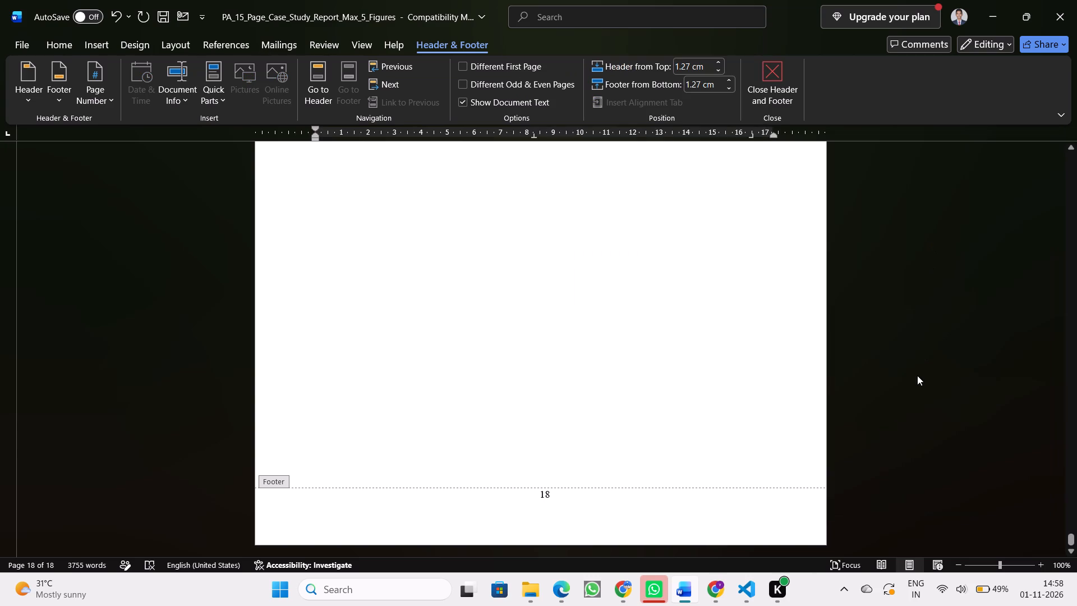
pyautogui.click(917, 375)
# Check the footer page numbers and headers across the report, including the cover page and the Abstract page.
pyautogui.scroll(-5, 510, 408)
pyautogui.scroll(20, 510, 408)
pyautogui.scroll(20, 510, 408)
pyautogui.scroll(20, 510, 408)
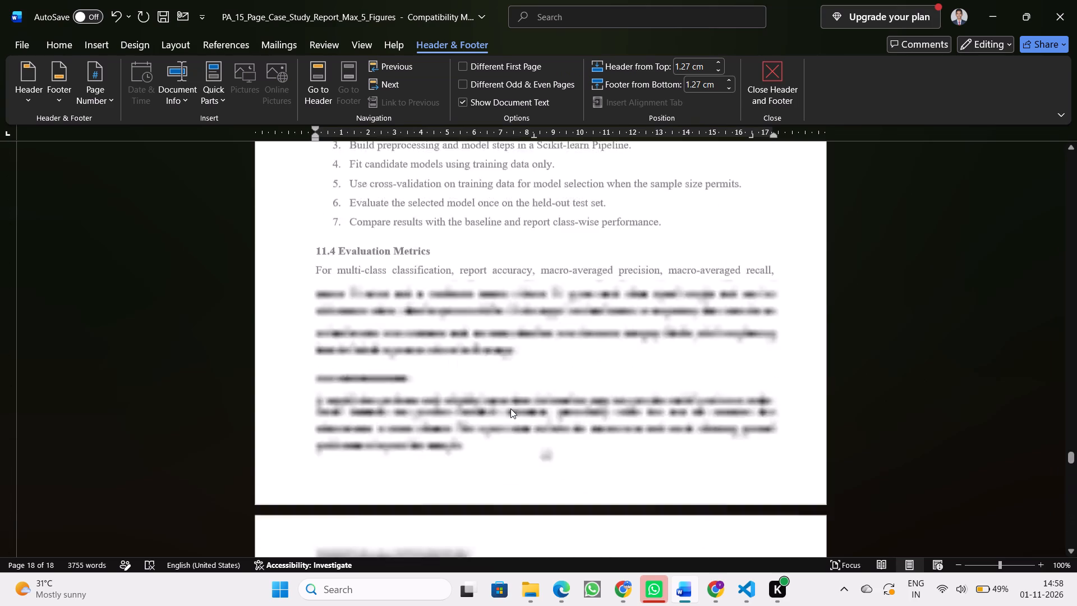
pyautogui.scroll(20, 510, 408)
pyautogui.scroll(20, 510, 408)
pyautogui.scroll(20, 510, 408)
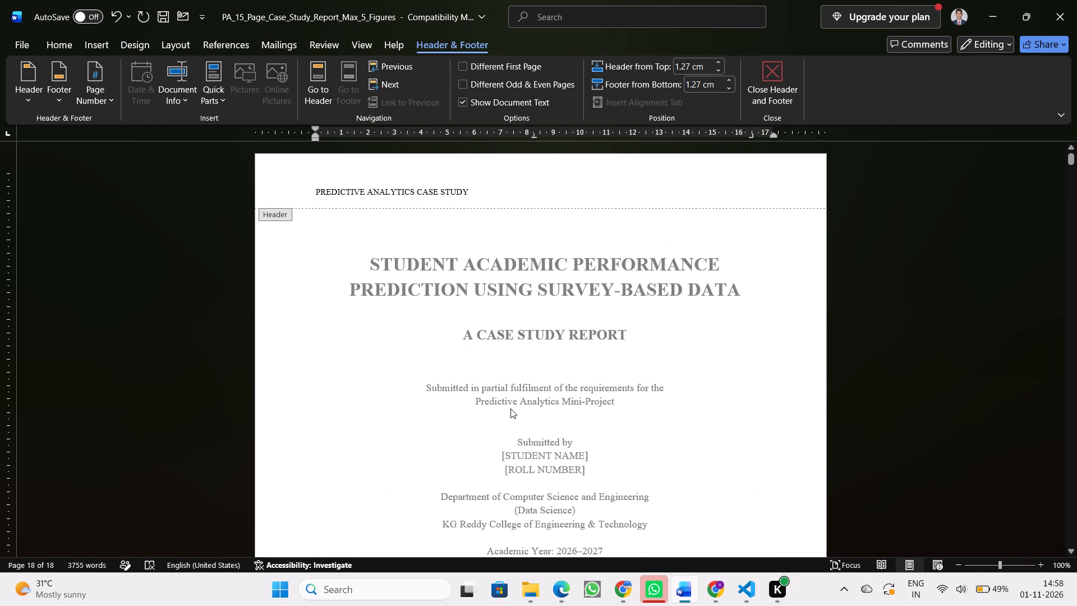
pyautogui.scroll(-5, 510, 408)
pyautogui.scroll(1, 507, 455)
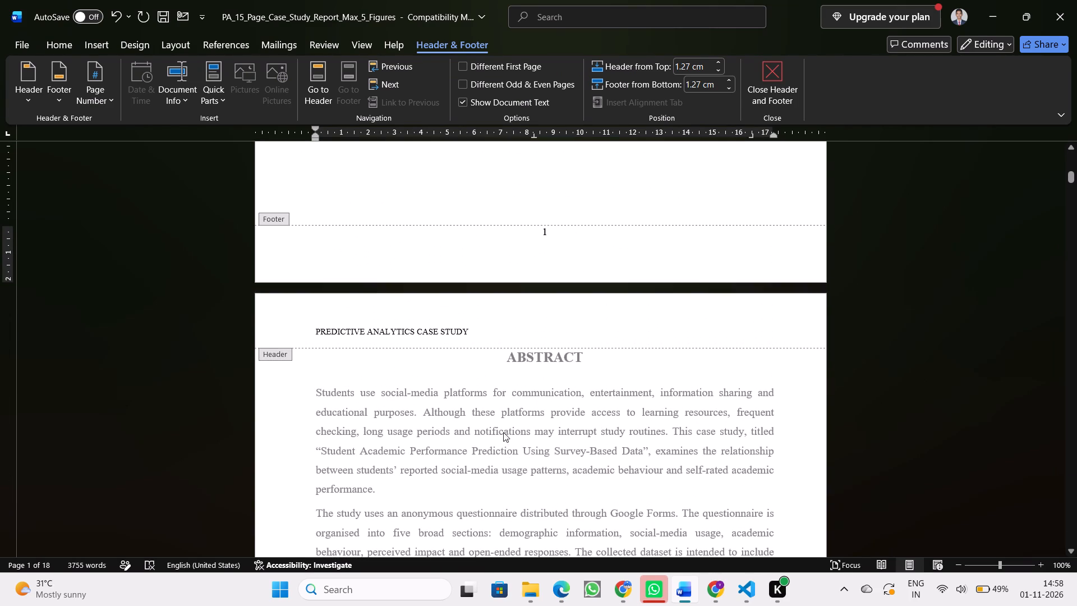
pyautogui.scroll(2, 508, 353)
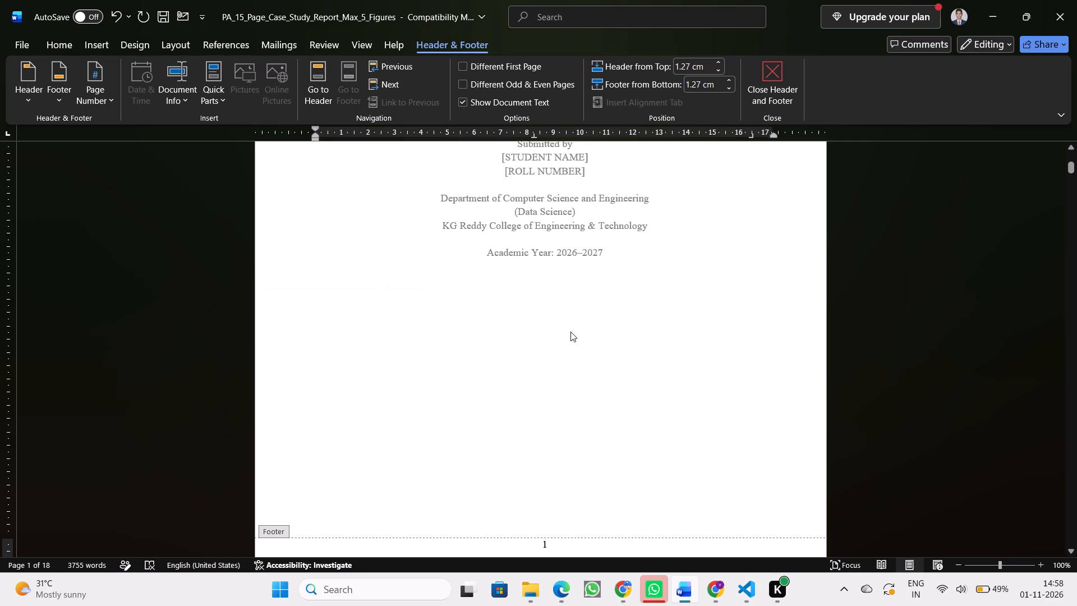
pyautogui.scroll(3, 570, 332)
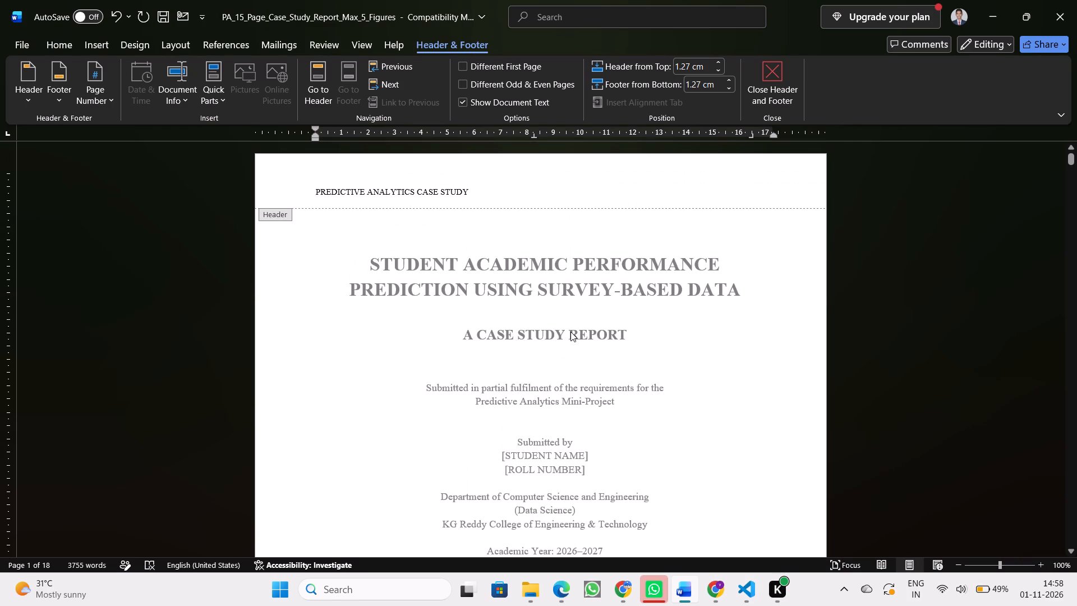
# Return to the body text and cut the title "STUDENT ACADEMIC PERFORMANCE PREDICTION USING SURVEY-BASED DATA" from the cover page.
pyautogui.click(371, 258)
pyautogui.doubleClick(383, 270)
pyautogui.moveTo(371, 263); pyautogui.dragTo(751, 304)
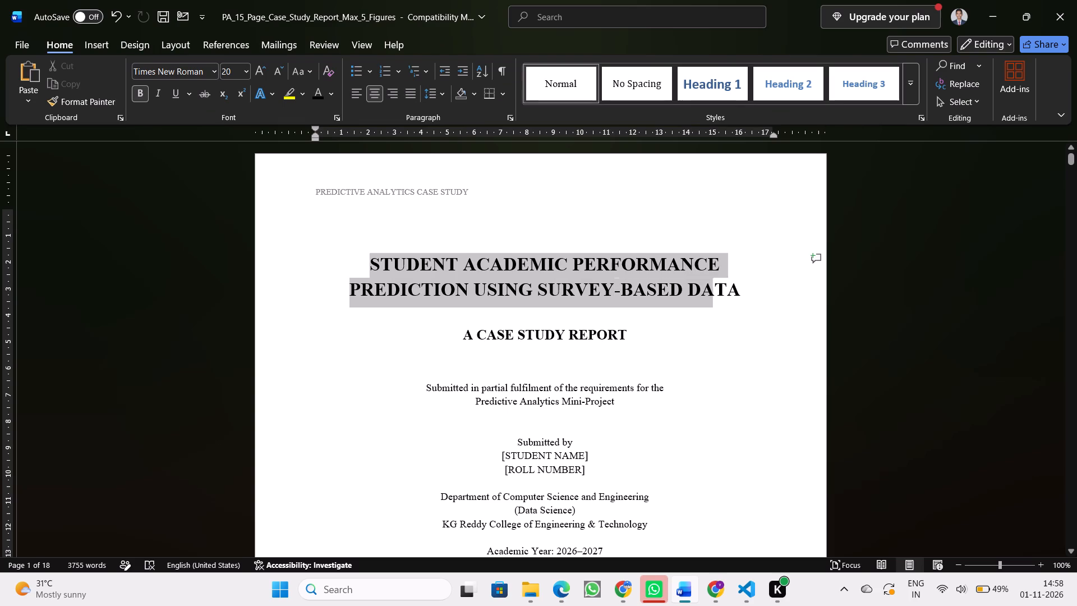
pyautogui.moveTo(751, 304); pyautogui.dragTo(753, 290)
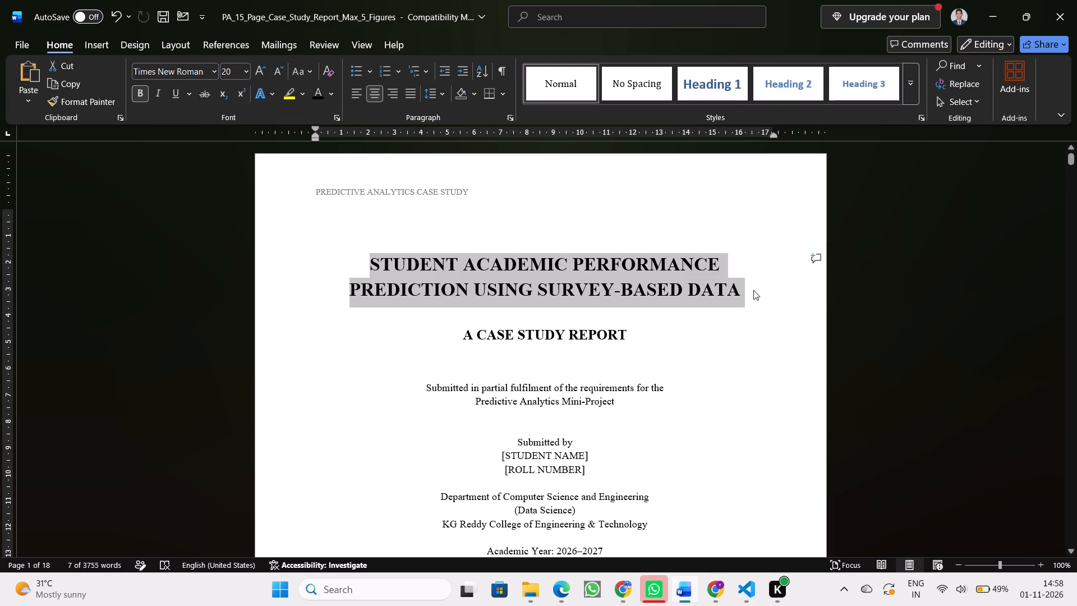
pyautogui.hotkey('ctrl', 'x')
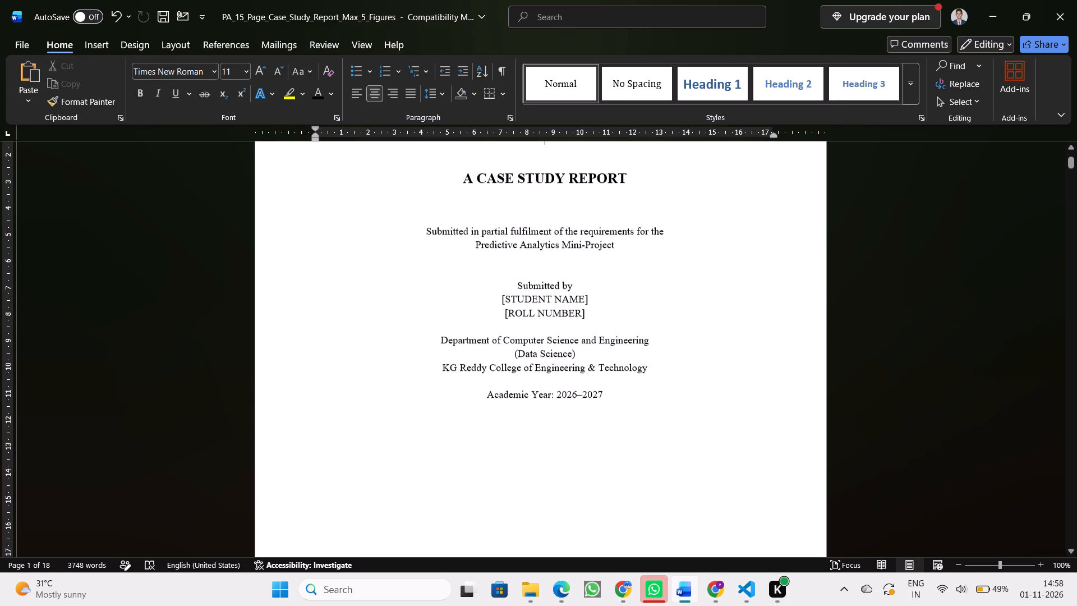
# Delete all remaining cover-page text and blank lines so the report begins with the centred ABSTRACT heading.
pyautogui.scroll(-4, 608, 490)
pyautogui.scroll(1, 608, 490)
pyautogui.hscroll(-1, 608, 490)
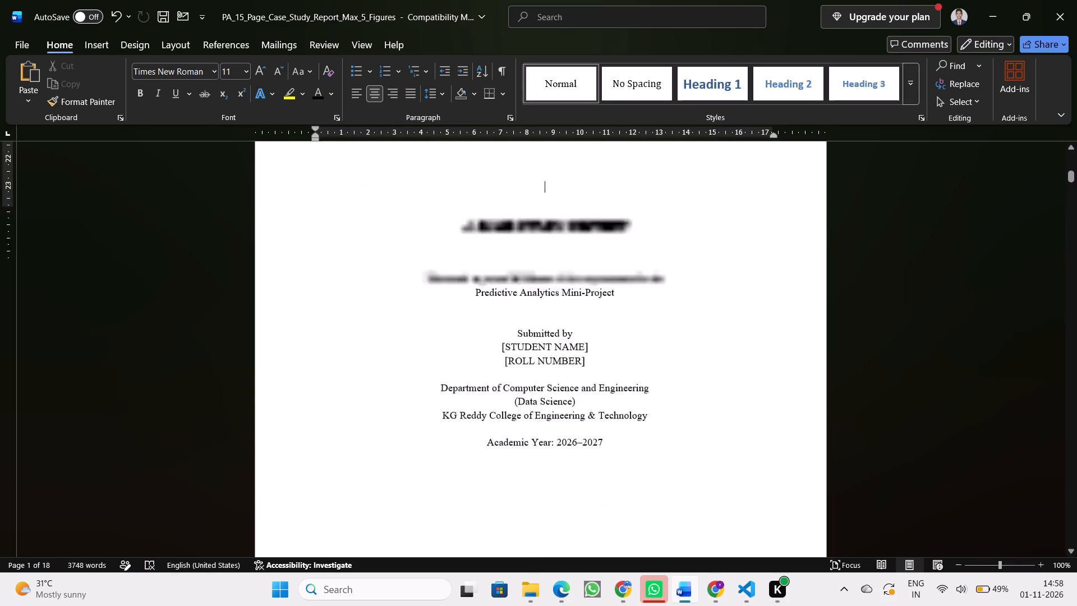
pyautogui.hscroll(-1, 608, 490)
pyautogui.scroll(2, 608, 490)
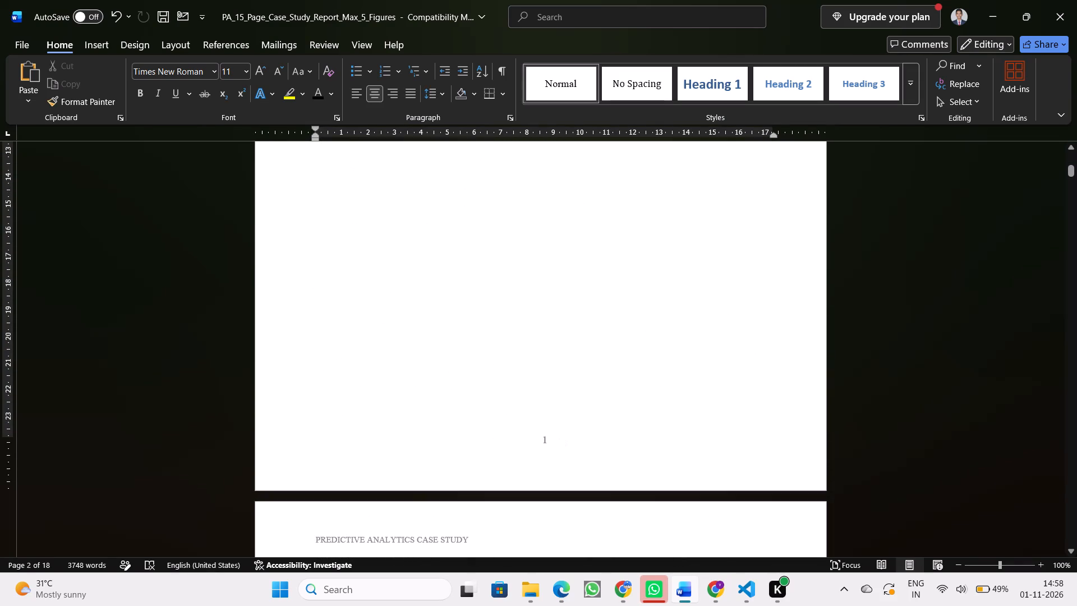
pyautogui.moveTo(556, 390); pyautogui.dragTo(300, 175)
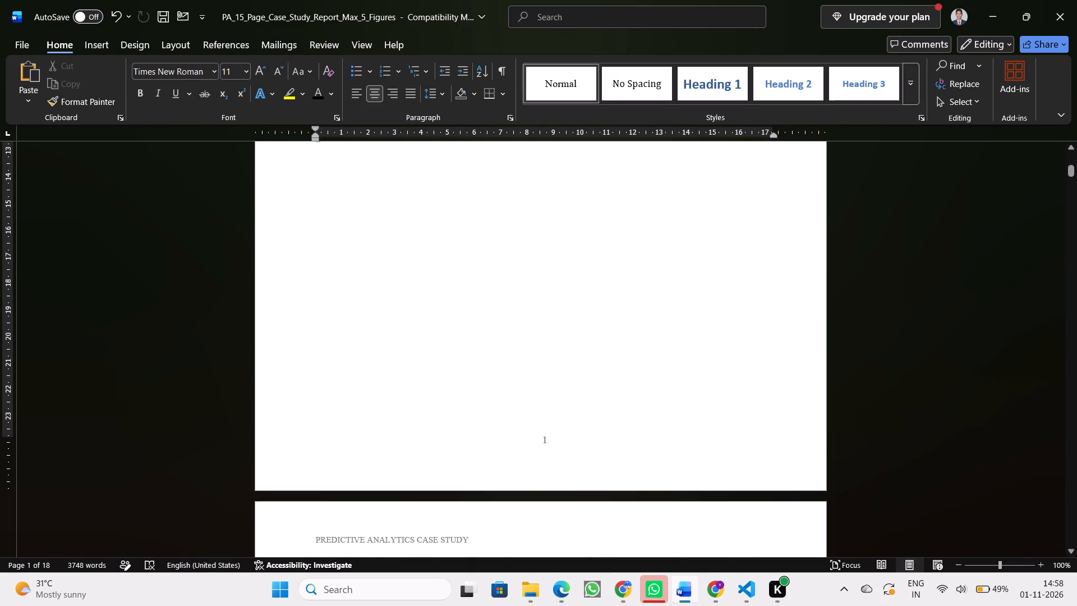
pyautogui.moveTo(300, 175); pyautogui.dragTo(300, 118)
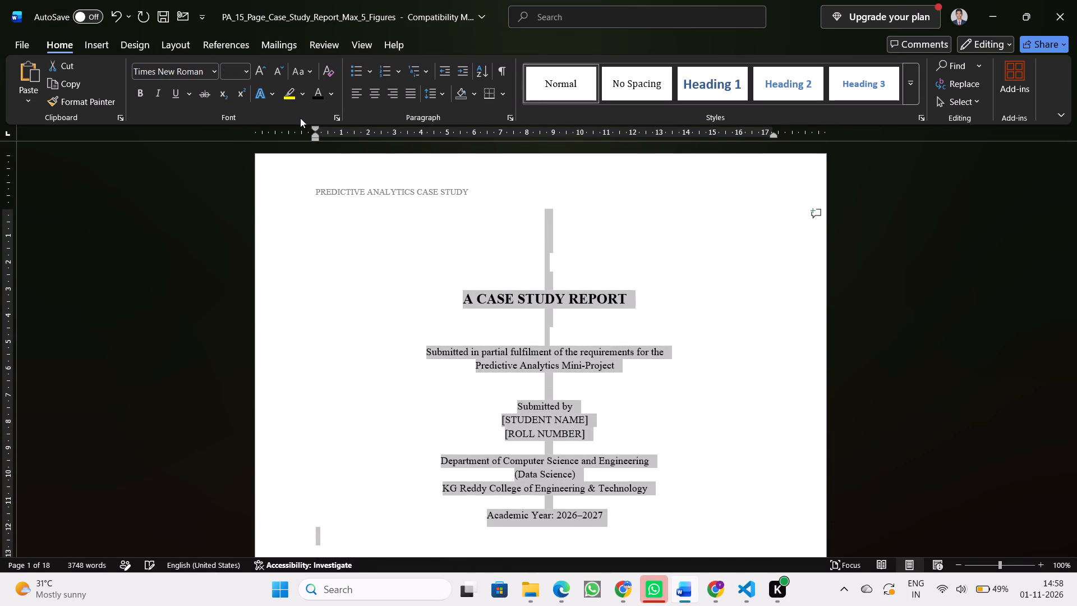
pyautogui.press('BackSpace')
pyautogui.press('BackSpace')
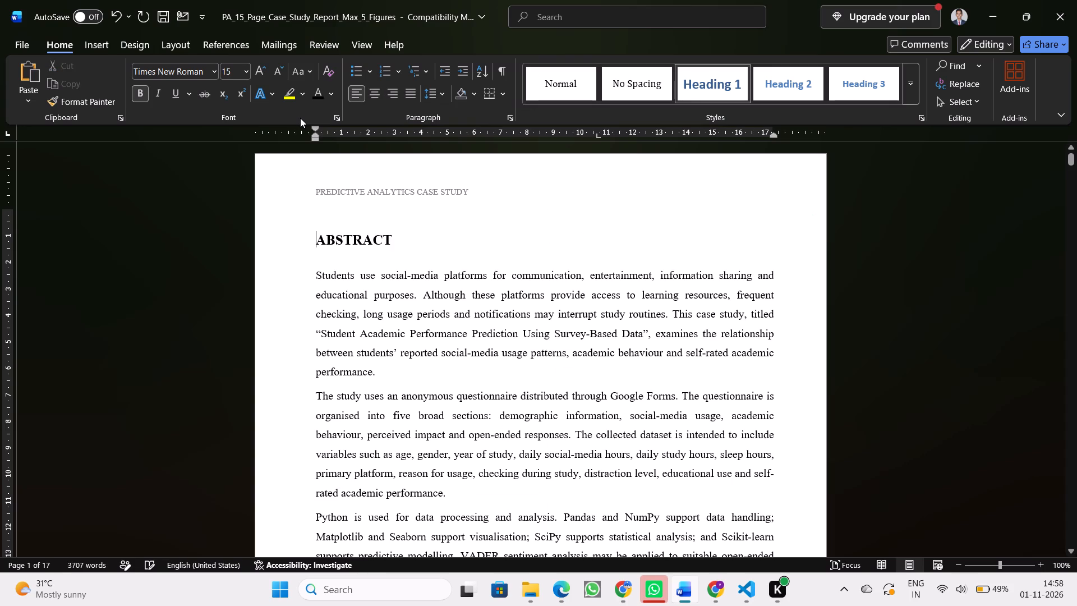
pyautogui.press('BackSpace')
pyautogui.hotkey('ctrl', 'z')
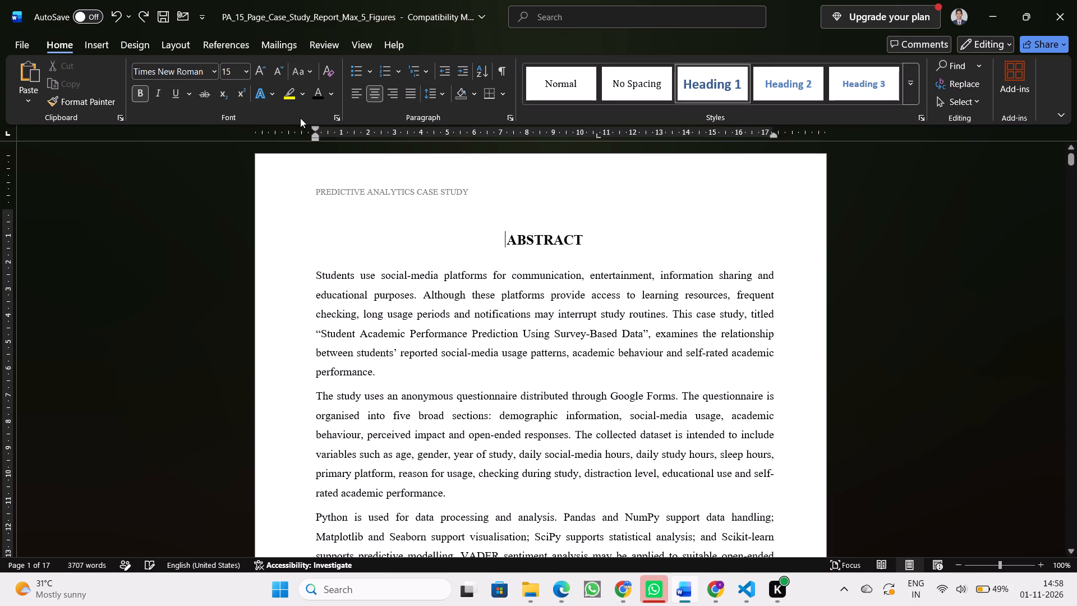
# Open the "PBA B2 Report" Word document from the Downloads folder and view its cover page.
pyautogui.scroll(-4, 394, 286)
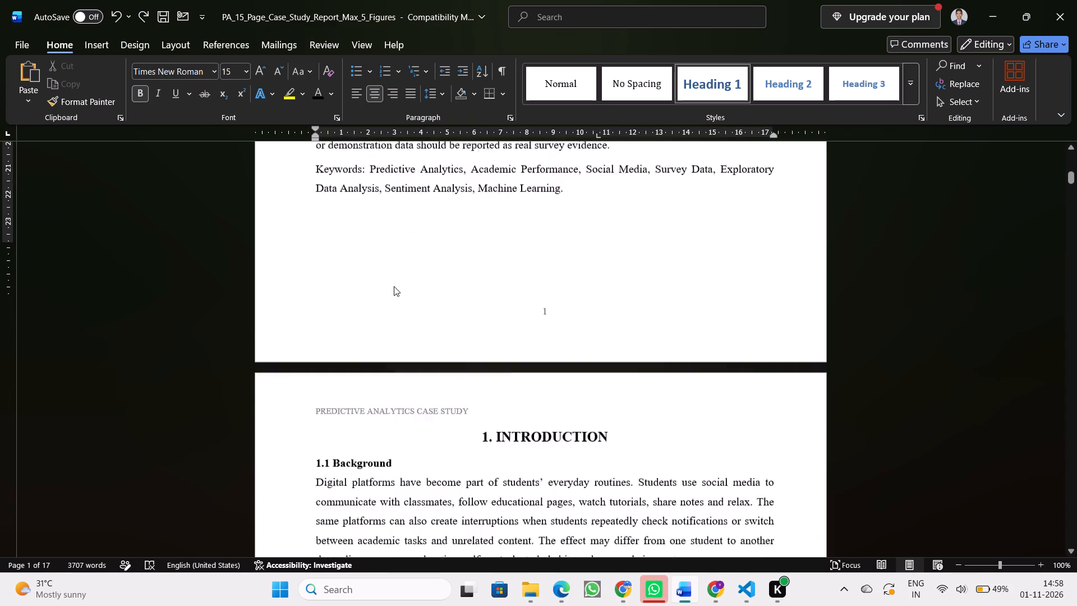
pyautogui.scroll(-1, 394, 286)
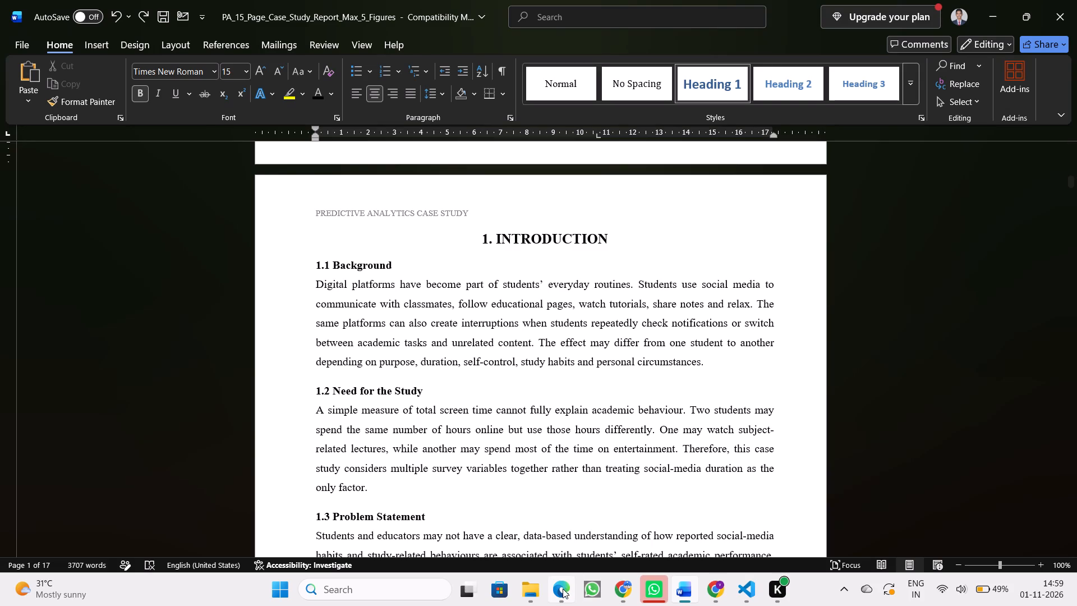
pyautogui.click(544, 495)
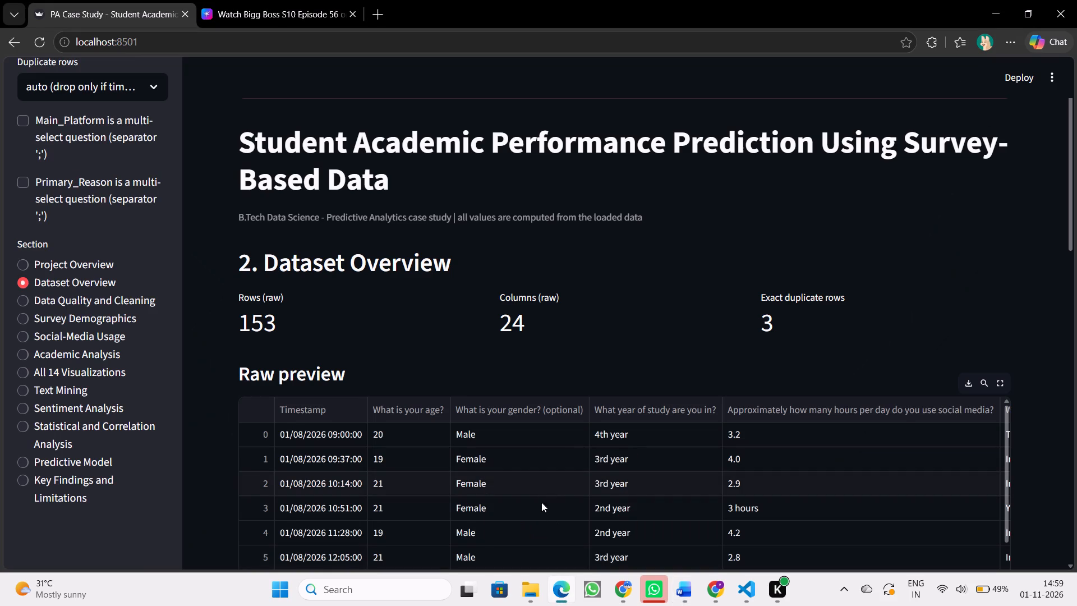
pyautogui.click(522, 604)
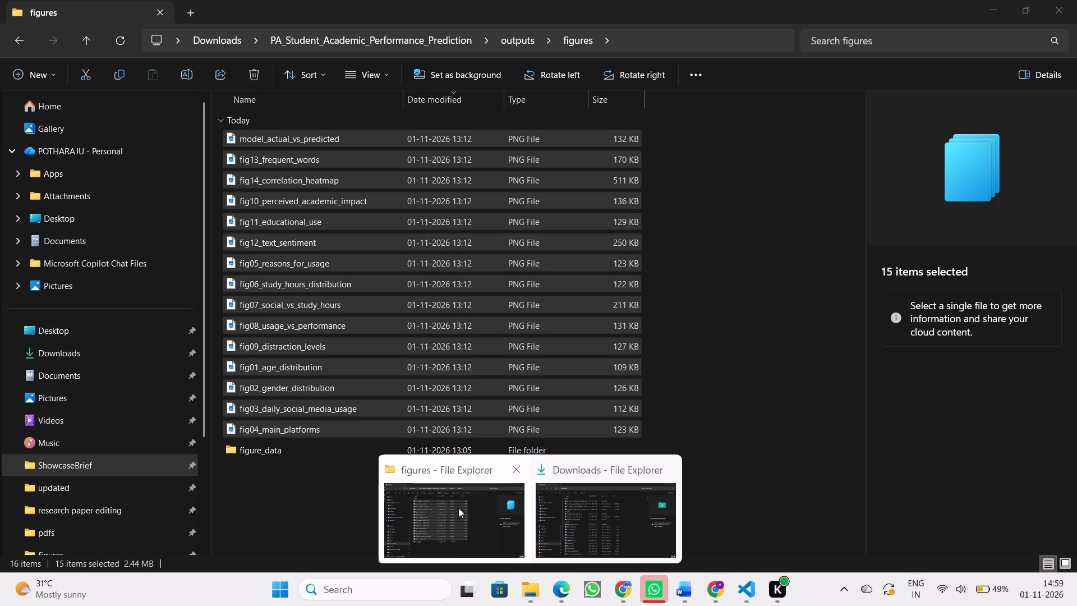
pyautogui.click(458, 508)
pyautogui.click(52, 359)
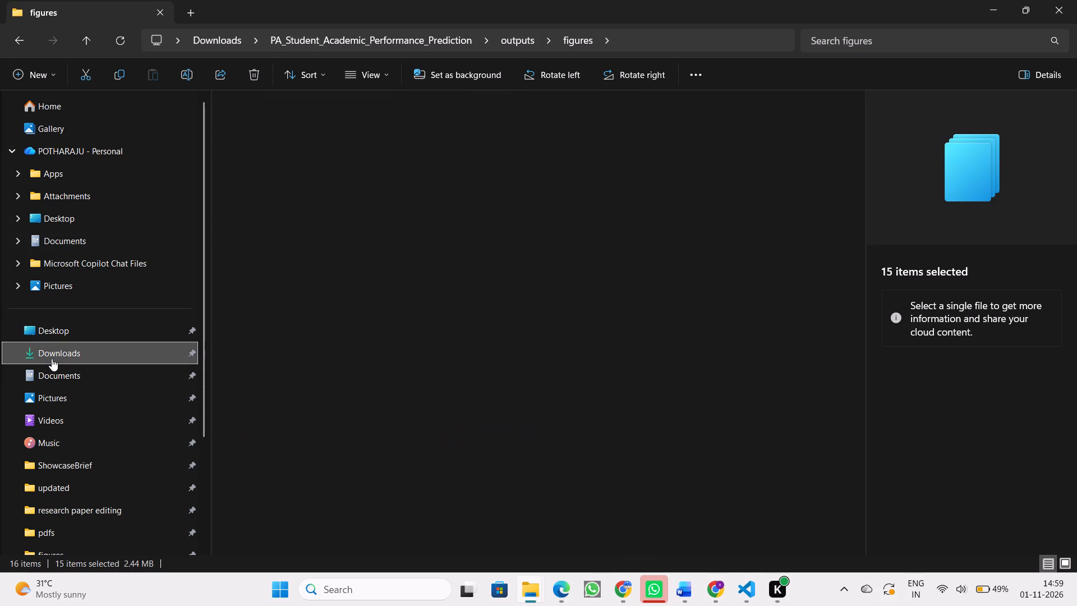
pyautogui.scroll(-3, 545, 339)
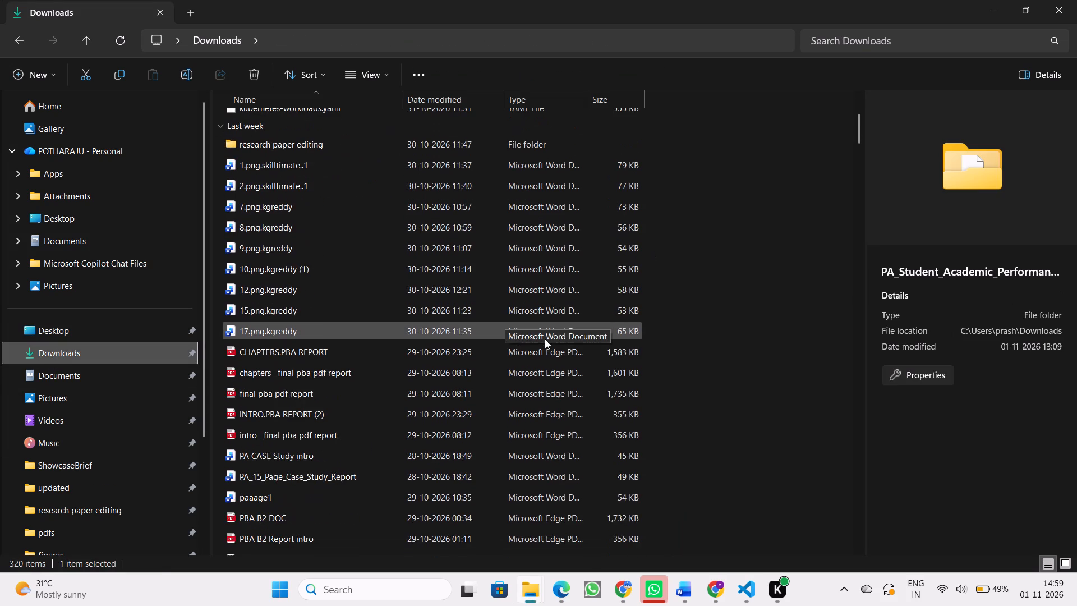
pyautogui.scroll(-1, 545, 339)
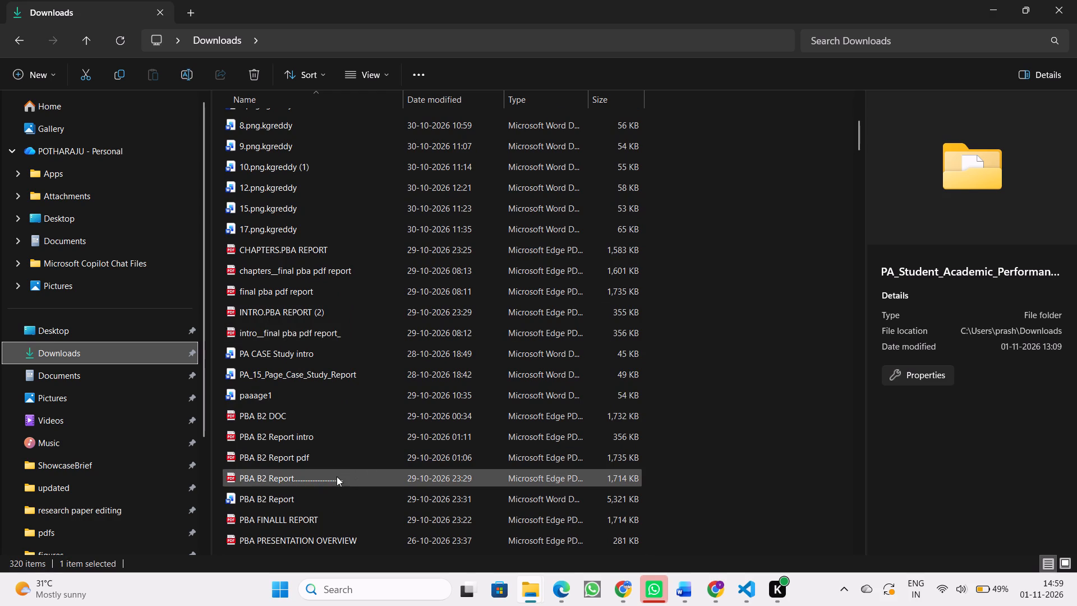
pyautogui.doubleClick(304, 499)
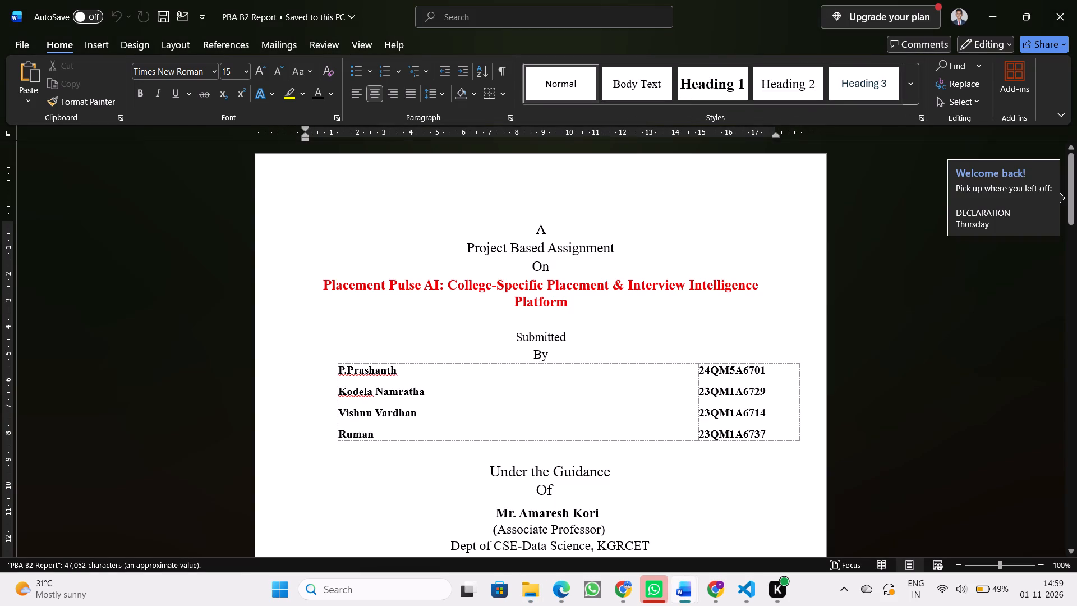
pyautogui.scroll(-5, 734, 414)
pyautogui.scroll(2, 734, 414)
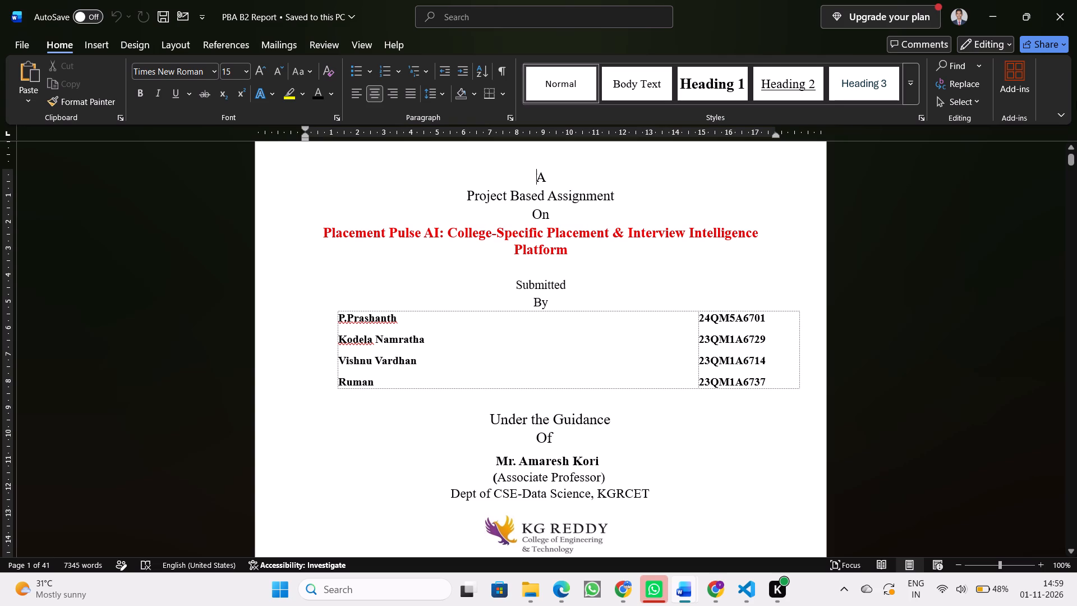
# Close the PBA B2 Report document and return to the predictive analytics case study report.
pyautogui.click(1076, 0)
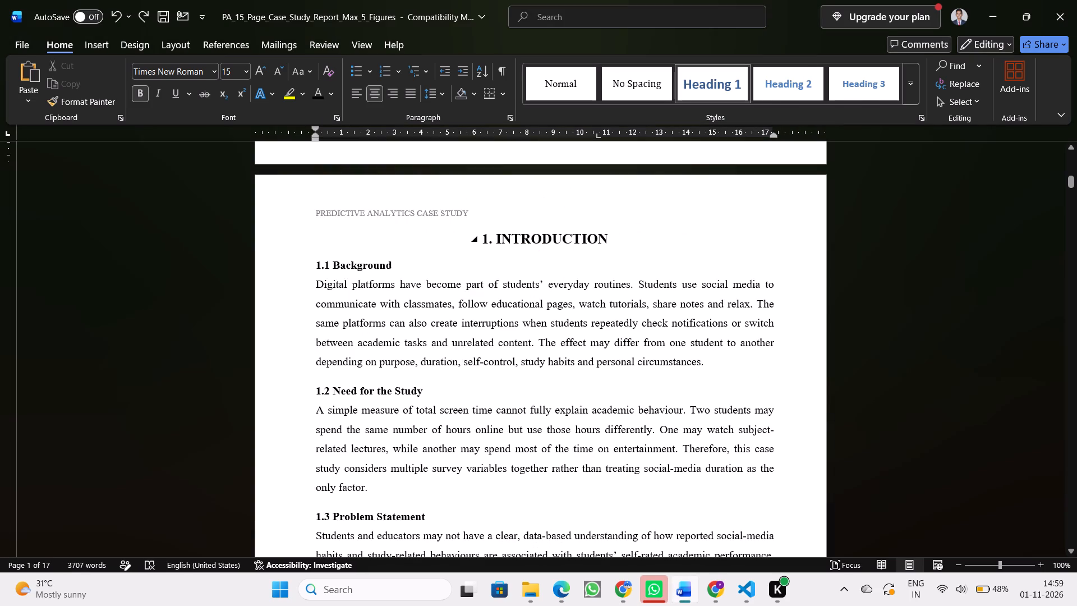
# Switch to File Explorer and look through the Downloads folder for a case study document with a cover page.
pyautogui.click(519, 596)
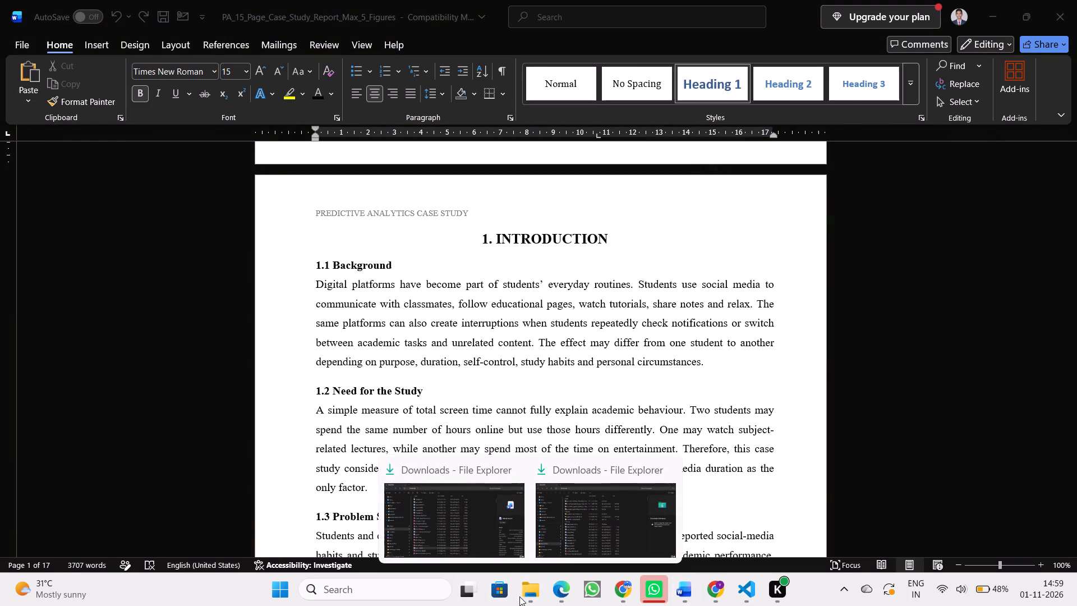
pyautogui.click(484, 551)
pyautogui.scroll(-3, 314, 417)
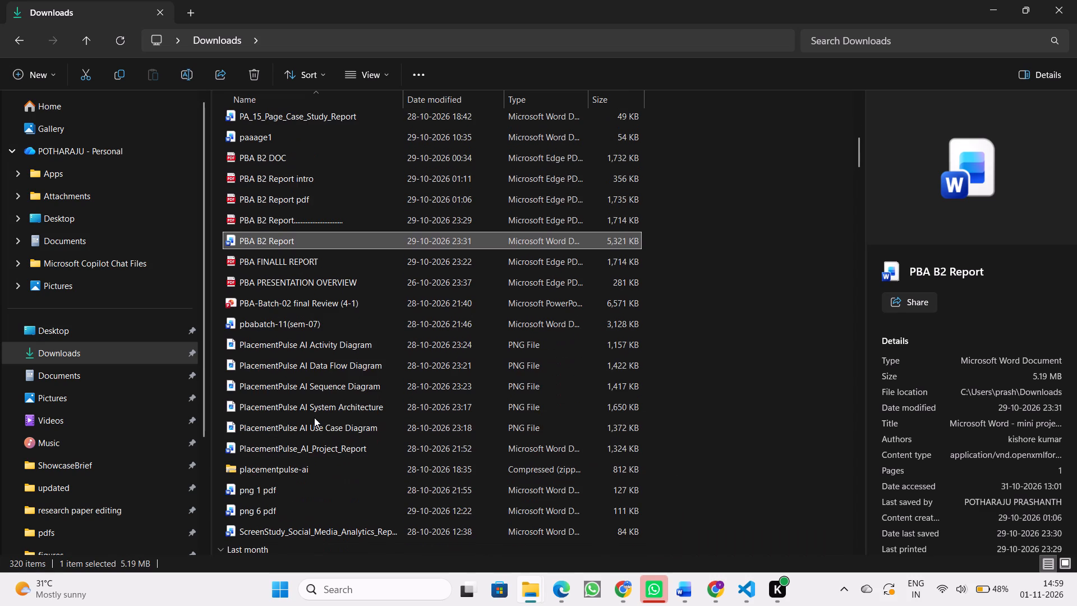
pyautogui.scroll(-2, 314, 417)
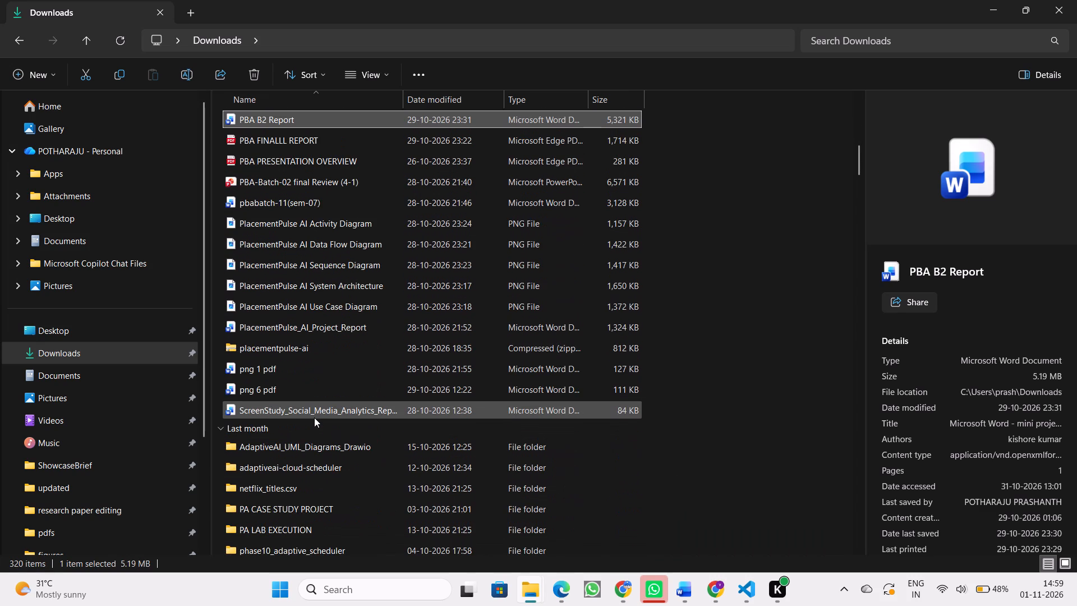
pyautogui.scroll(-1, 314, 417)
pyautogui.scroll(3, 314, 417)
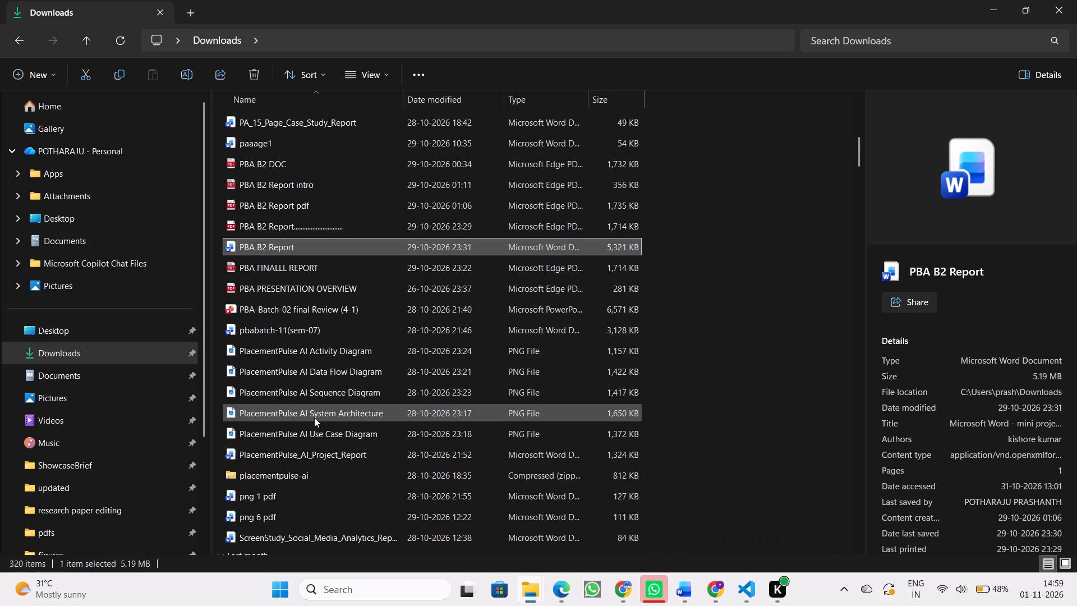
pyautogui.scroll(3, 314, 417)
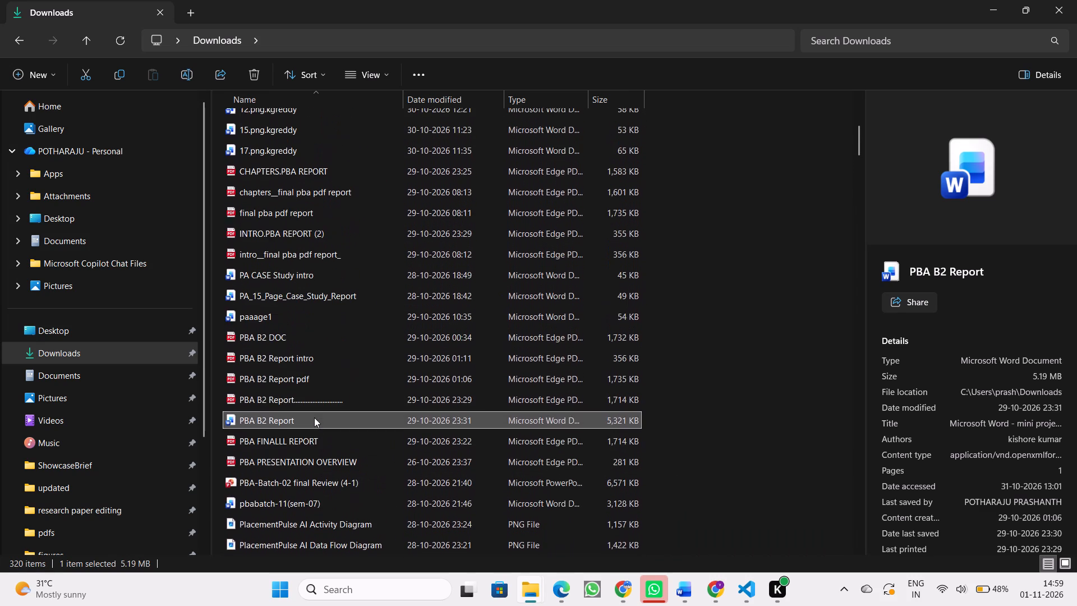
pyautogui.scroll(1, 314, 417)
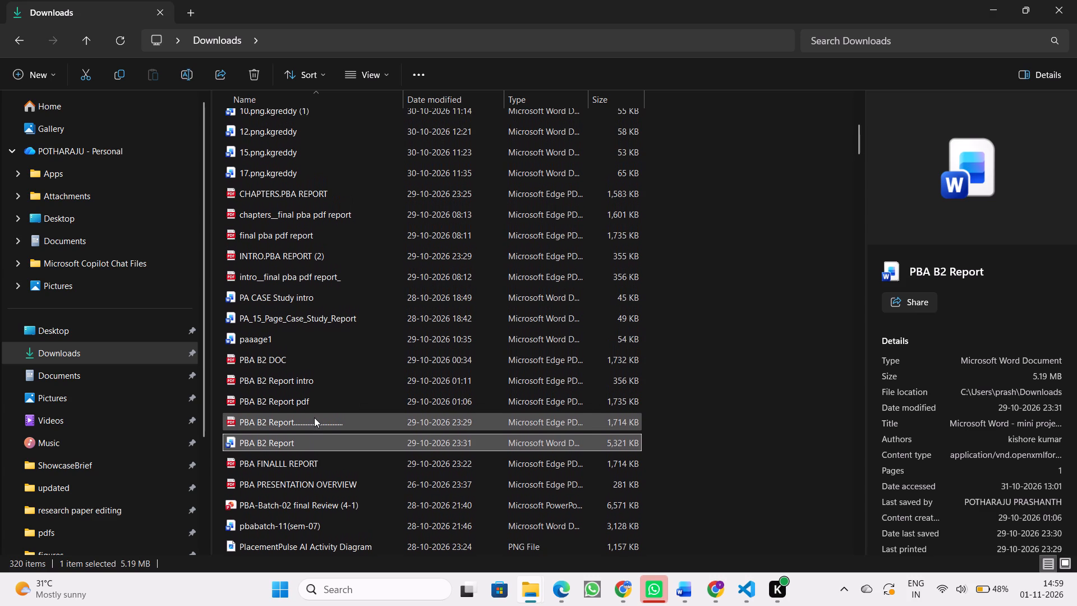
pyautogui.scroll(4, 314, 417)
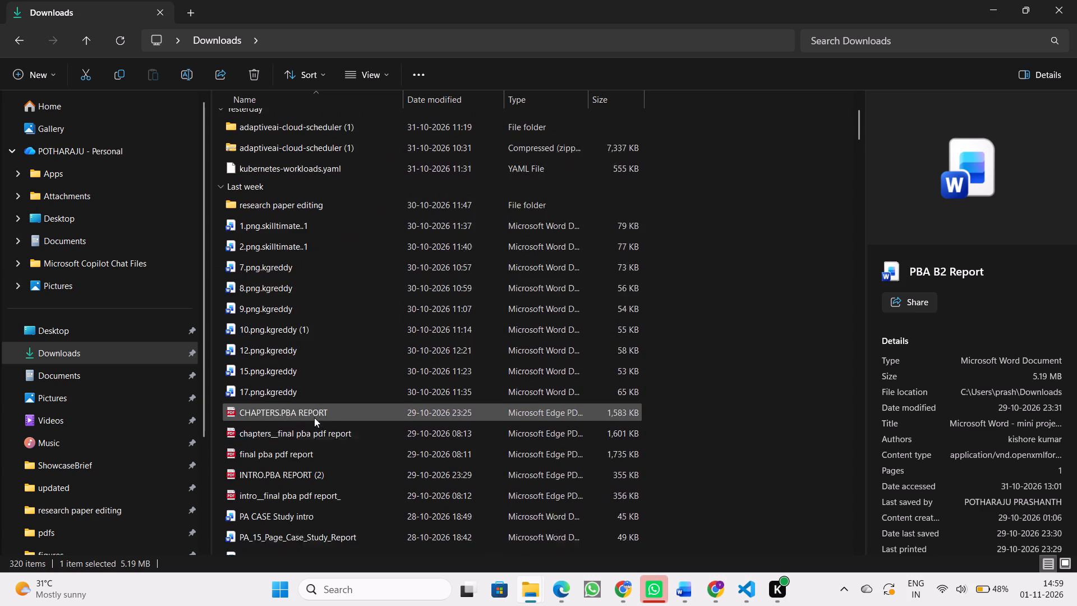
pyautogui.scroll(-2, 314, 417)
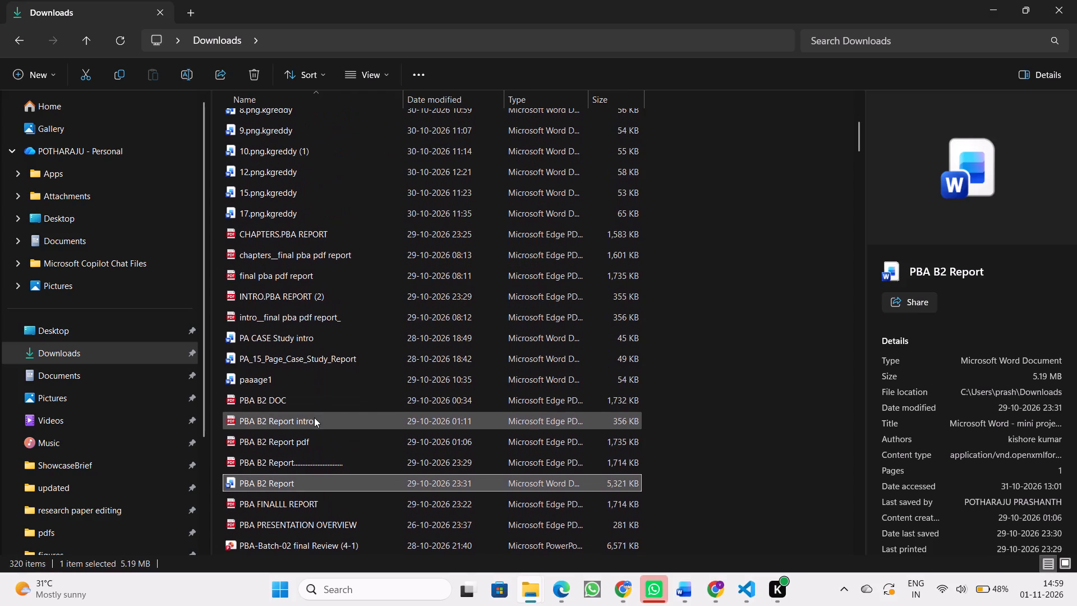
pyautogui.scroll(-2, 314, 417)
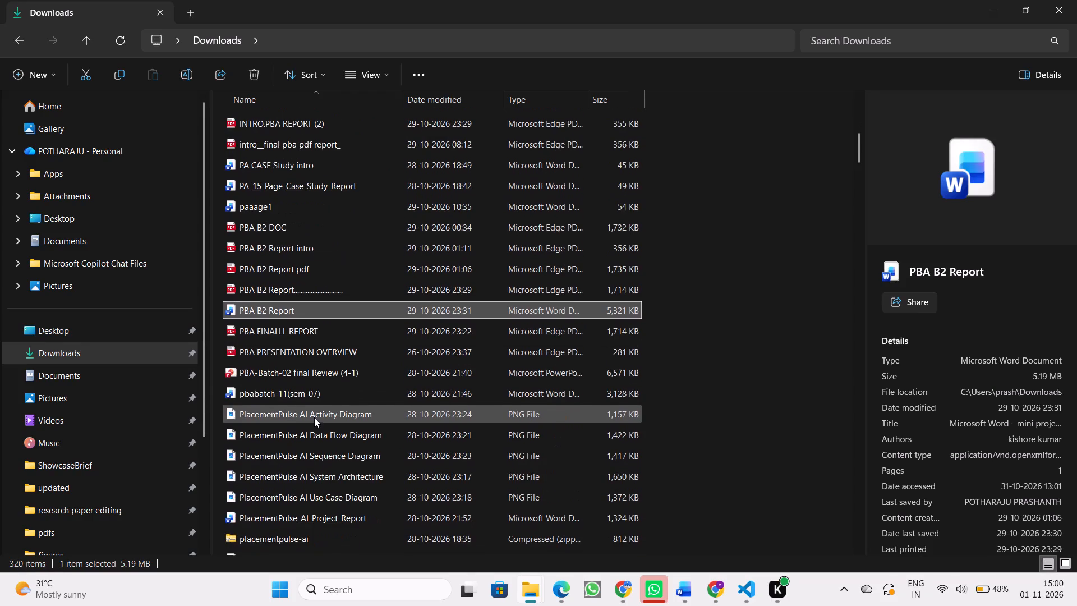
pyautogui.scroll(-1, 314, 417)
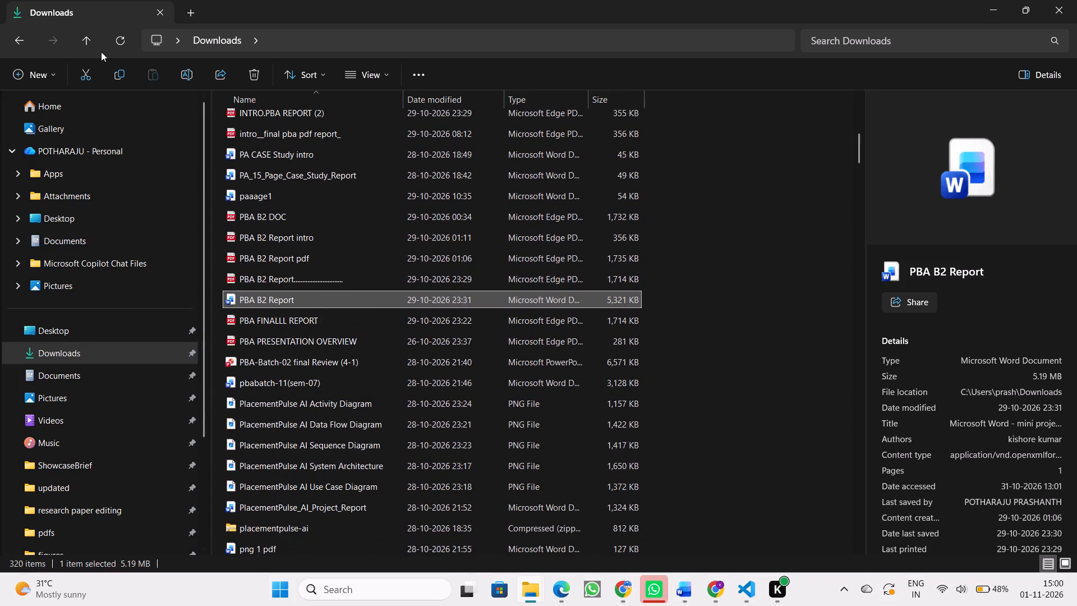
# Find "A CASE STUDY DOCUMENT FOR SOFTWARE ENGINEERING" among the recent files in File Explorer's Home and open it in Word.
pyautogui.click(98, 109)
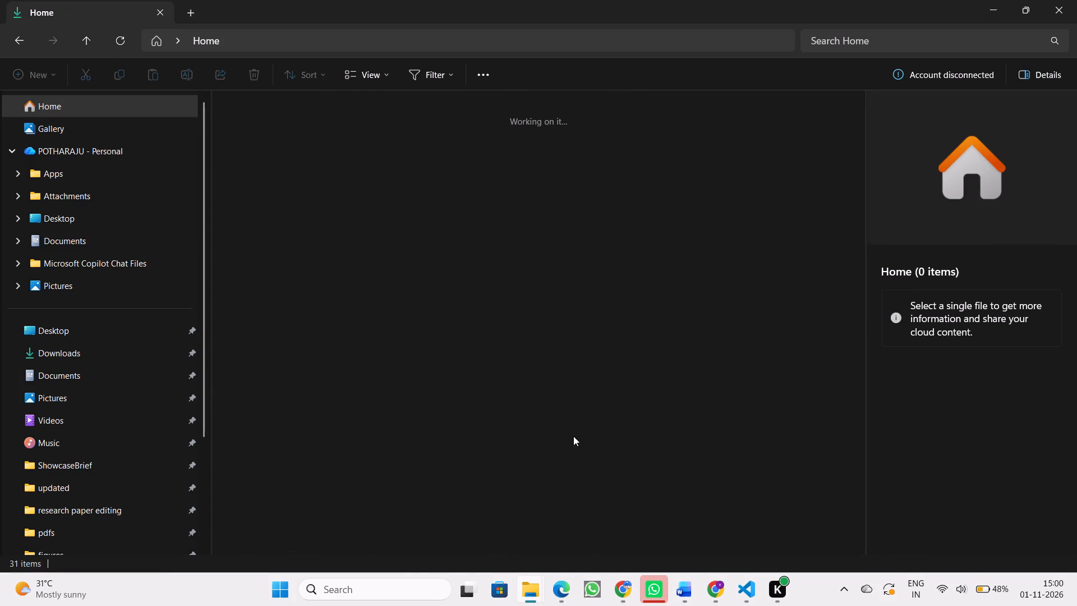
pyautogui.scroll(-4, 505, 529)
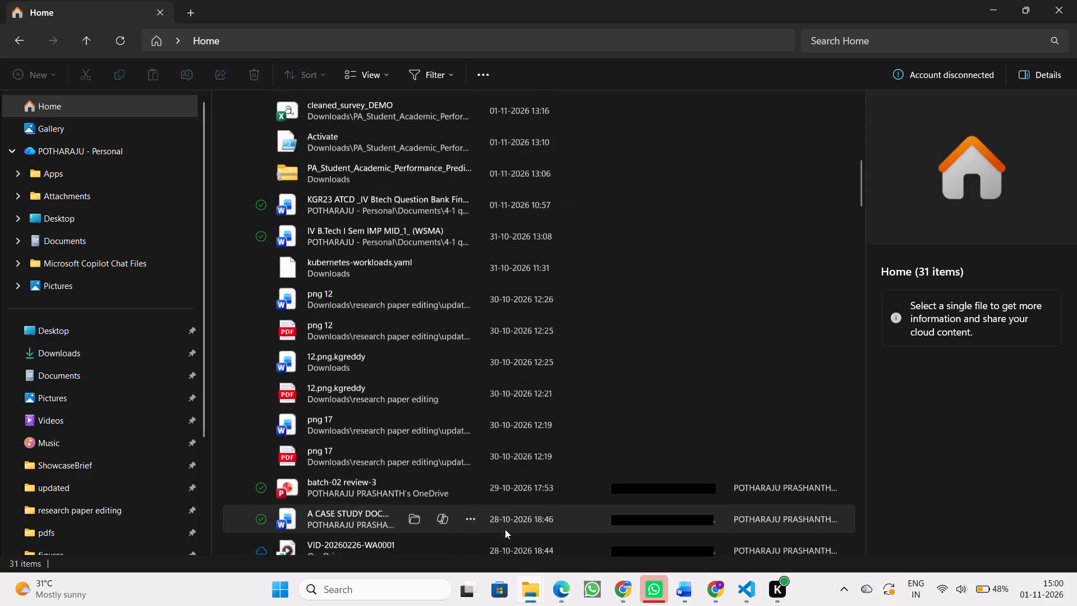
pyautogui.scroll(-7, 505, 529)
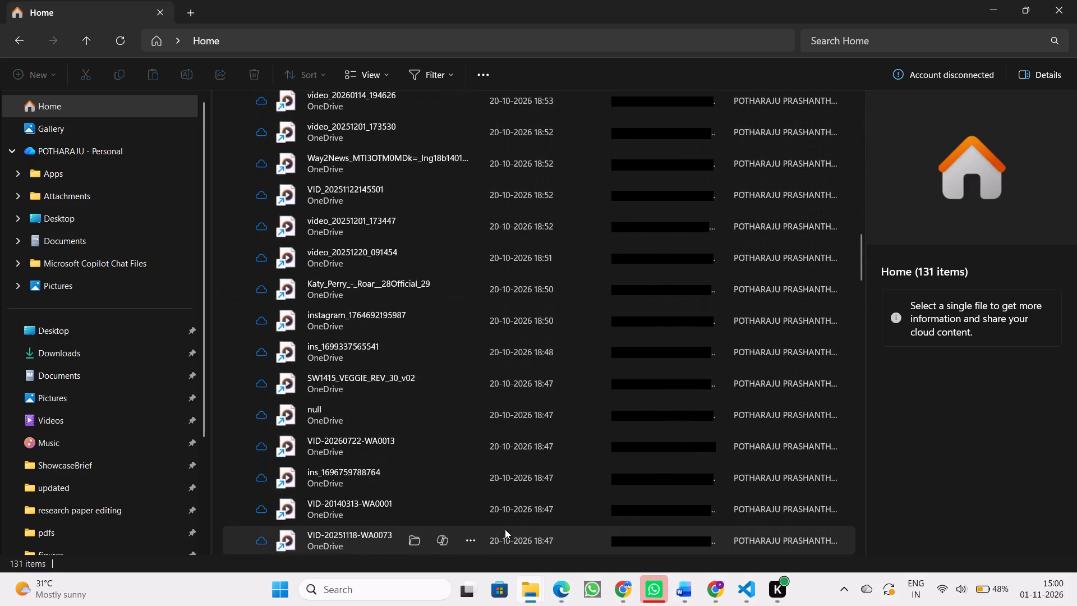
pyautogui.scroll(-4, 505, 529)
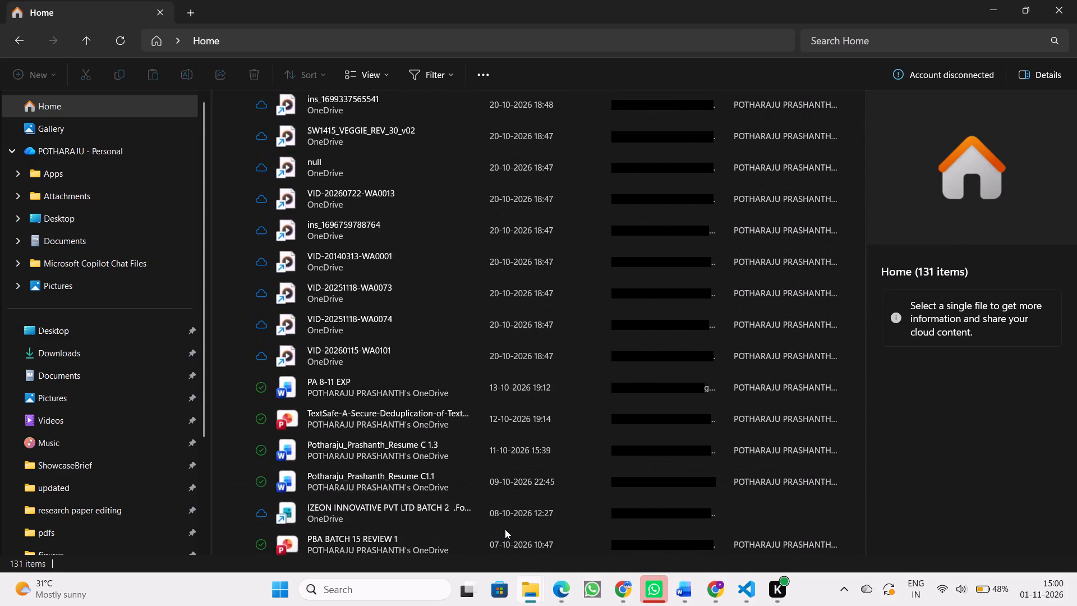
pyautogui.scroll(-1, 505, 529)
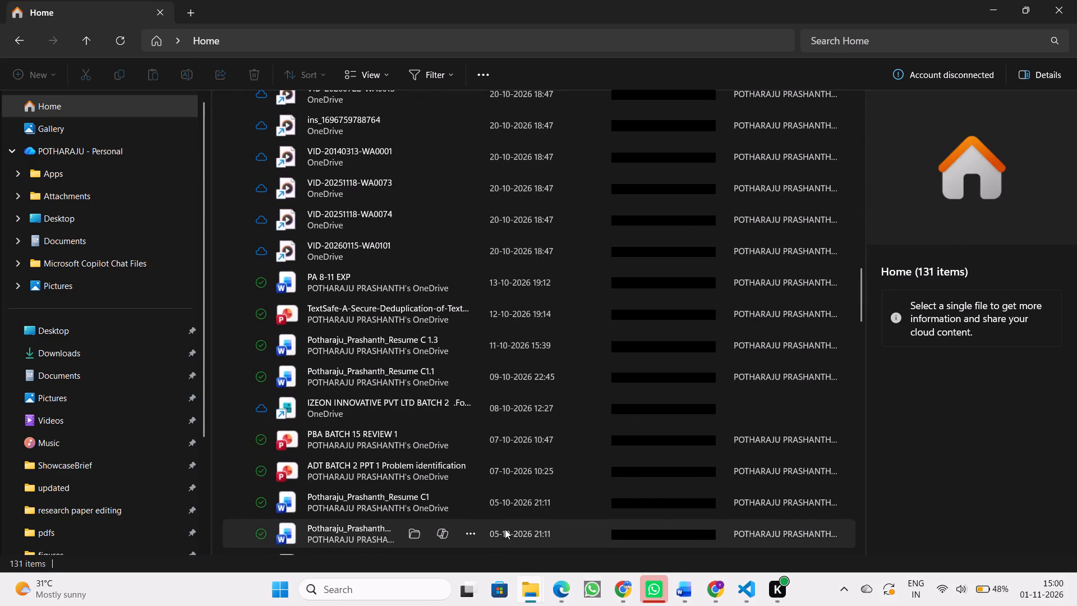
pyautogui.scroll(-1, 505, 529)
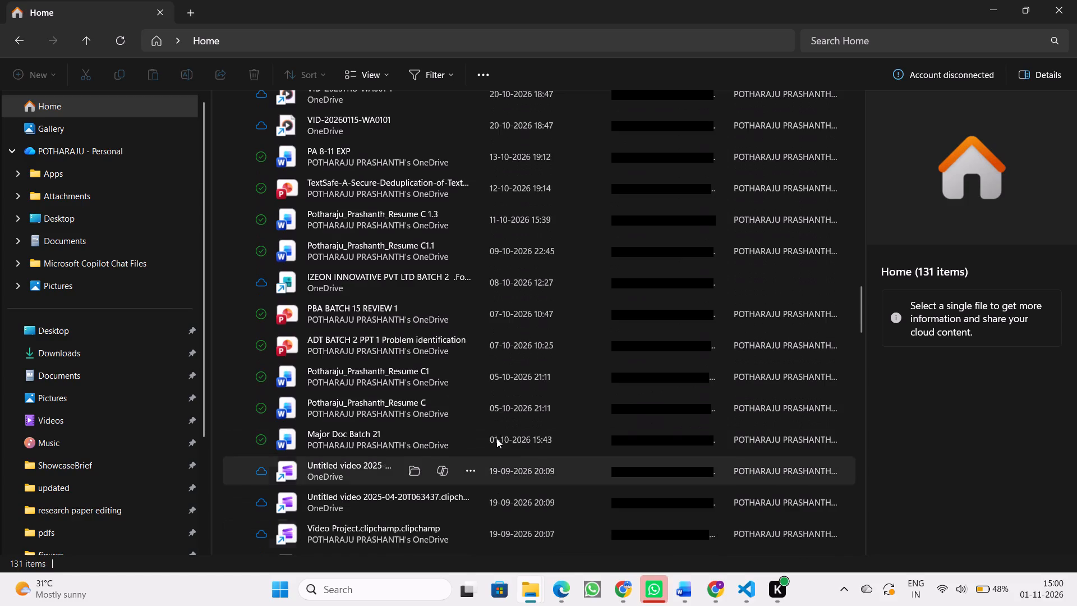
pyautogui.scroll(1, 496, 436)
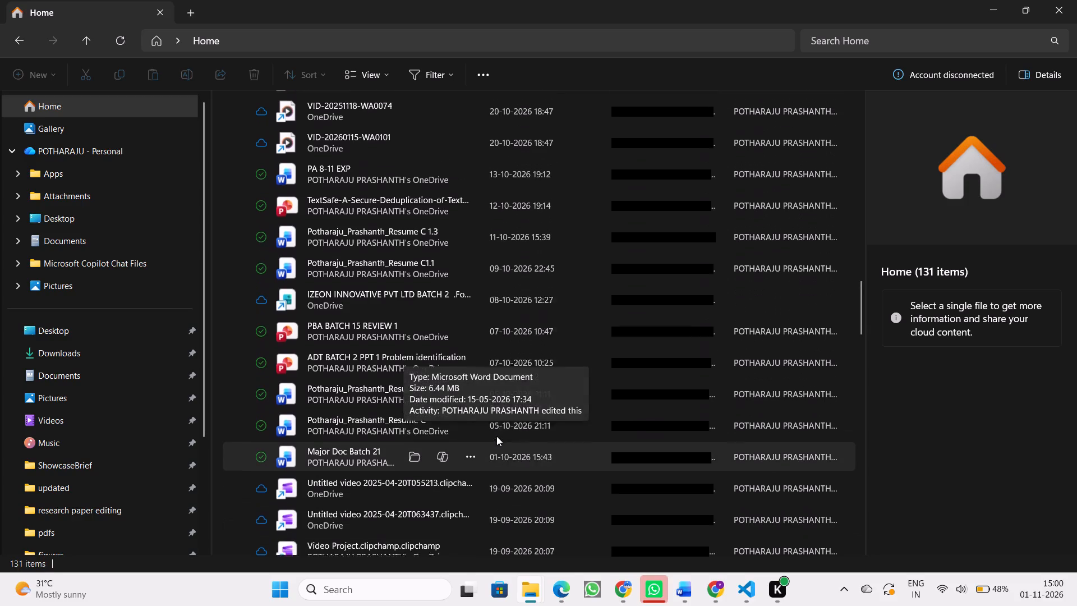
pyautogui.scroll(6, 496, 436)
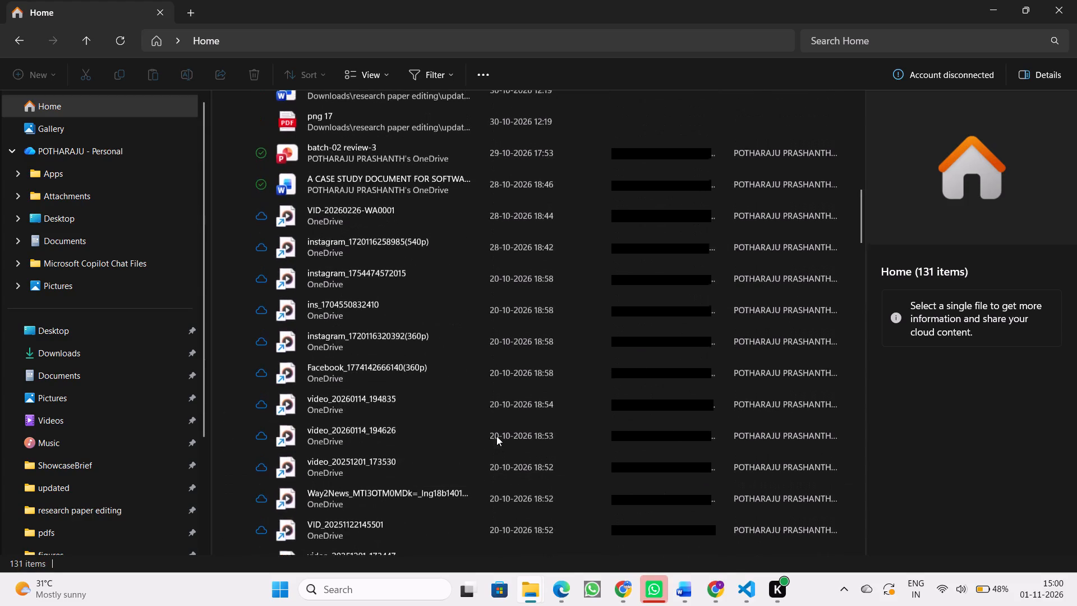
pyautogui.scroll(1, 496, 436)
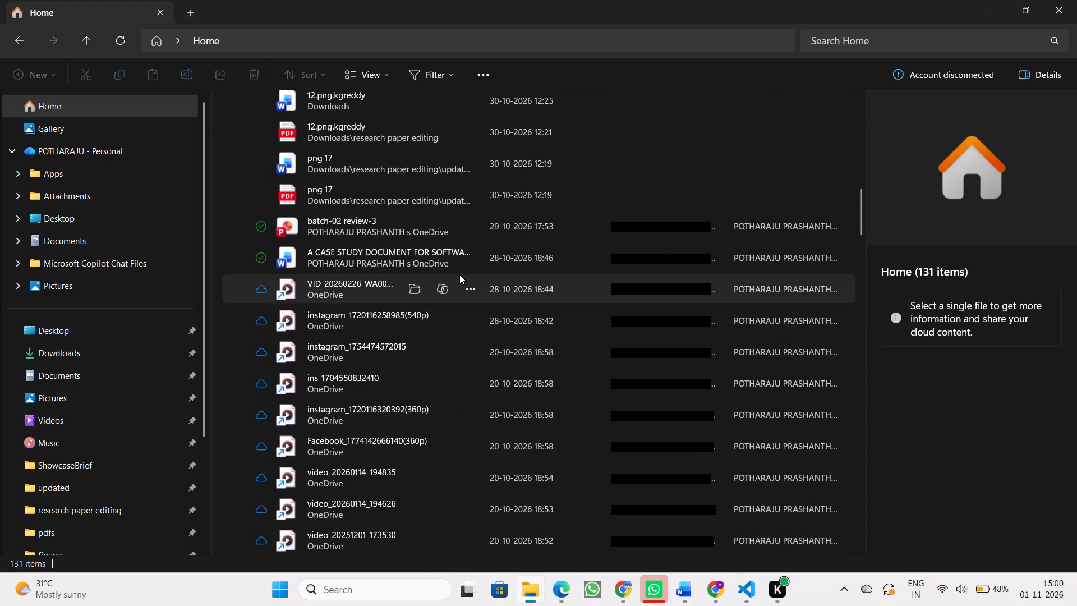
pyautogui.doubleClick(350, 264)
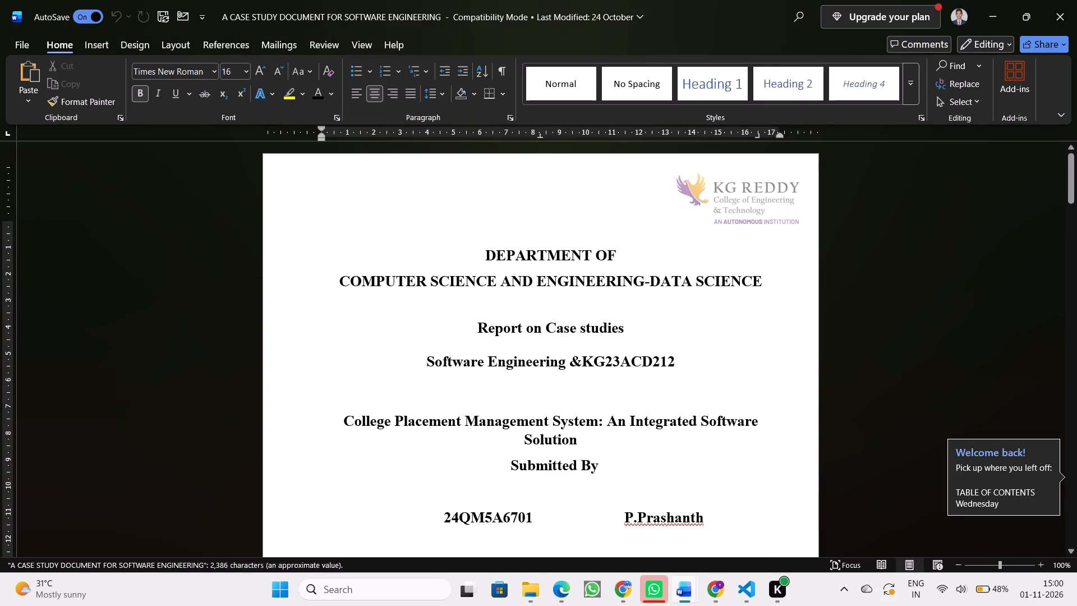
# Replace the College Placement Management System title on the cover page with the copied title "STUDENT ACADEMIC PERFORMANCE PREDICTION USING SURVEY-BASED DATA".
pyautogui.click(767, 210)
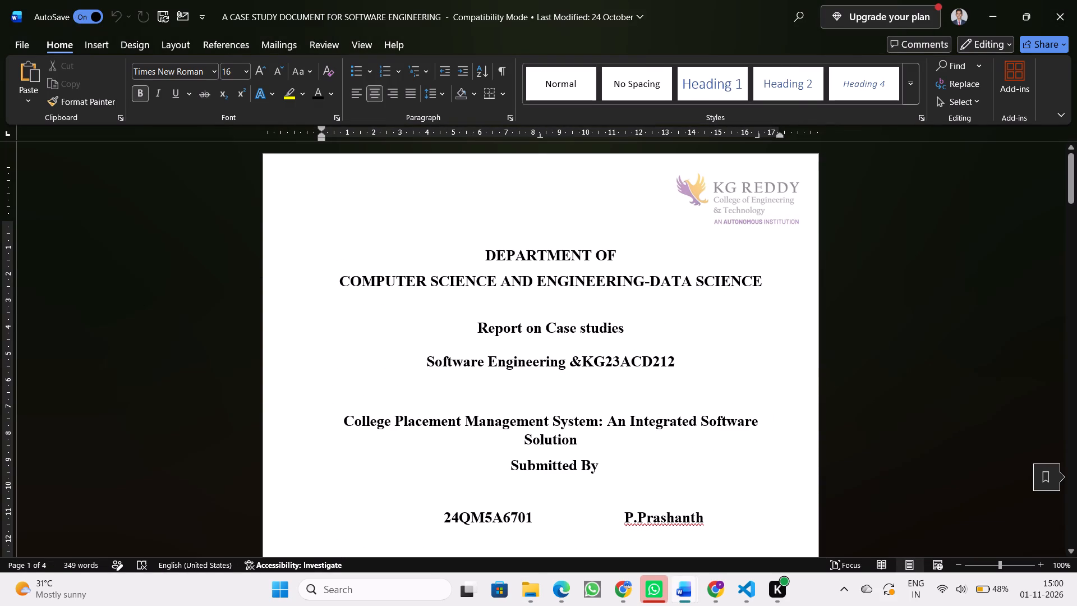
pyautogui.moveTo(343, 421); pyautogui.dragTo(632, 430)
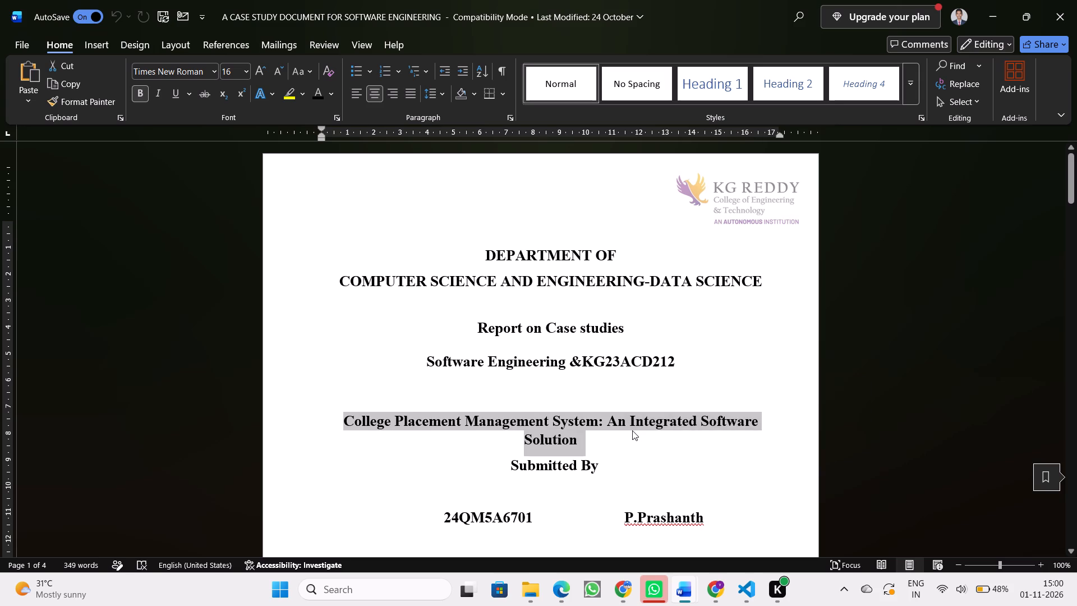
pyautogui.hotkey('ctrl', 'v')
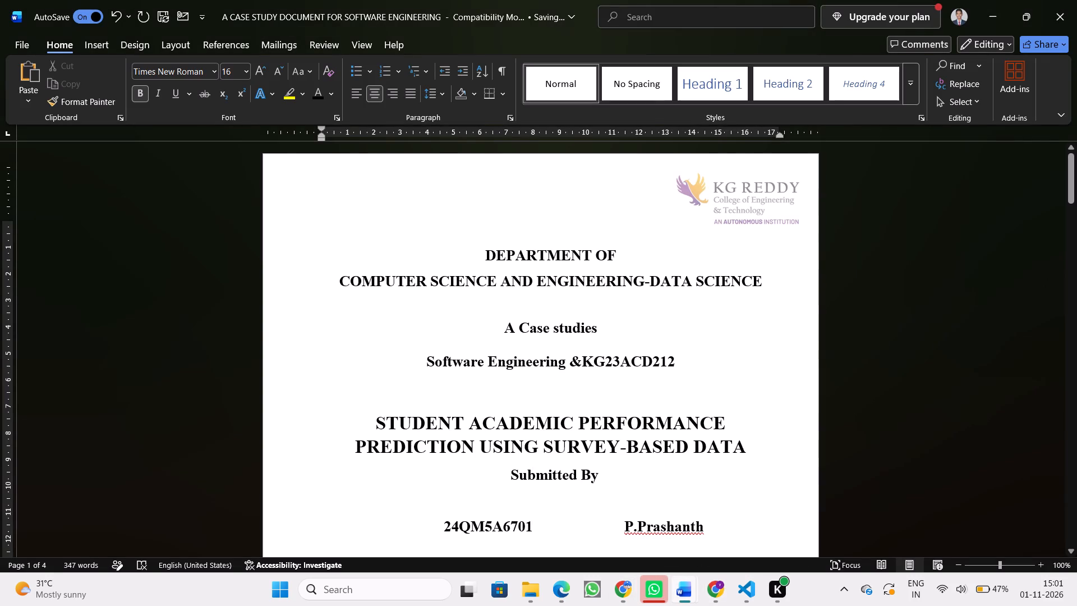
pyautogui.moveTo(523, 332); pyautogui.dragTo(599, 329)
pyautogui.hotkey('ctrl', 'v')
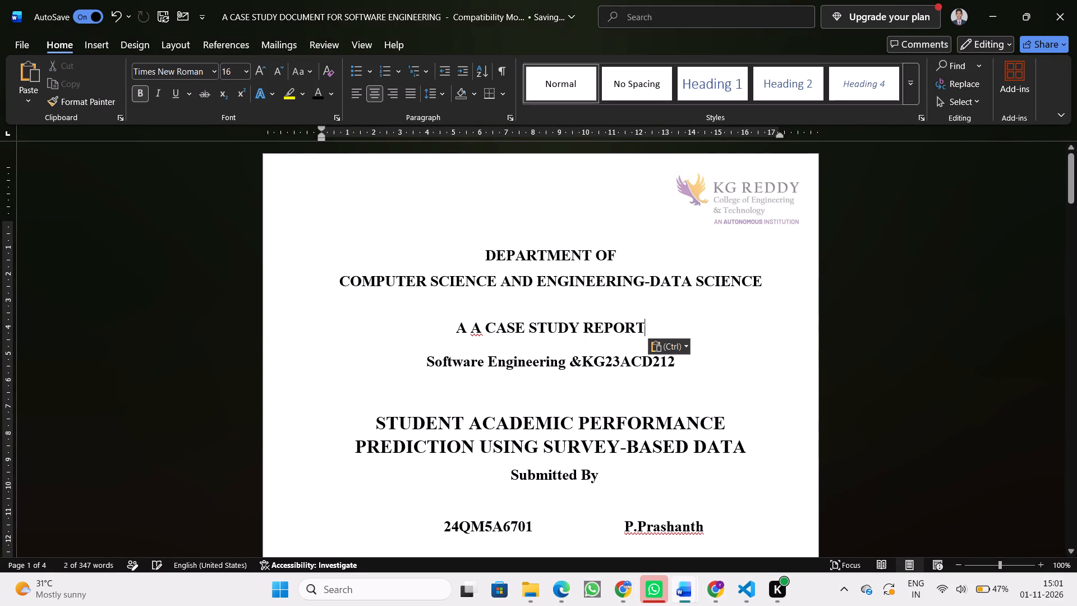
# Remove the duplicate "A" from the cover-page line so it reads "A CASE STUDY REPORT", keeping it centred.
pyautogui.click(467, 328)
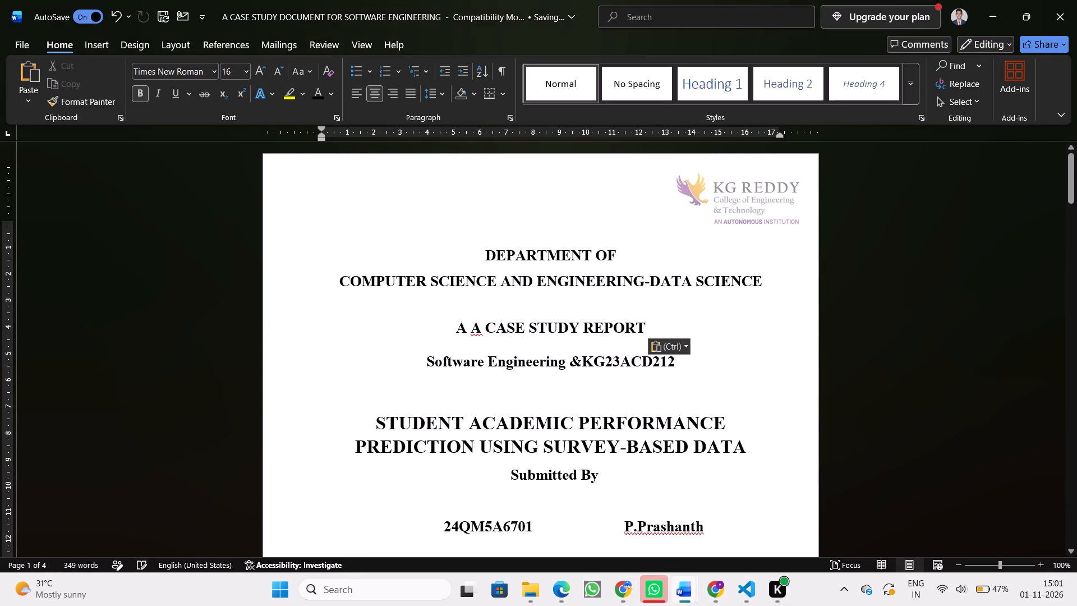
pyautogui.press('Right')
pyautogui.press('BackSpace')
pyautogui.press('BackSpace')
pyautogui.press('BackSpace')
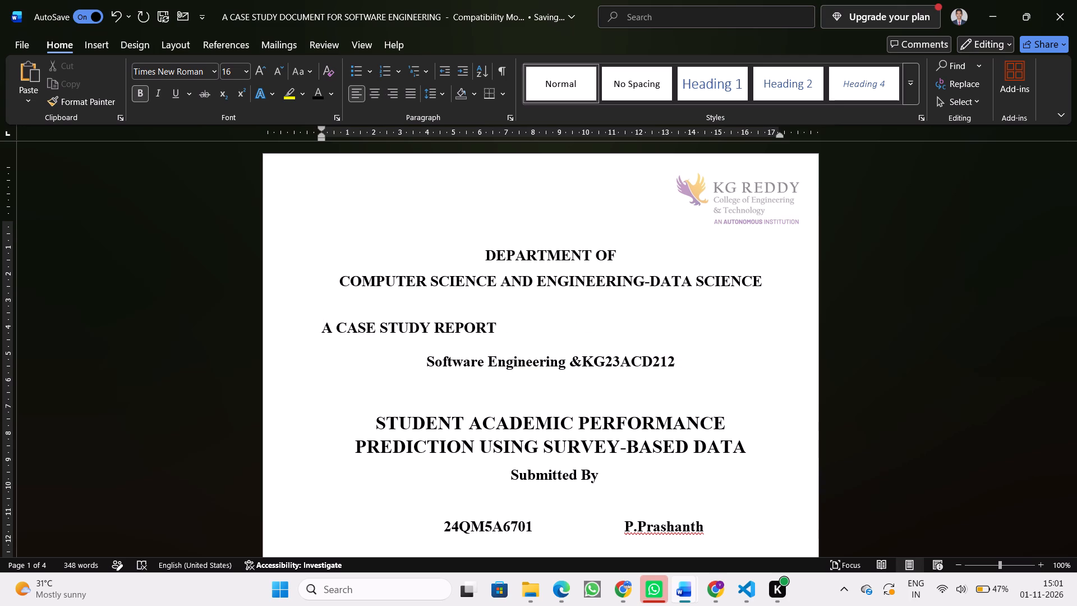
pyautogui.hotkey('ctrl', 'z')
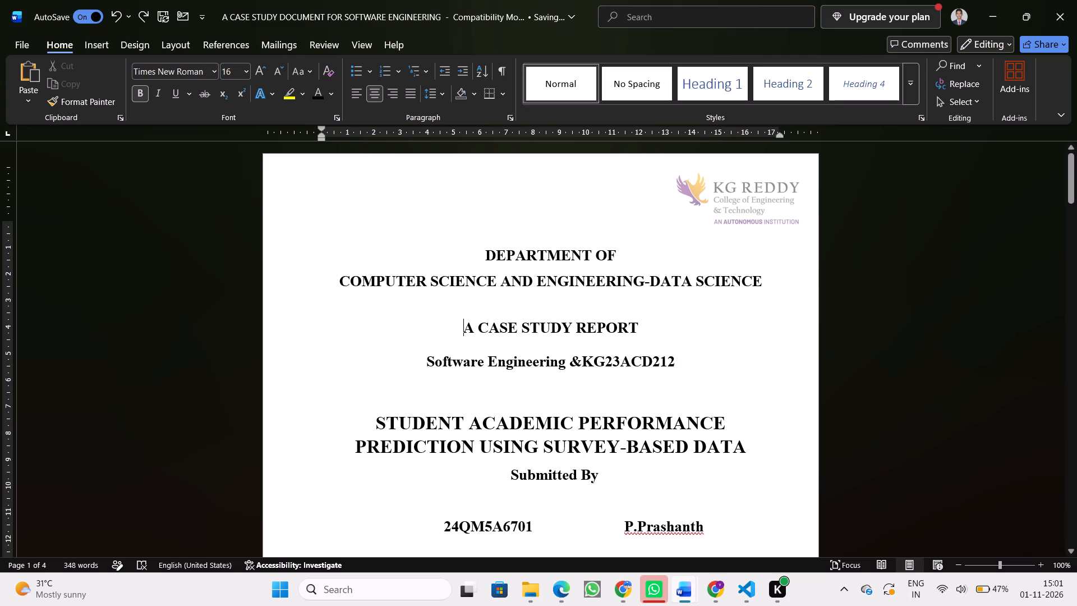
# Append "ON" in capitals to the cover-page line "A CASE STUDY REPORT".
pyautogui.click(655, 326)
pyautogui.press('space')
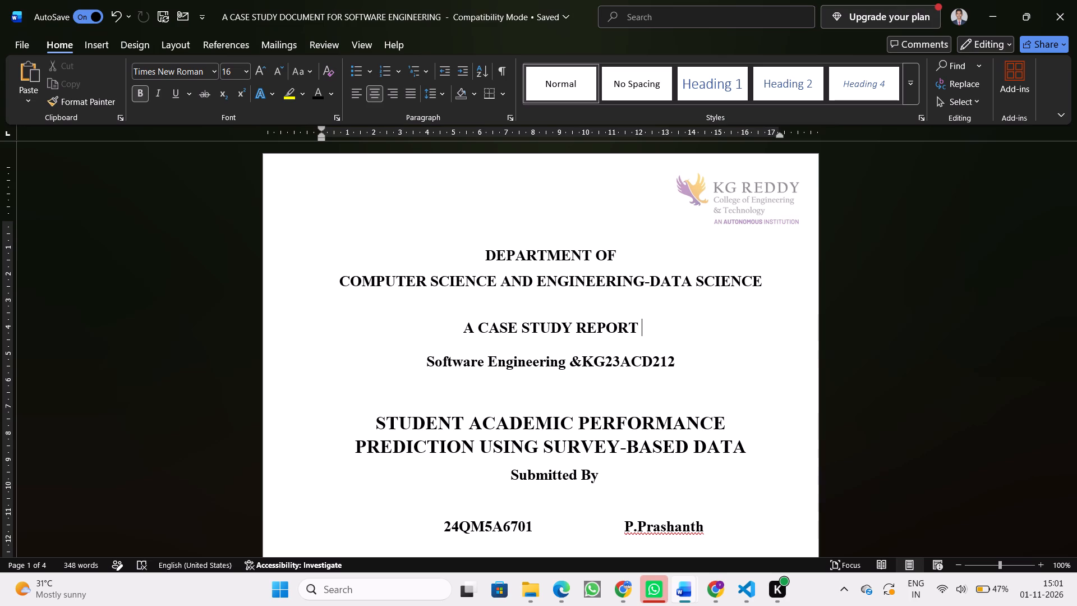
pyautogui.press('n')
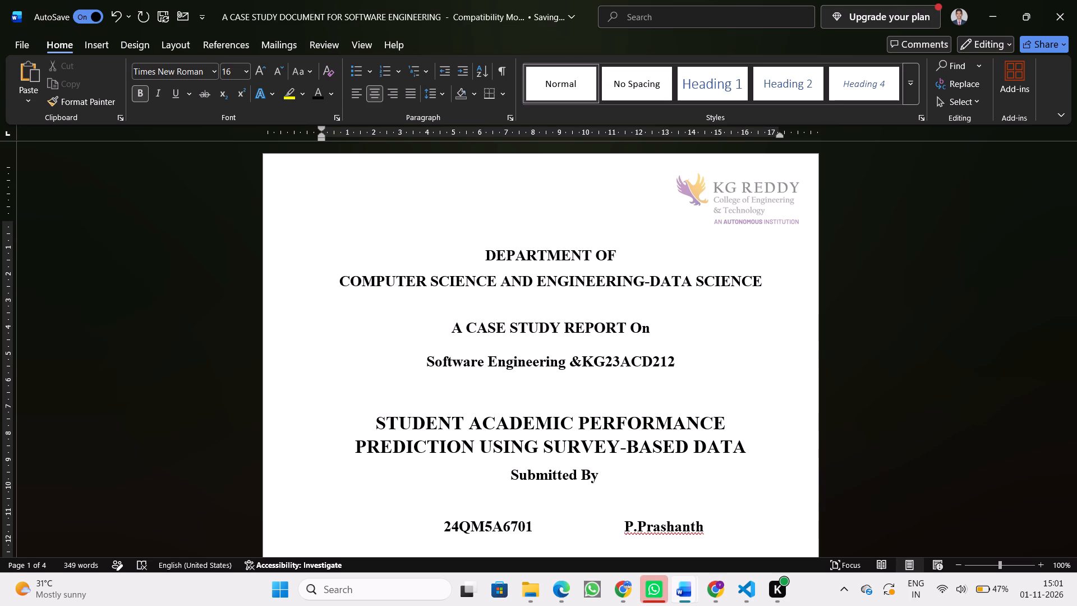
pyautogui.press('BackSpace')
pyautogui.press('n')
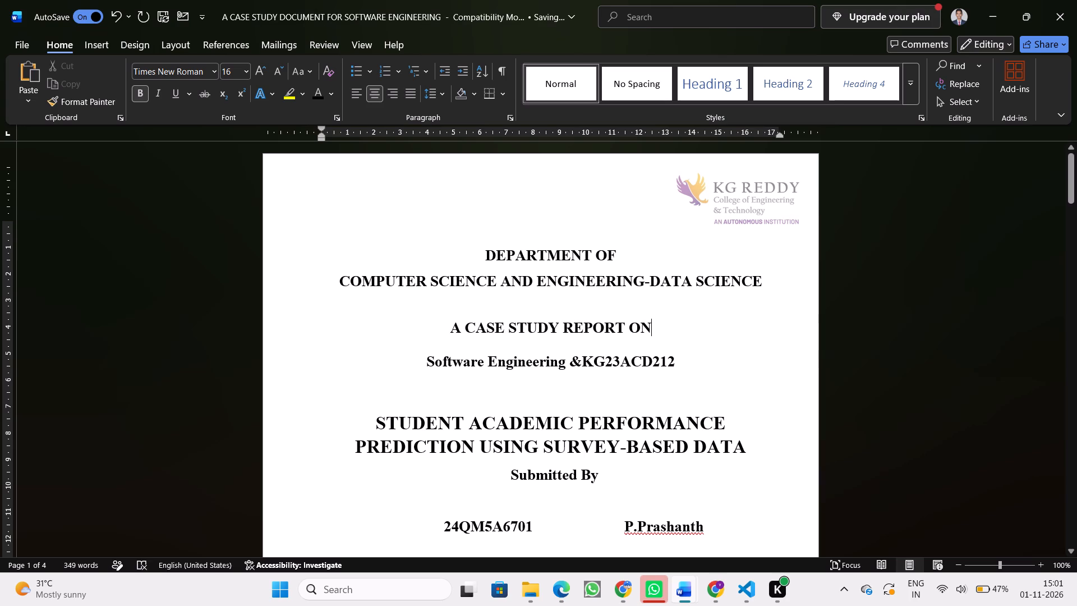
pyautogui.moveTo(684, 360); pyautogui.dragTo(624, 363)
pyautogui.moveTo(624, 363); pyautogui.dragTo(441, 359)
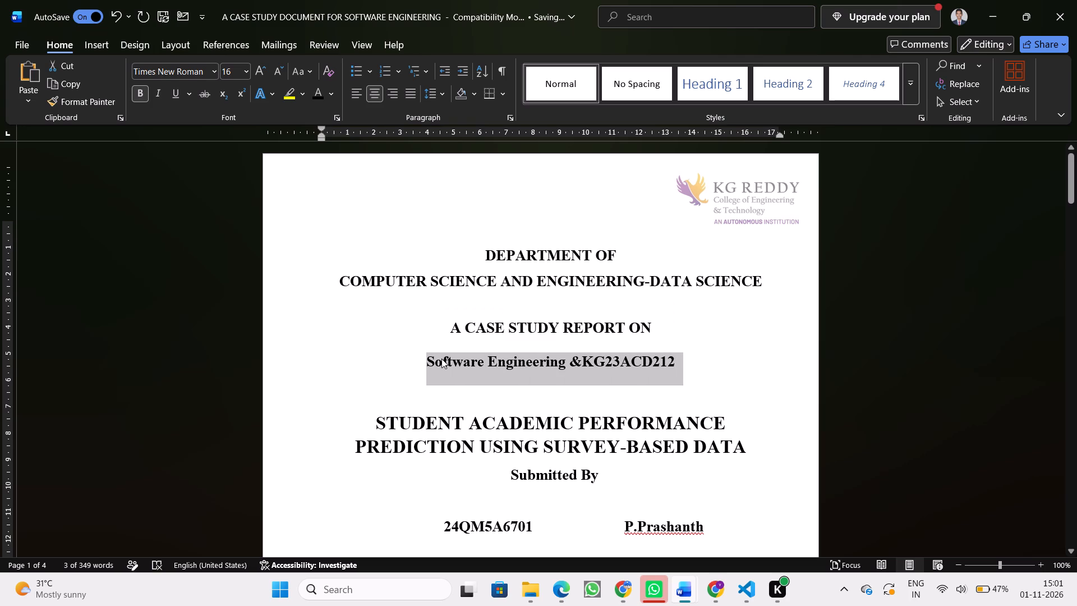
pyautogui.hotkey('ctrl', 'x')
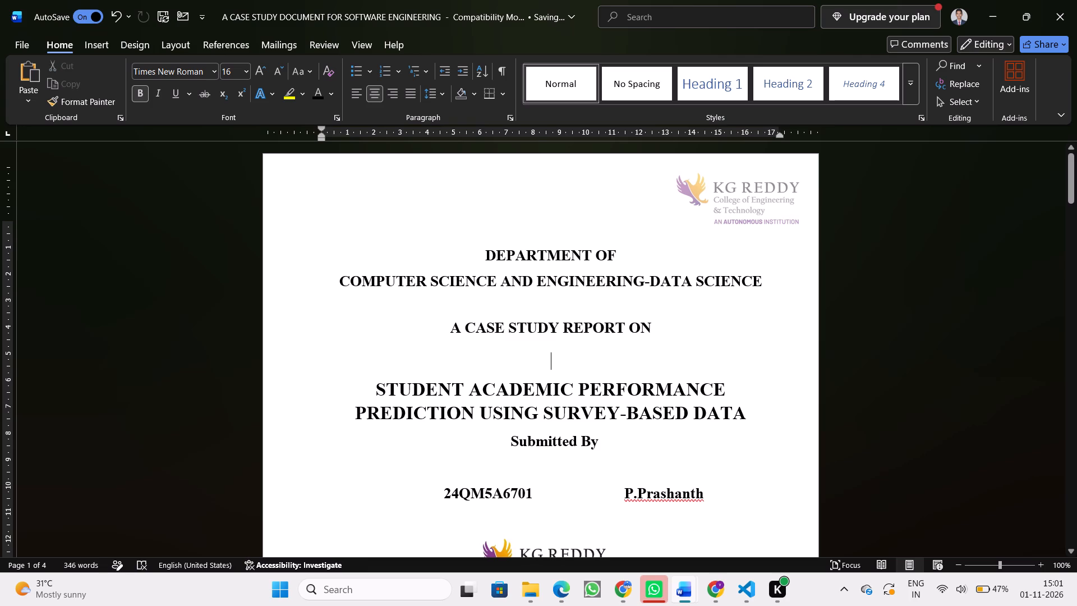
pyautogui.click(509, 297)
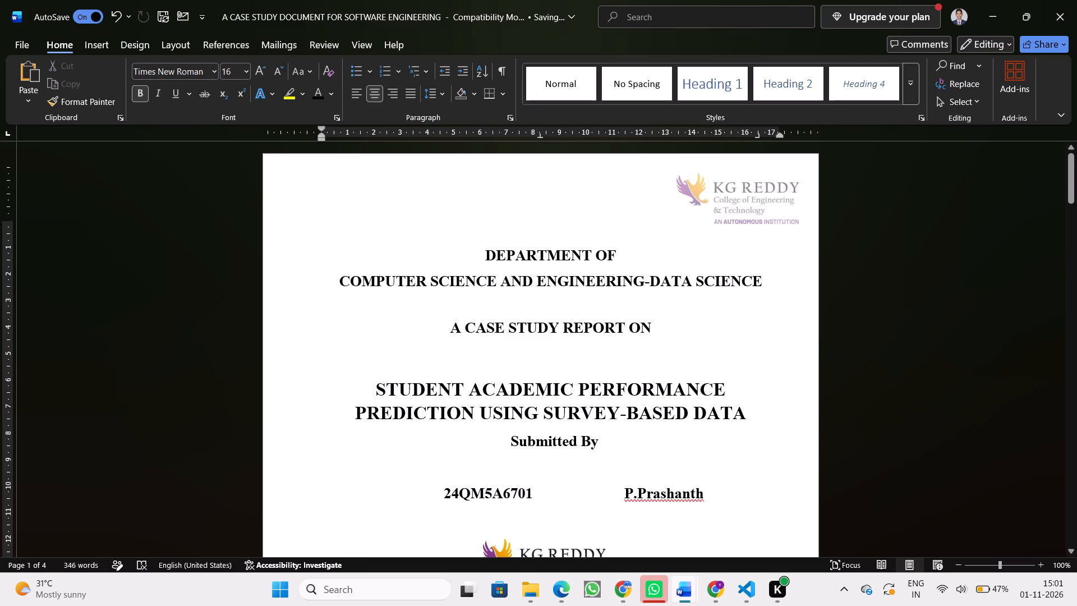
pyautogui.click(446, 335)
pyautogui.press('Return')
pyautogui.press('Up')
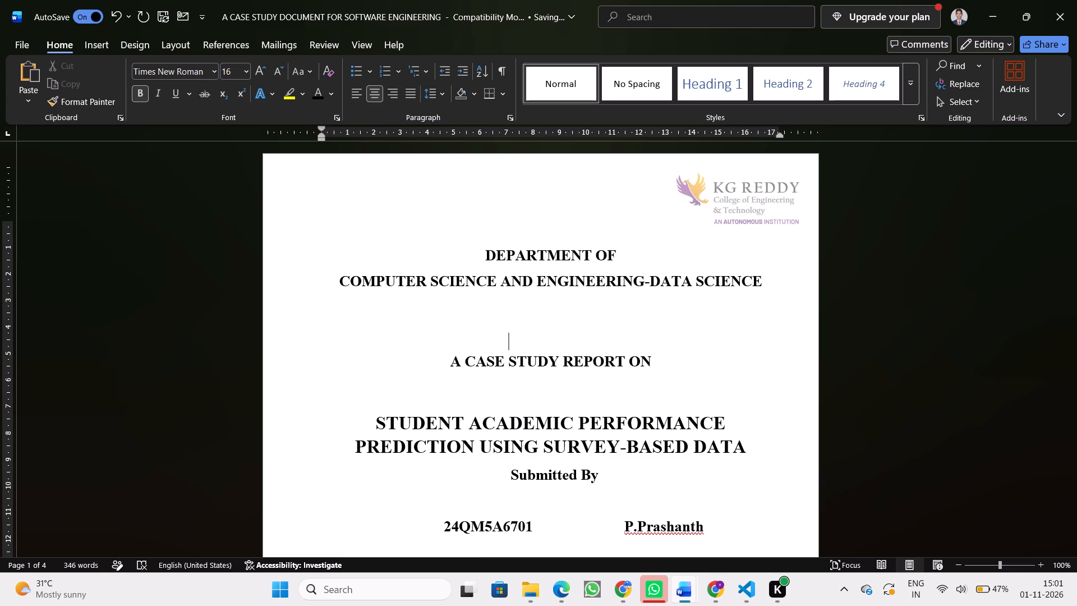
# Paste the course line "Software Engineering &KG23ACD212" above "A CASE STUDY REPORT ON" and remove the extra blank line beneath it.
pyautogui.hotkey('ctrl', 'v')
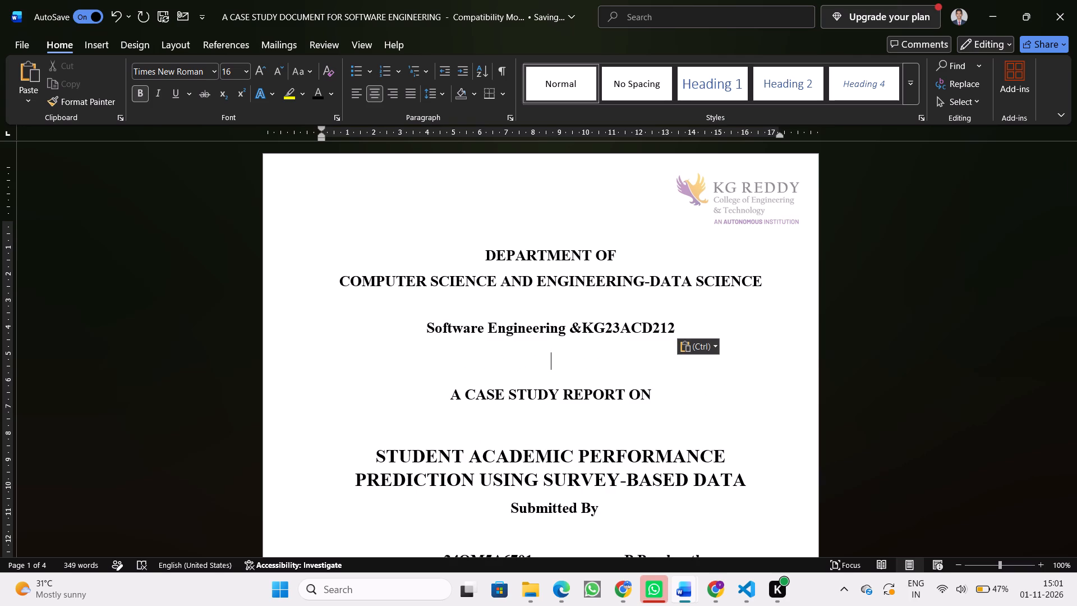
pyautogui.press('BackSpace')
pyautogui.press('BackSpace')
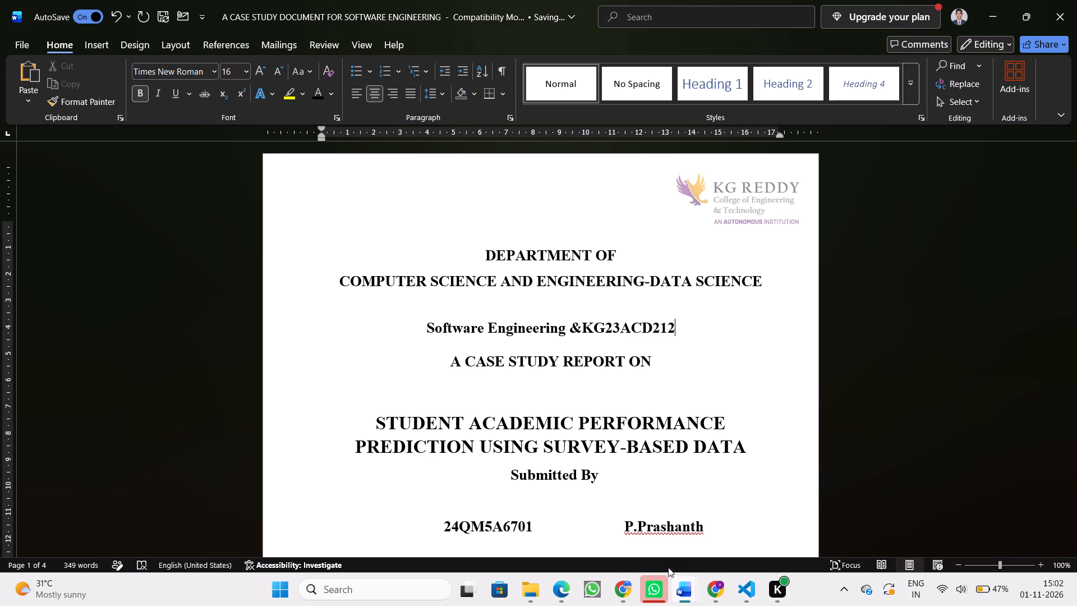
# Review the rest of the cover page, including the coordinator and signature lines, and the vision and mission page.
pyautogui.scroll(-1, 615, 465)
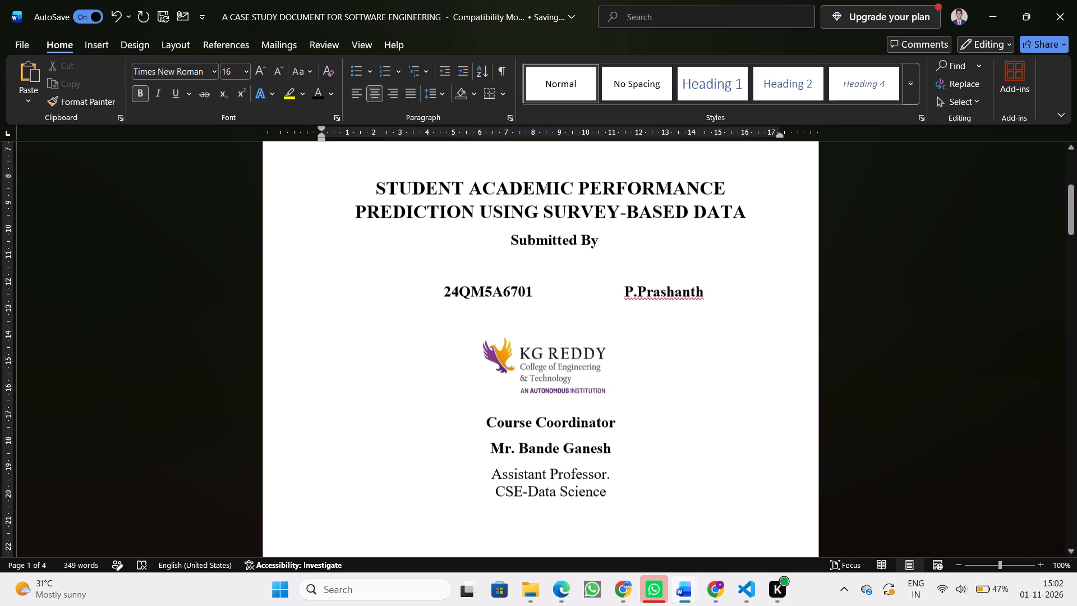
pyautogui.scroll(-2, 615, 465)
pyautogui.scroll(1, 615, 465)
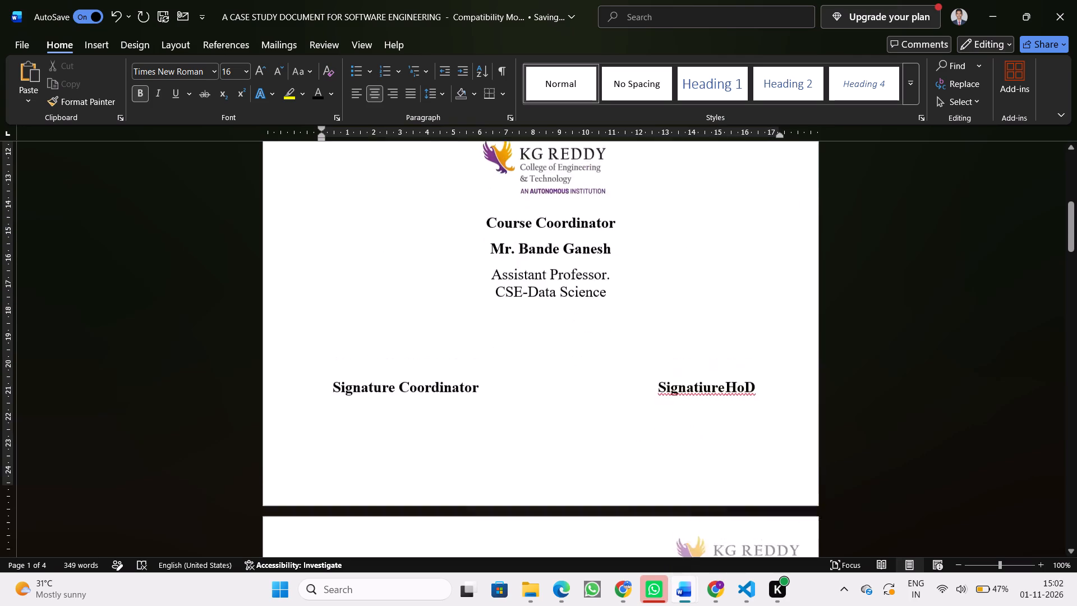
pyautogui.scroll(2, 615, 465)
pyautogui.scroll(-1, 615, 465)
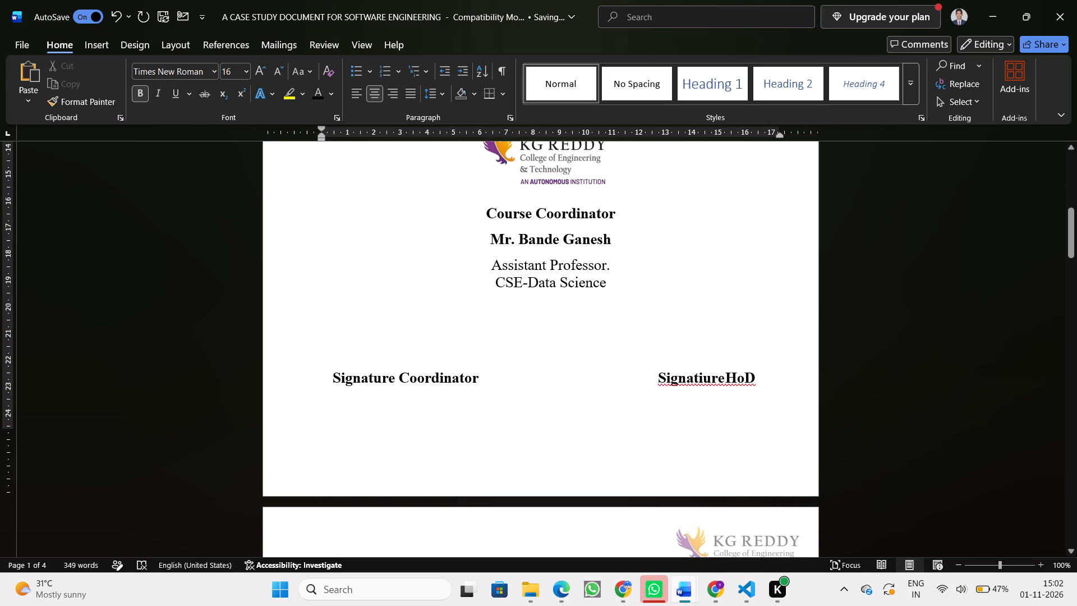
pyautogui.scroll(-4, 615, 465)
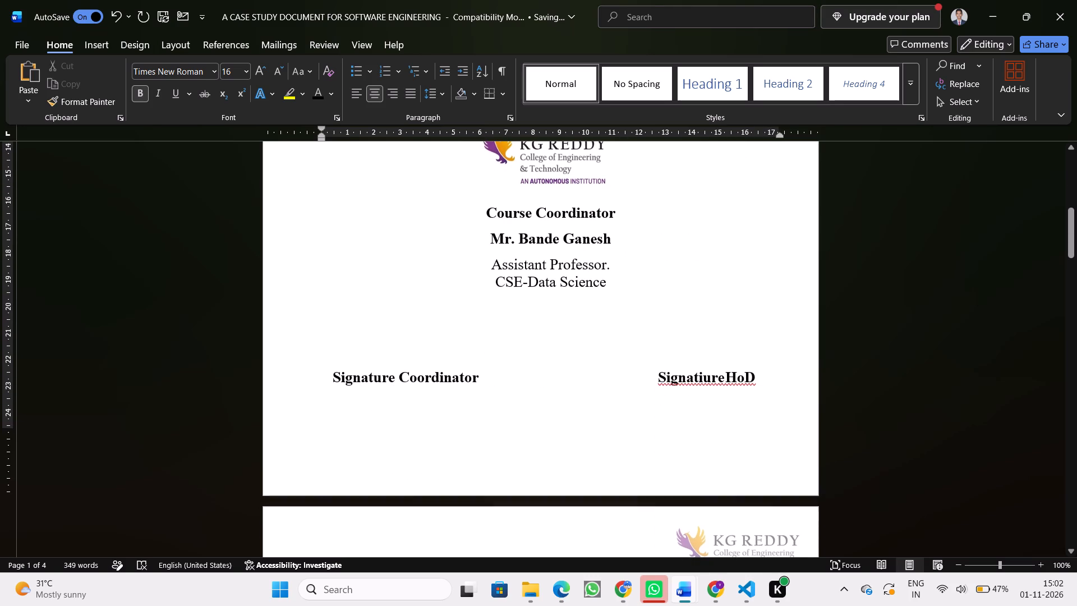
pyautogui.scroll(-5, 615, 465)
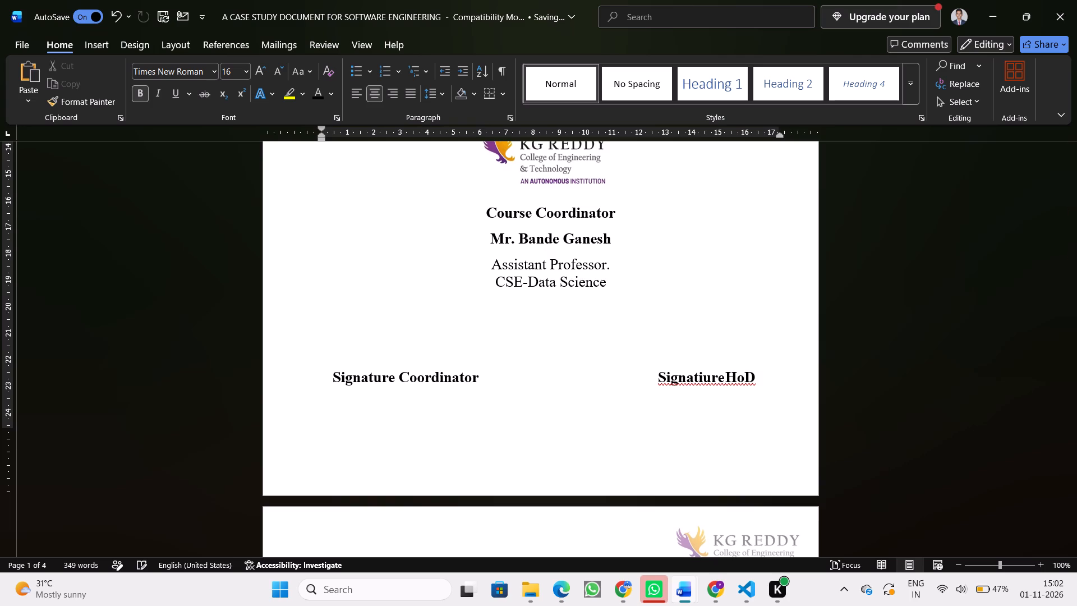
pyautogui.scroll(-4, 615, 465)
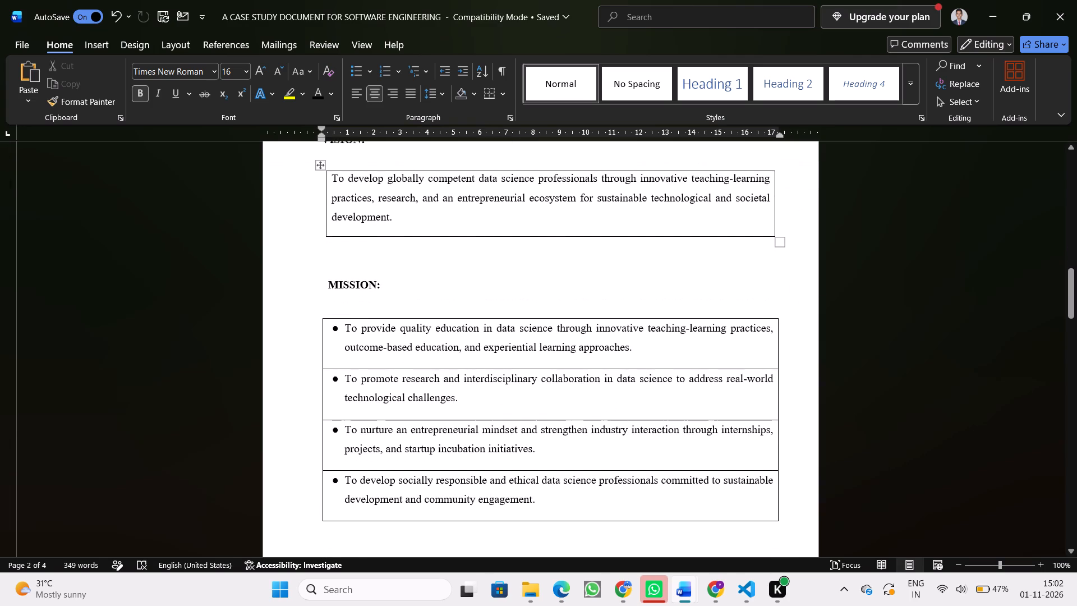
pyautogui.scroll(4, 615, 465)
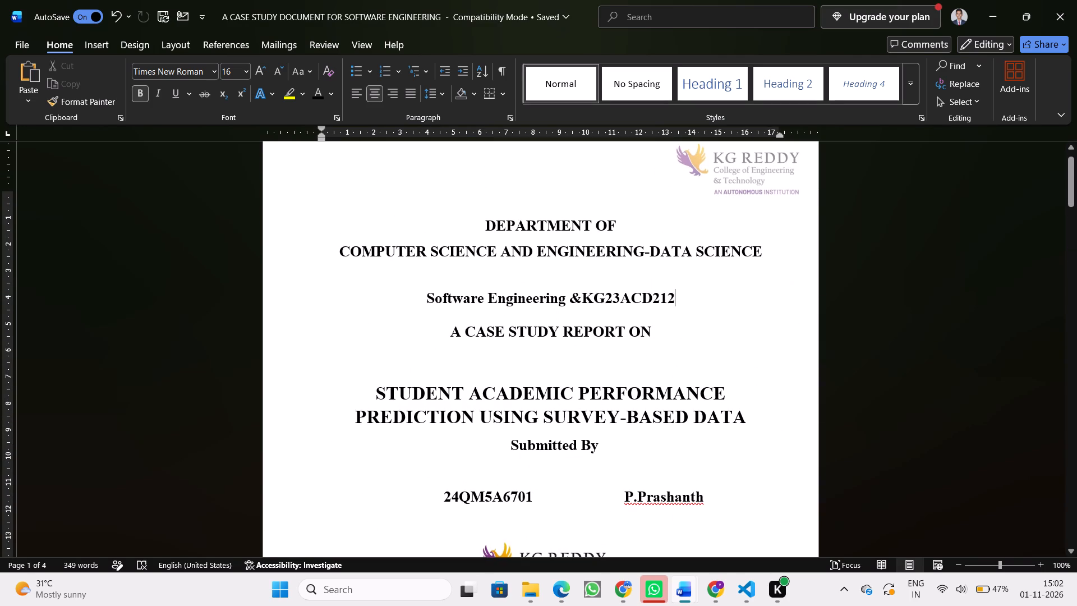
# Select the cover-page title "STUDENT ACADEMIC PERFORMANCE PREDICTION USING SURVEY-BASED DATA".
pyautogui.click(570, 357)
# Select the cover-page title "STUDENT ACADEMIC PERFORMANCE PREDICTION USING SURVEY-BASED DATA".
pyautogui.moveTo(380, 395); pyautogui.dragTo(738, 415)
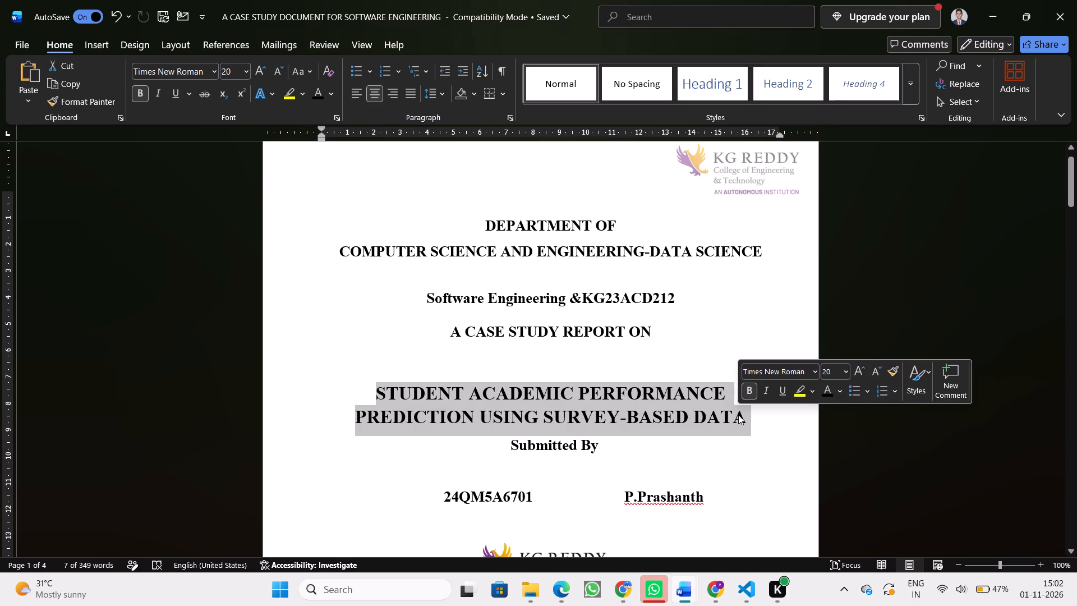
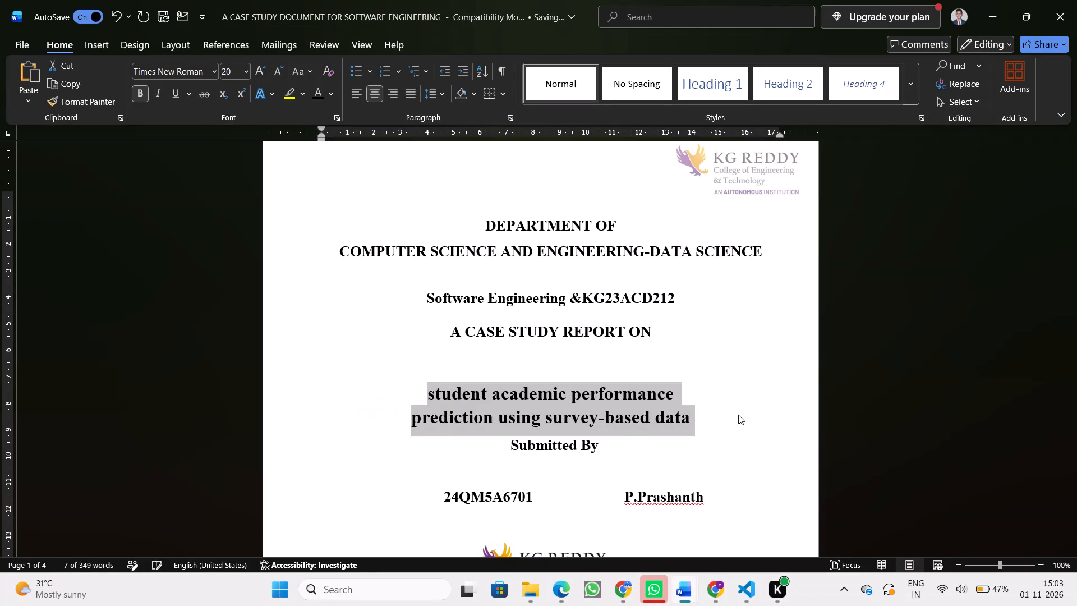
# Remove the line break inside the cover-page title, leaving a single space between "performance" and "prediction".
pyautogui.click(415, 418)
pyautogui.press('BackSpace')
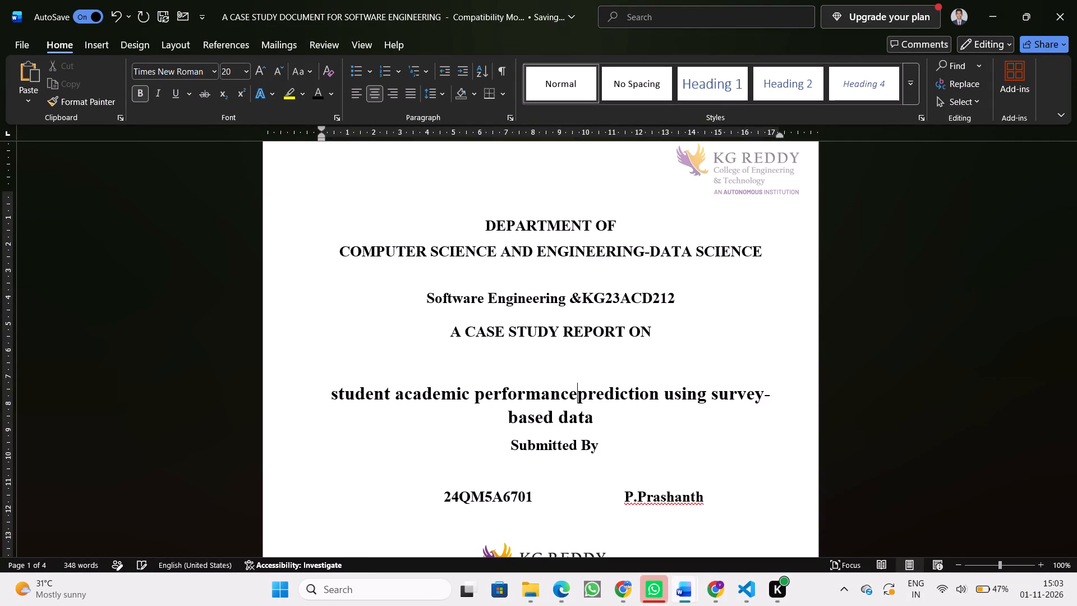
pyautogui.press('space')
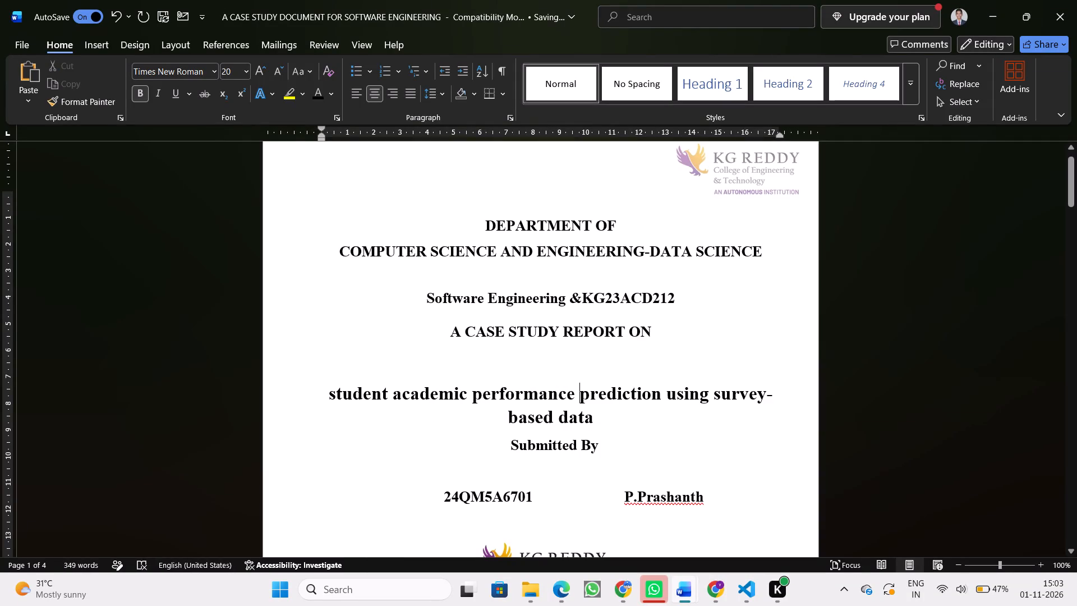
# Capitalise the first letters of "Student Academic Performance Prediction" in the cover-page title.
pyautogui.click(335, 393)
pyautogui.press('BackSpace')
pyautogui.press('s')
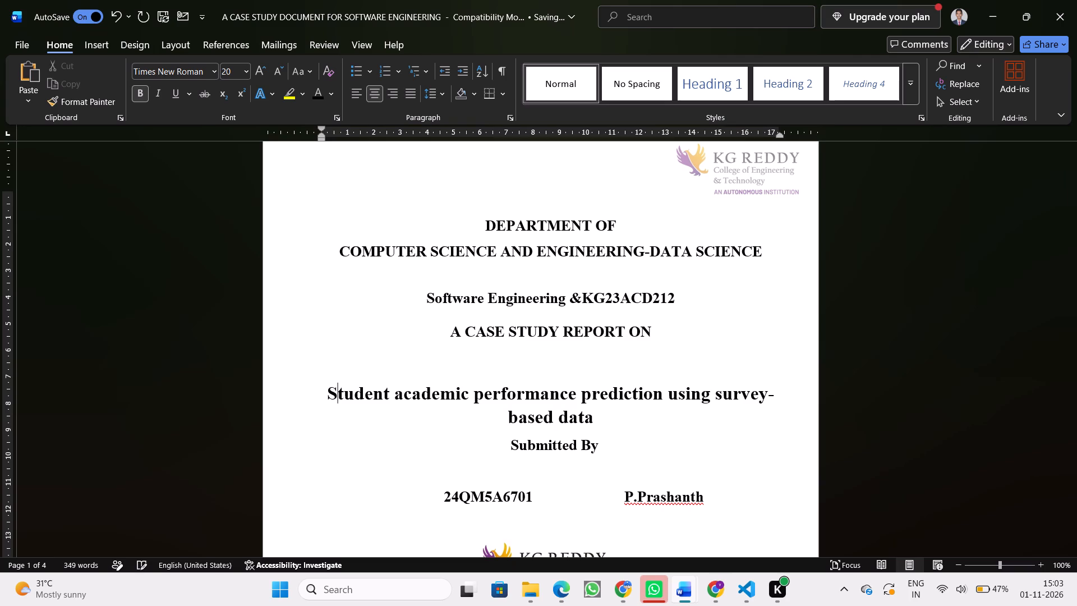
pyautogui.click(402, 398)
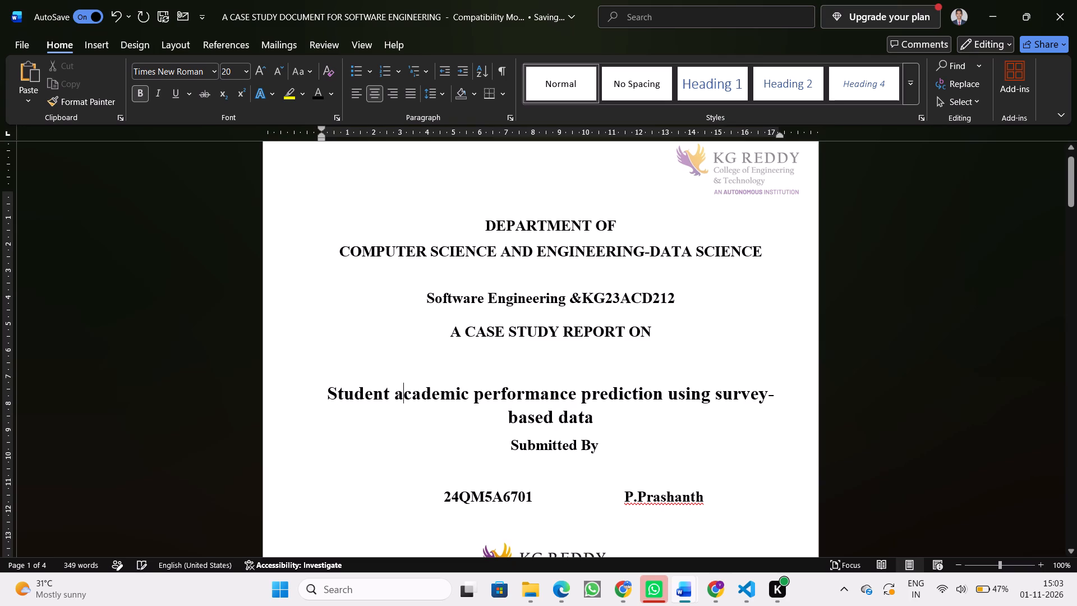
pyautogui.press('BackSpace')
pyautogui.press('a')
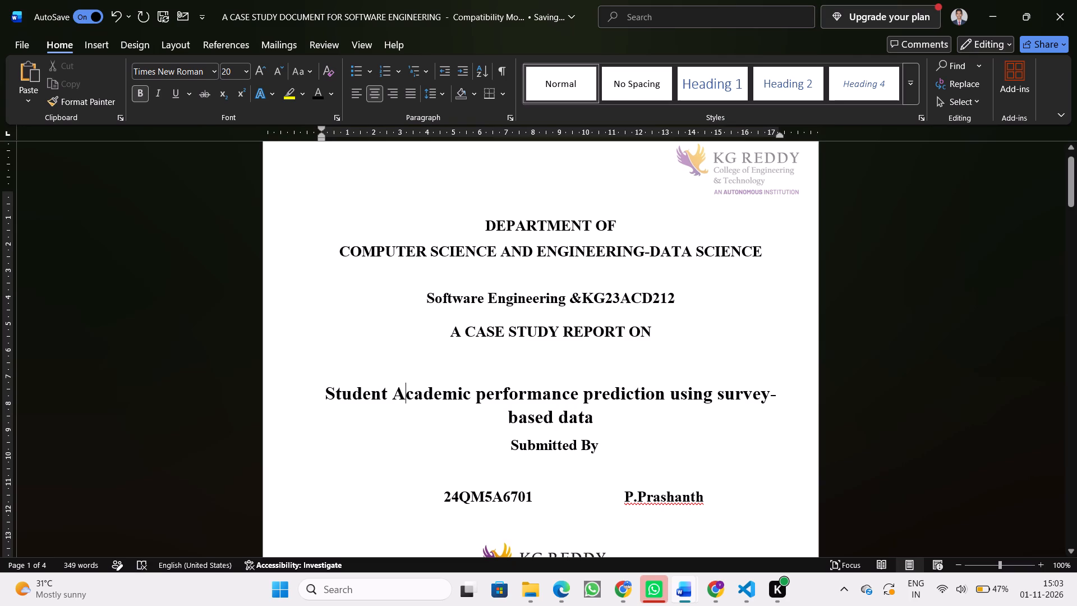
pyautogui.click(481, 393)
pyautogui.press('BackSpace')
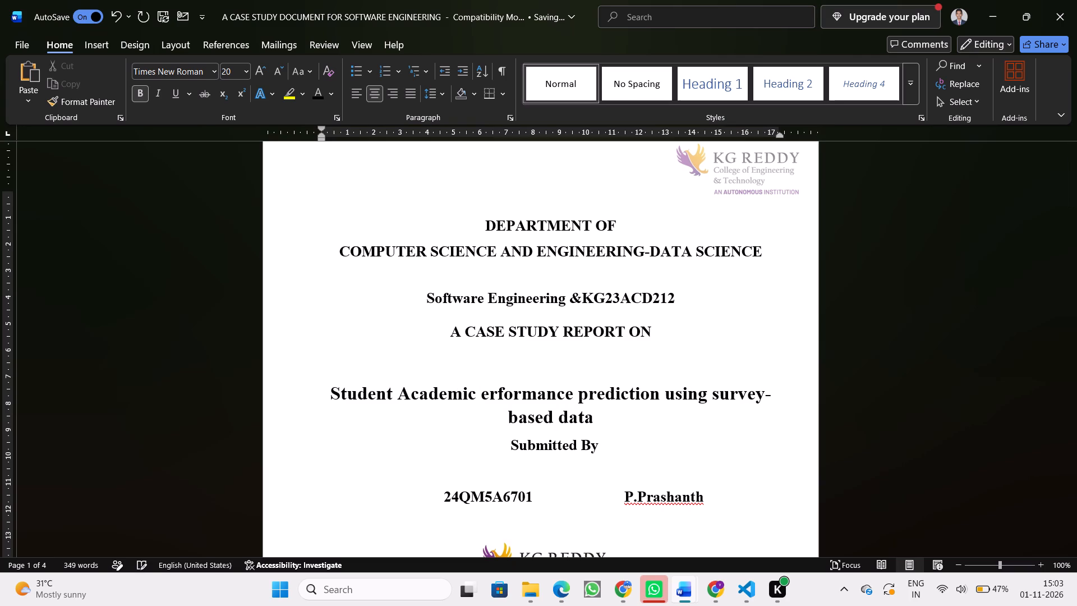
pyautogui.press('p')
pyautogui.click(594, 394)
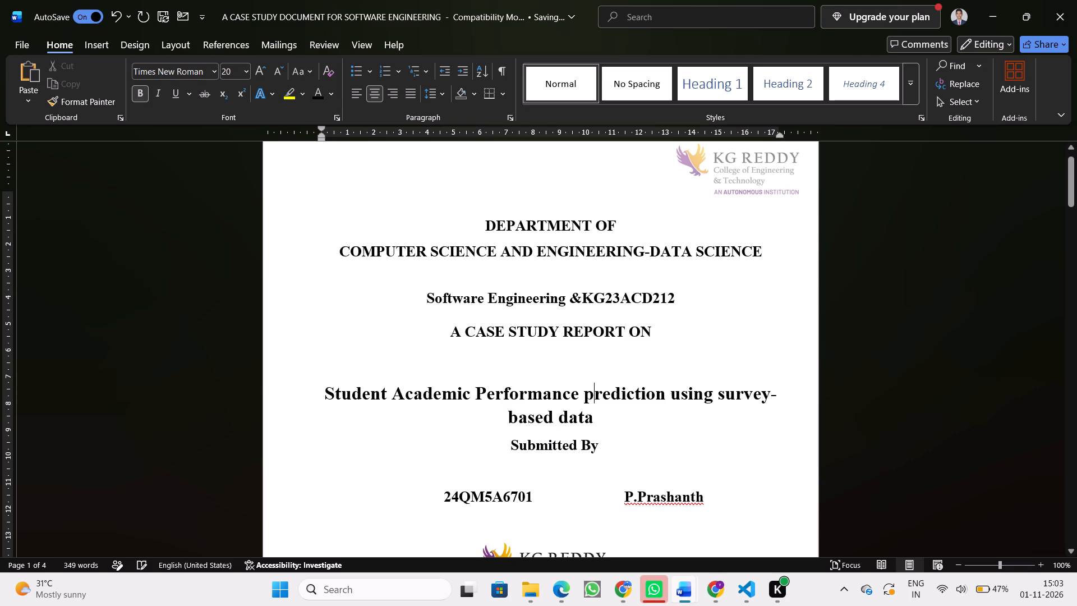
pyautogui.press('BackSpace')
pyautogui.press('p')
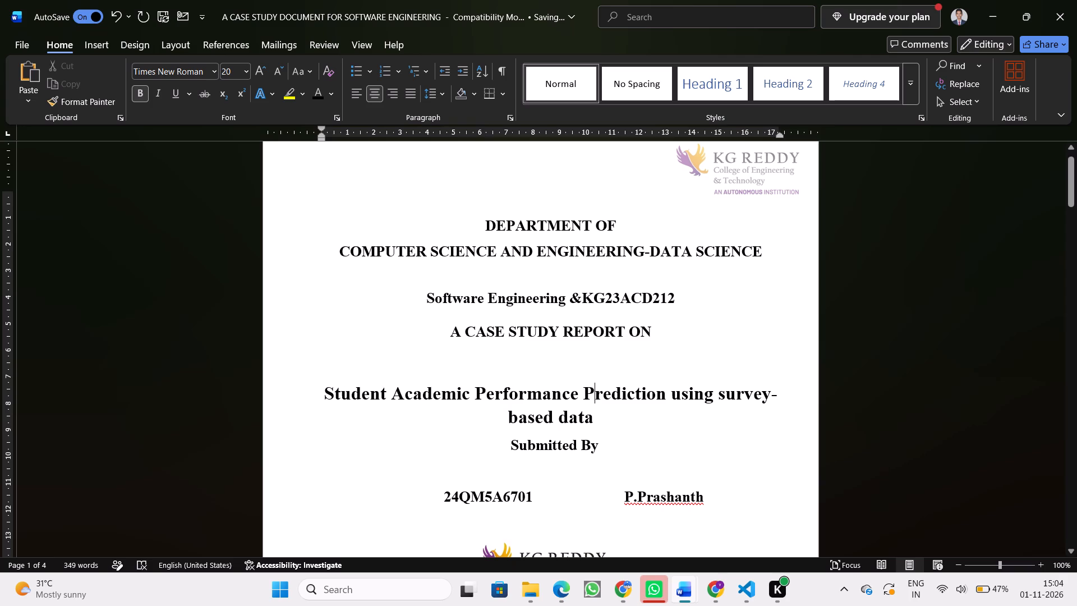
# Capitalise the first letters of the title's remaining words so they read "Using Survey-Based Data".
pyautogui.click(684, 395)
pyautogui.press('BackSpace')
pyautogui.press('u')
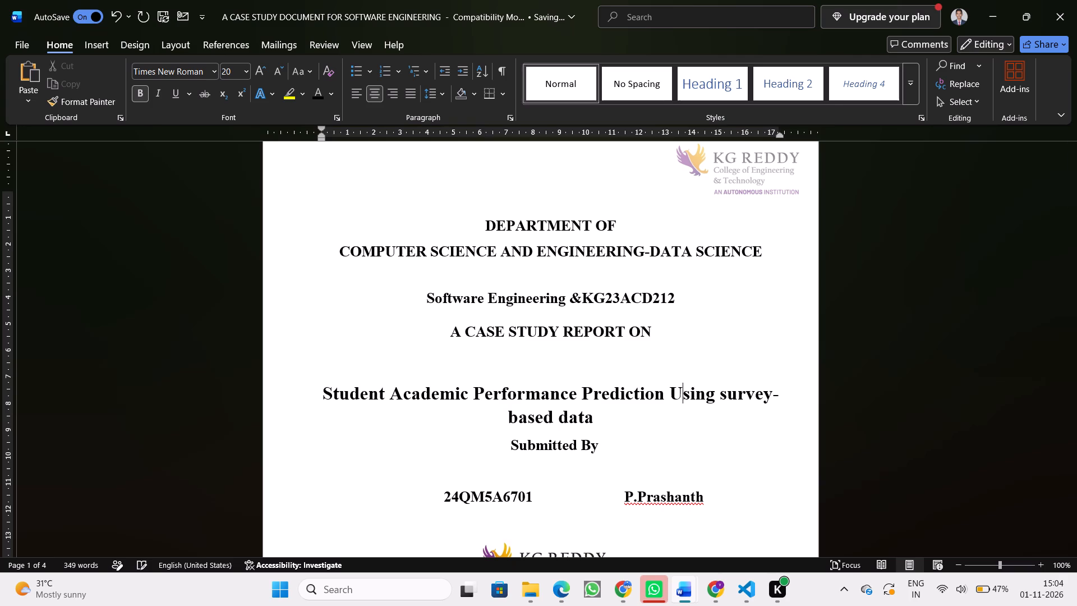
pyautogui.click(729, 395)
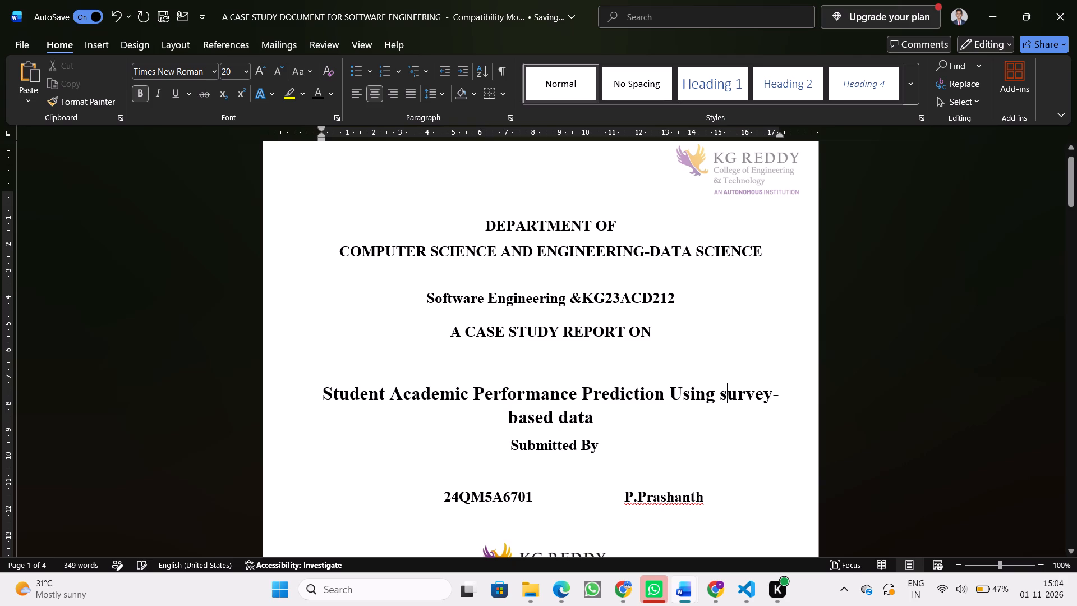
pyautogui.press('BackSpace')
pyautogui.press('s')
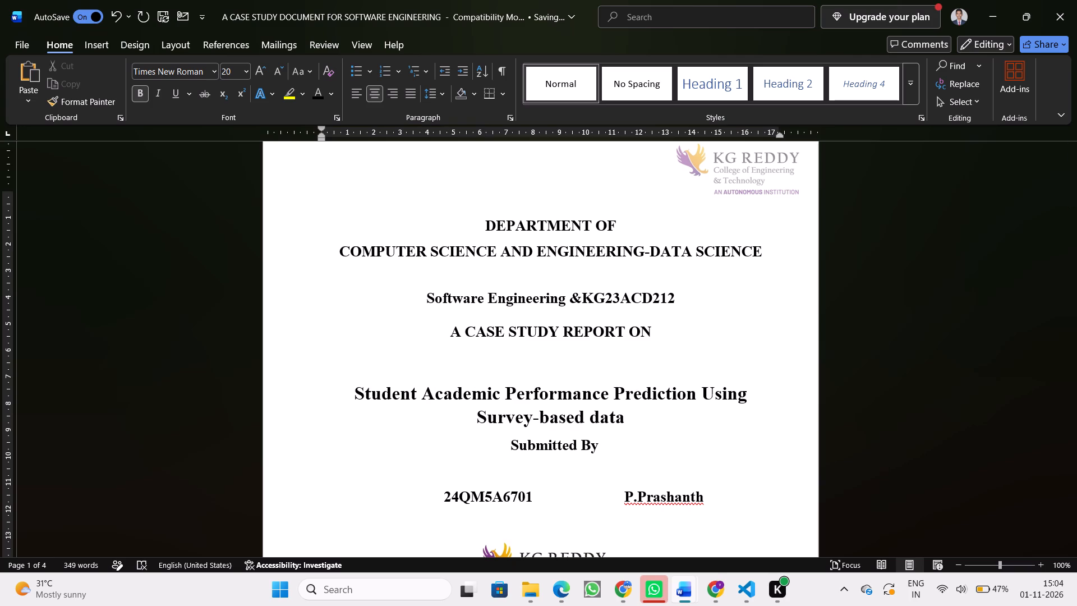
pyautogui.click(550, 420)
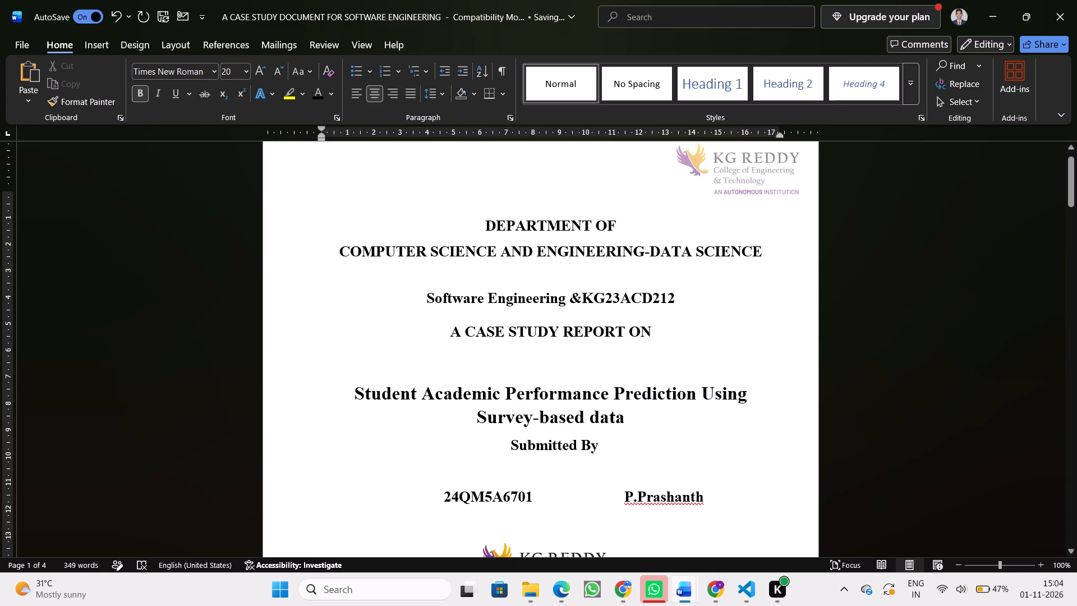
pyautogui.press('BackSpace')
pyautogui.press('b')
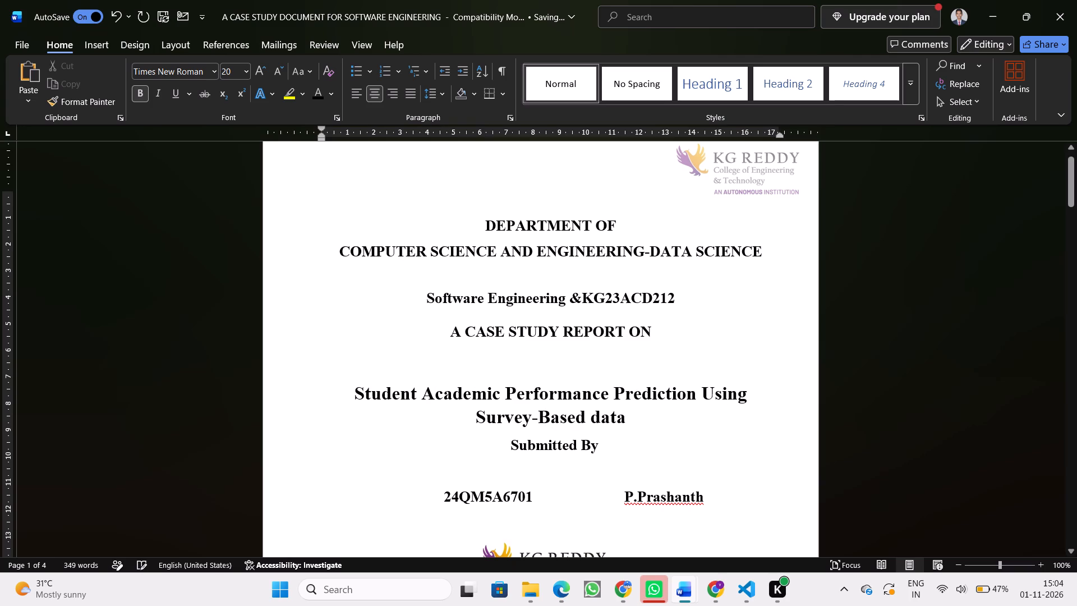
pyautogui.click(606, 418)
pyautogui.press('Left')
pyautogui.press('BackSpace')
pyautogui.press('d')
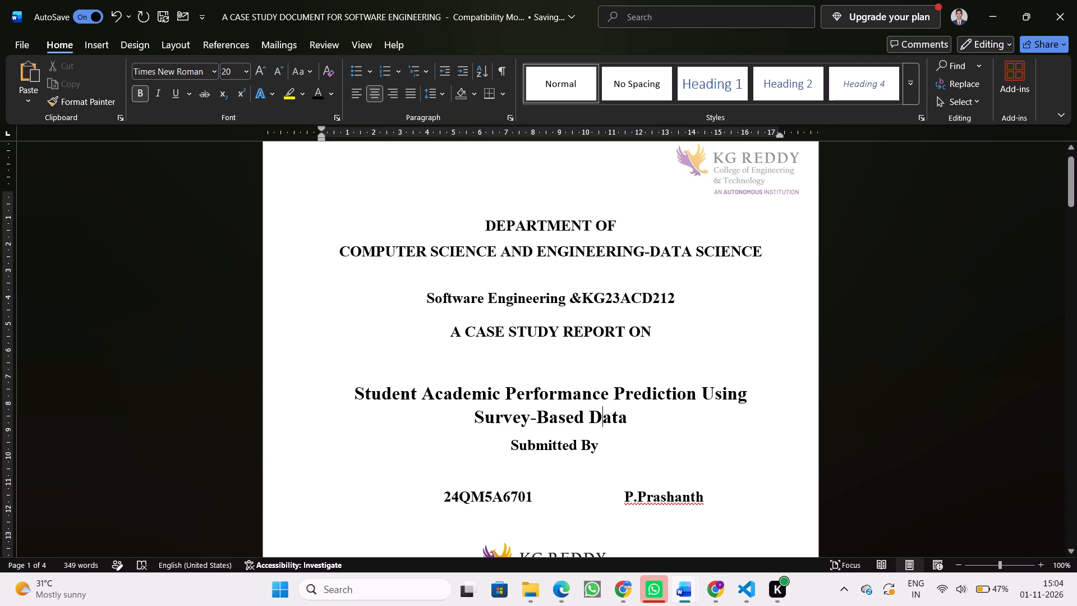
# Replace "Software Engineering" with "Predictive" in the course line above "A CASE STUDY REPORT ON", keeping the ampersand and course code.
pyautogui.scroll(-2, 587, 448)
pyautogui.scroll(2, 587, 448)
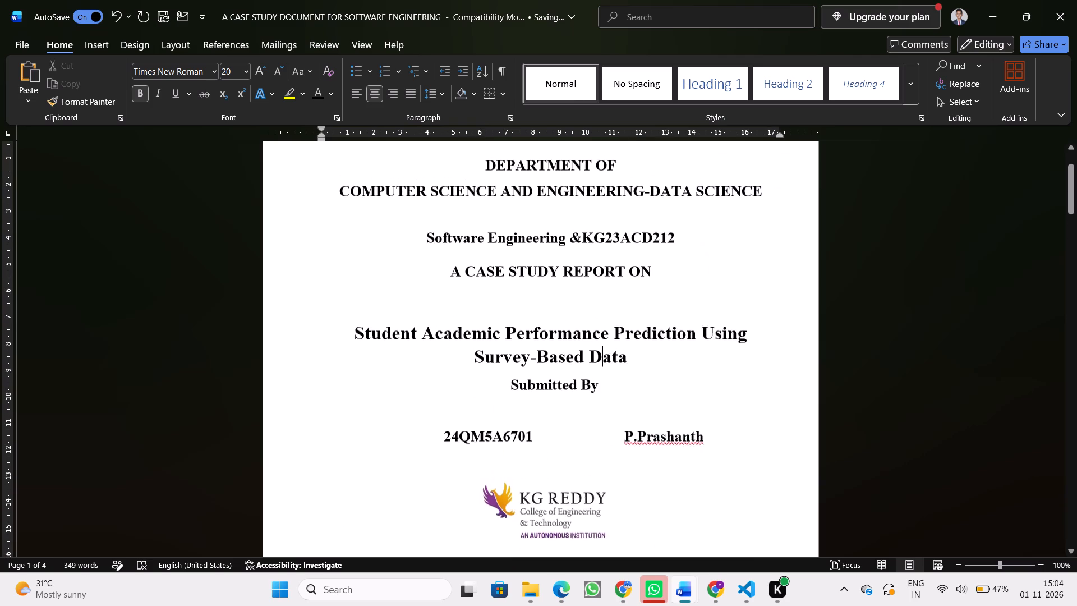
pyautogui.scroll(1, 587, 448)
pyautogui.click(562, 325)
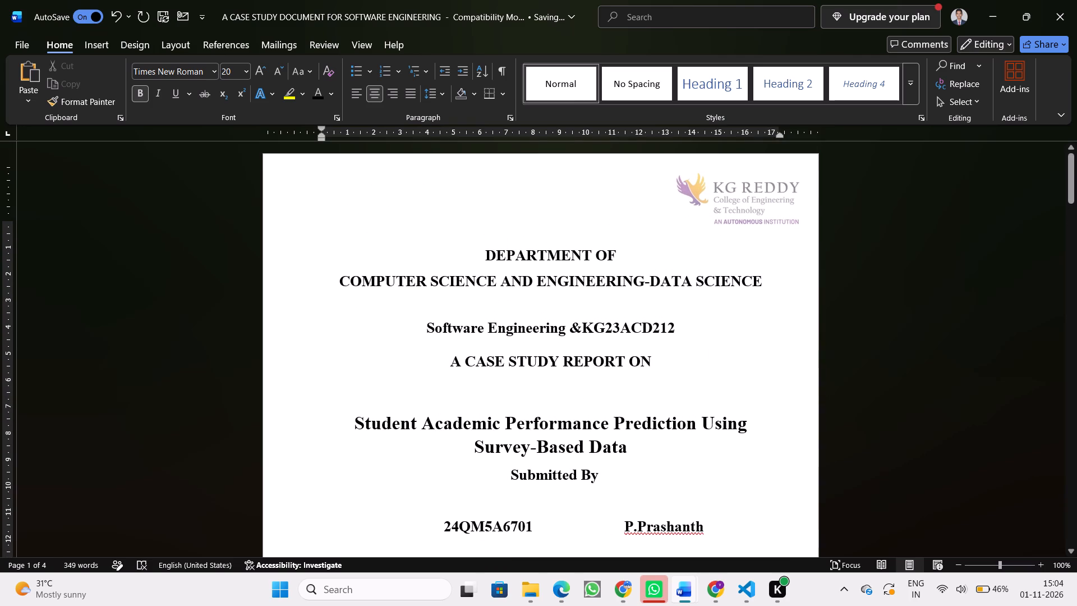
pyautogui.press('BackSpace')
pyautogui.press('BackSpace')
pyautogui.press('BackSpace')
pyautogui.press('BackSpace')
pyautogui.press('BackSpace')
pyautogui.press('BackSpace')
pyautogui.press('BackSpace')
pyautogui.press('BackSpace')
pyautogui.press('BackSpace')
pyautogui.press('BackSpace')
pyautogui.press('BackSpace')
pyautogui.press('BackSpace')
pyautogui.press('BackSpace')
pyautogui.press('BackSpace')
pyautogui.press('BackSpace')
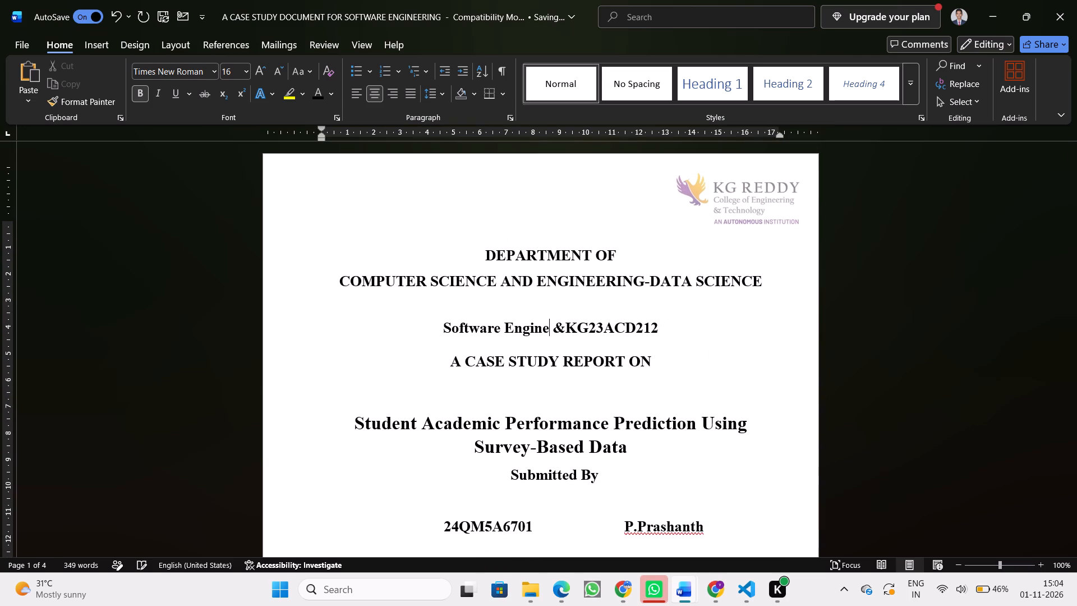
pyautogui.press('BackSpace')
pyautogui.press('BackSpace')
pyautogui.press('BackSpace')
pyautogui.press('BackSpace')
pyautogui.press('BackSpace')
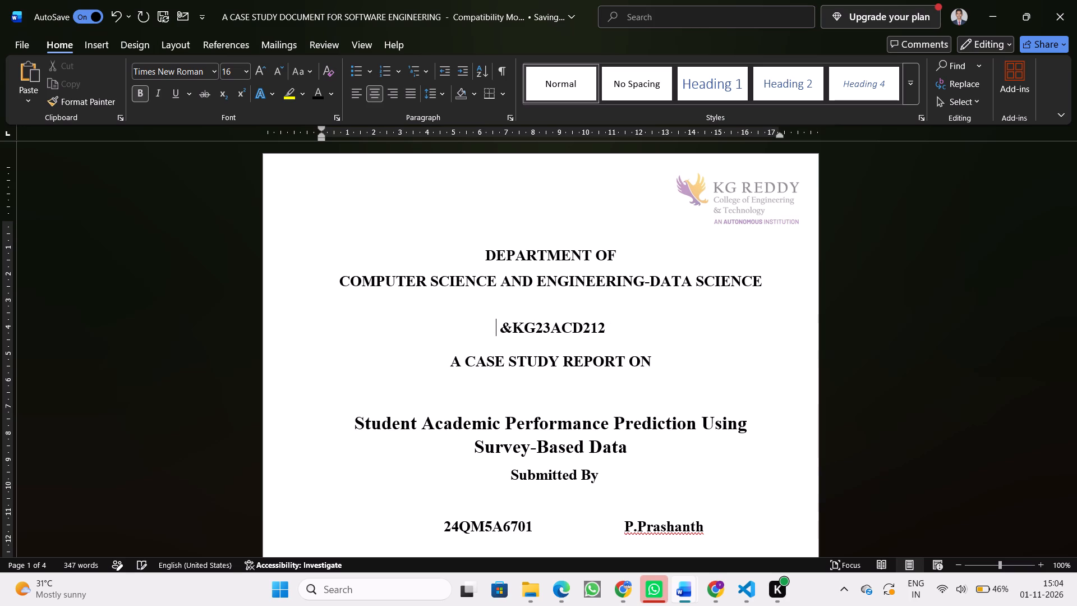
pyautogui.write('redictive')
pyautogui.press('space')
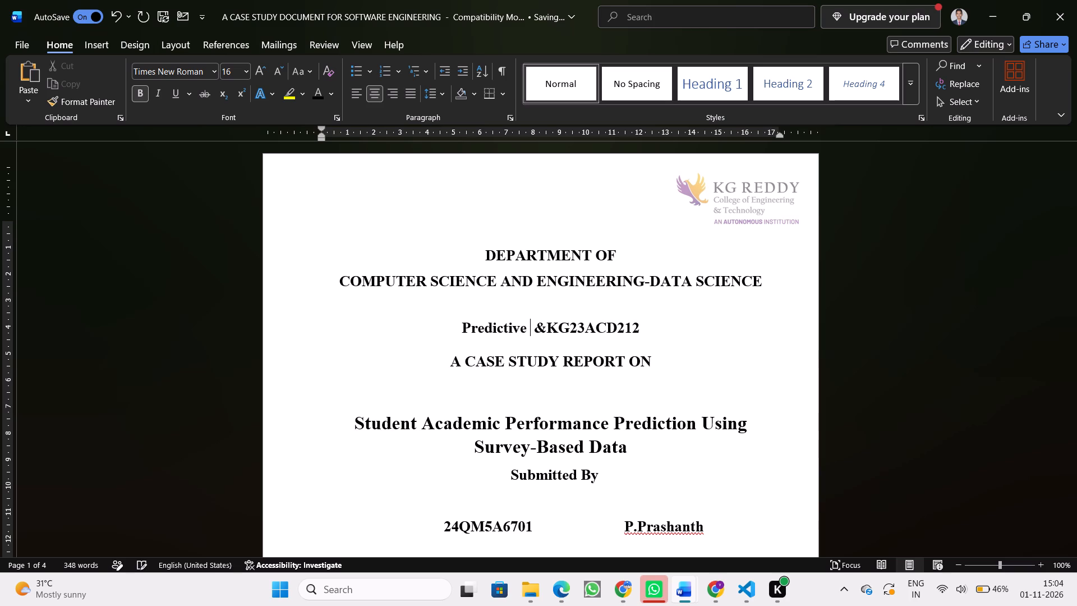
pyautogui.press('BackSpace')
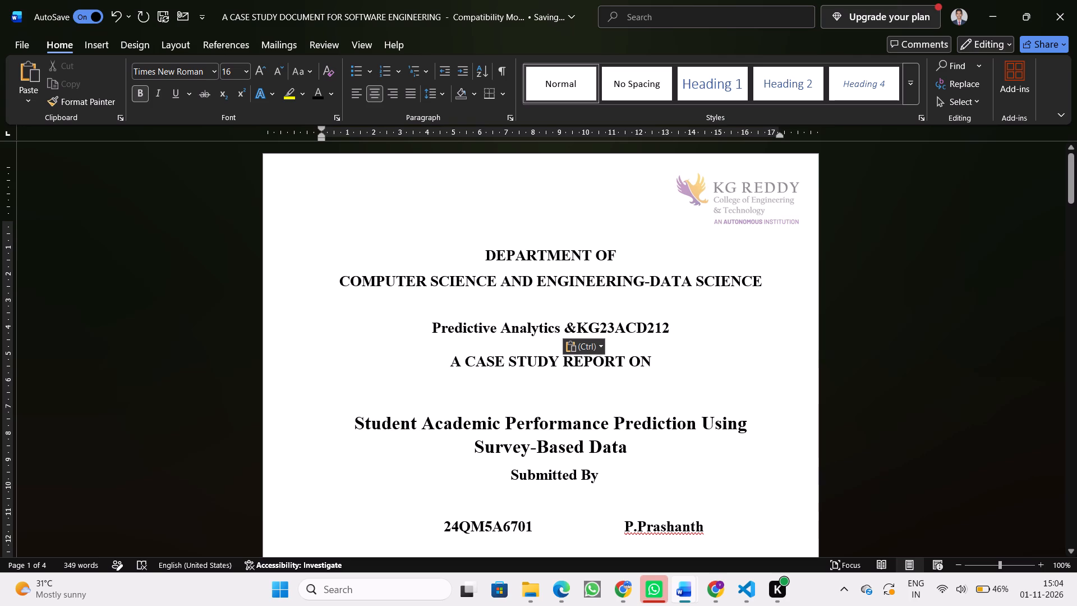
# Add a space after the ampersand in the course line and change the course code to KG23ACD401.
pyautogui.click(575, 329)
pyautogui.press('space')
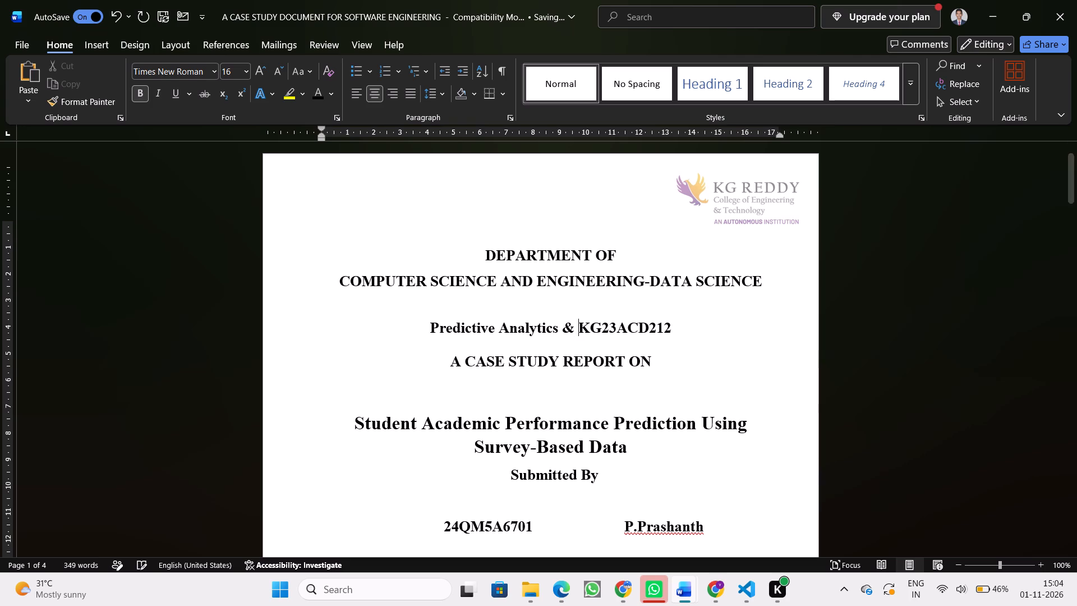
pyautogui.click(673, 324)
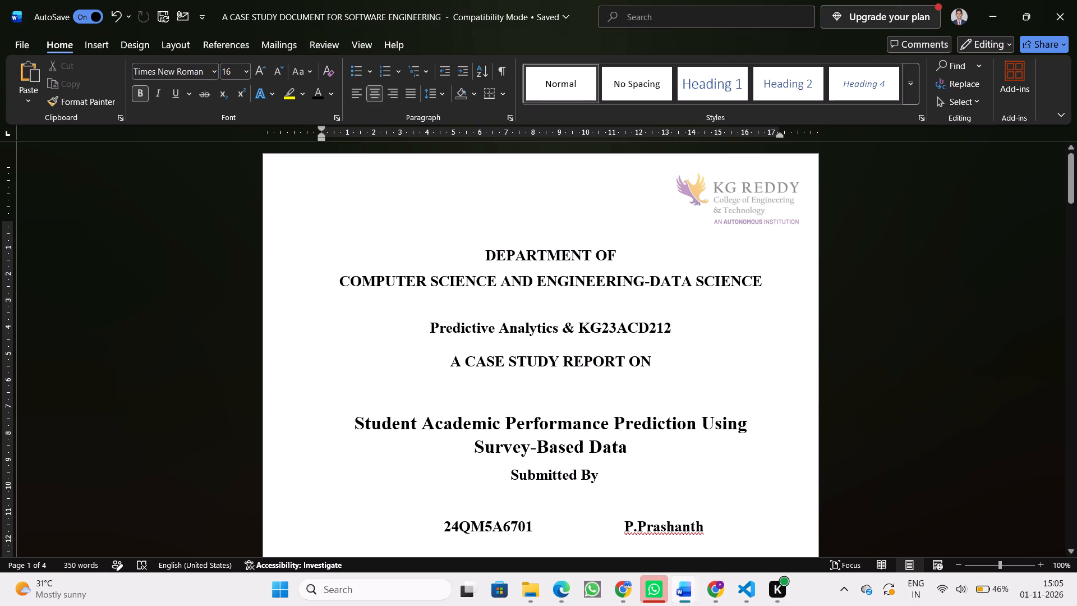
pyautogui.press('BackSpace')
pyautogui.press('BackSpace')
pyautogui.press('BackSpace')
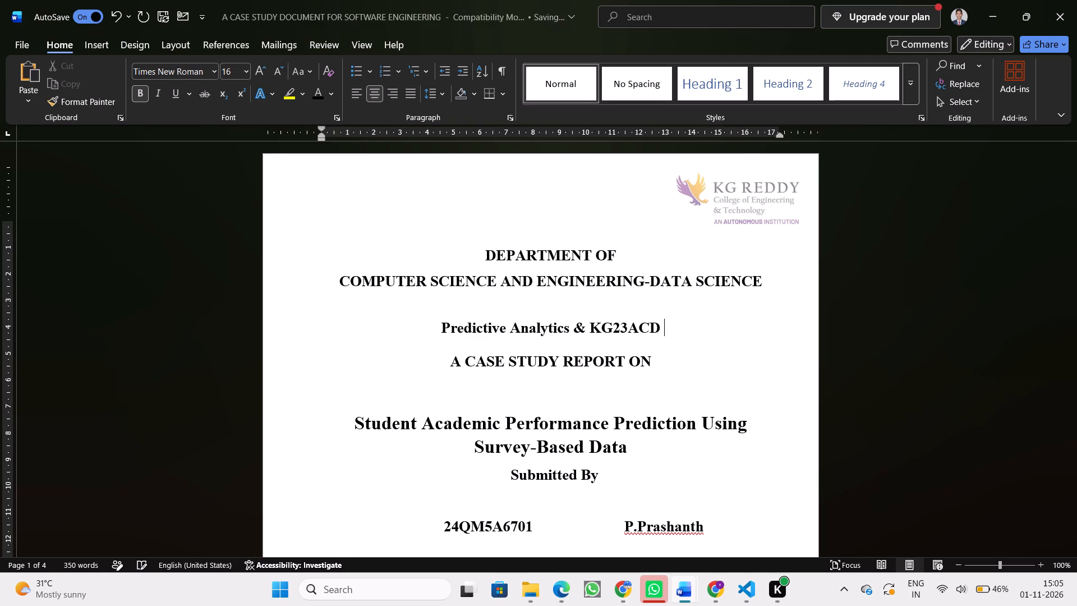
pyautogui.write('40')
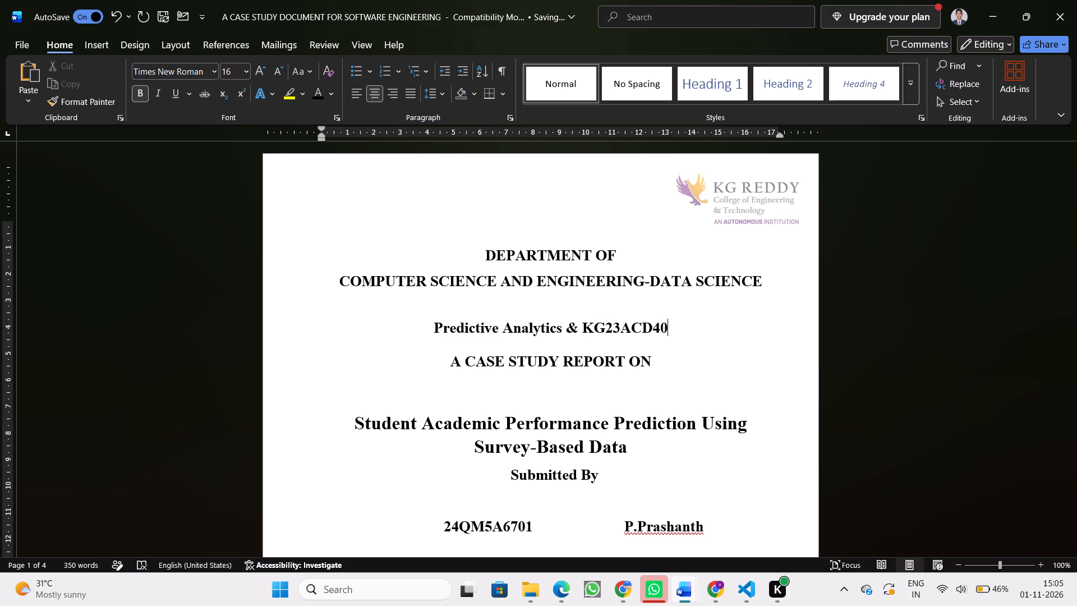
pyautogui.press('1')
# Insert "Of" before "Coordinator" in the cover page's signature line so the label reads "Signature Of Coordinator".
pyautogui.scroll(-1, 651, 379)
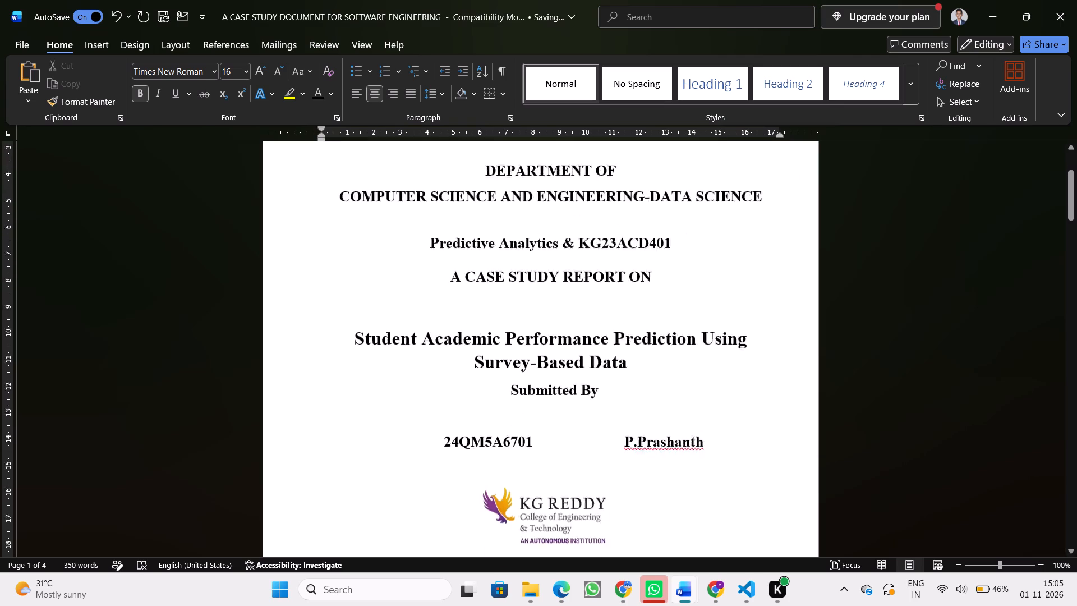
pyautogui.scroll(-3, 651, 379)
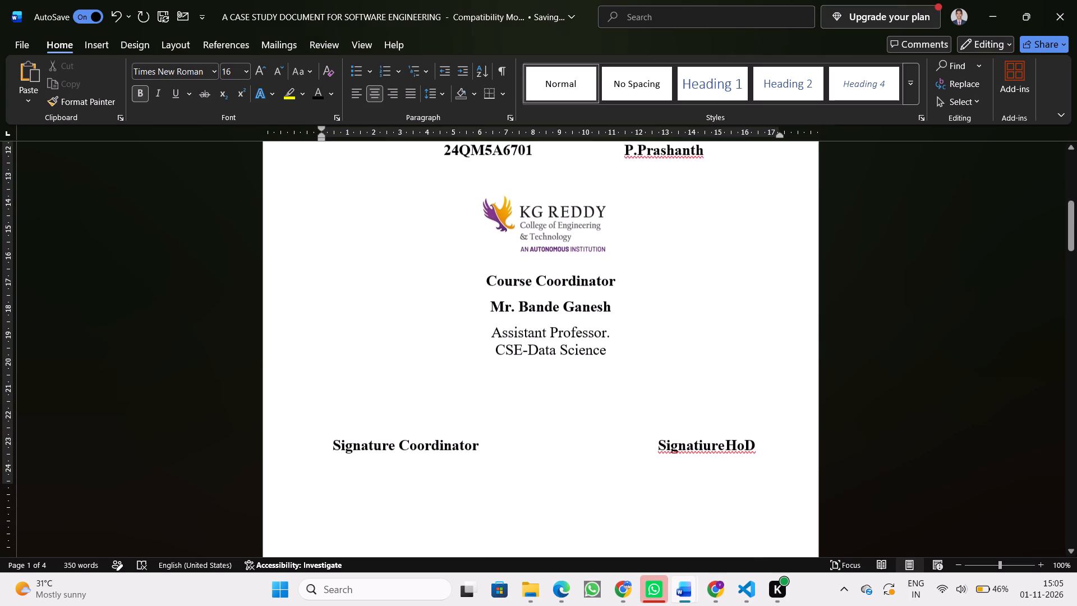
pyautogui.scroll(-1, 651, 379)
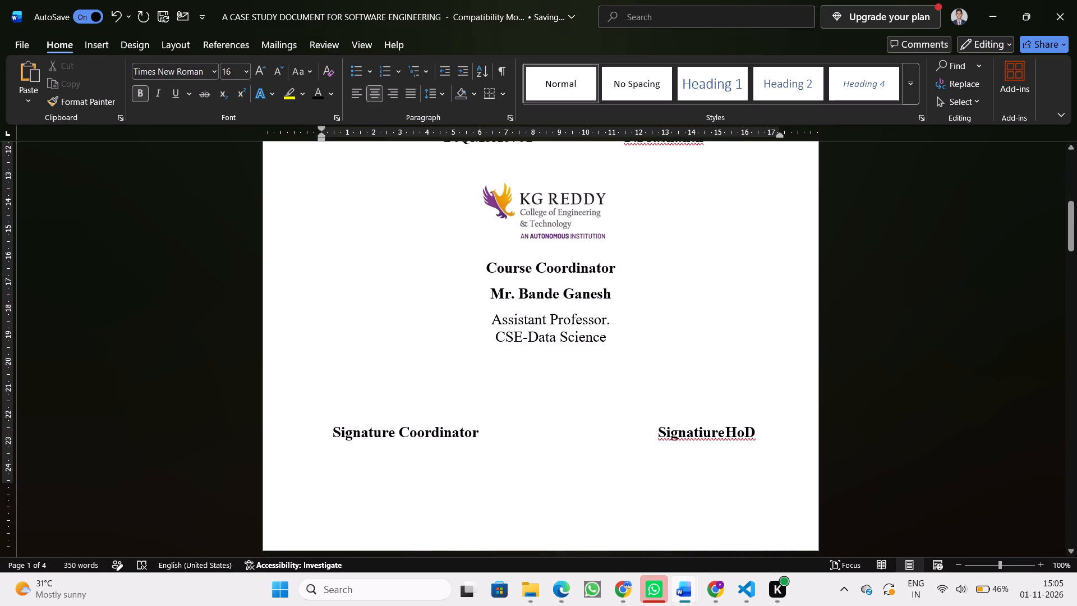
pyautogui.click(401, 435)
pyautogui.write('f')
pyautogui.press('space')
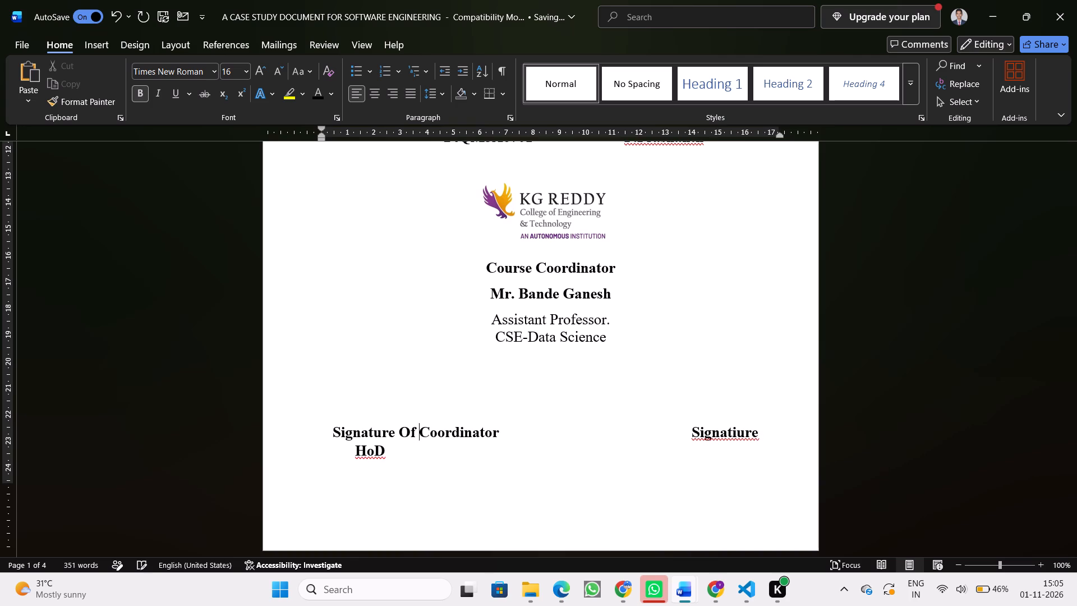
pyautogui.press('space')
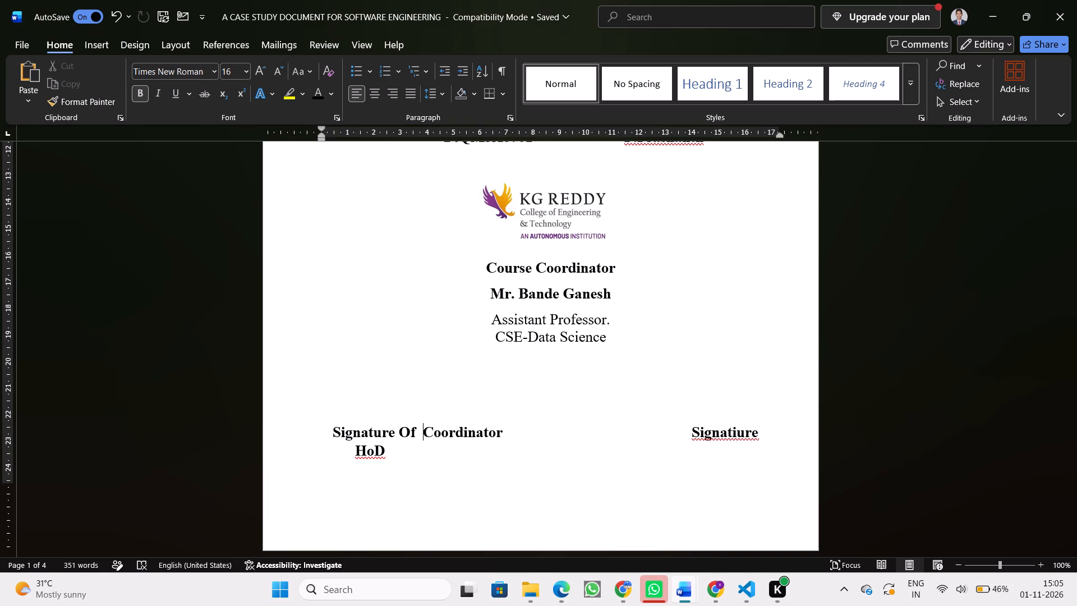
# Remove excess spacing after "Signature Of Coordinator" to bring the whole HoD signature label back onto the same line.
pyautogui.click(600, 439)
pyautogui.press('BackSpace')
pyautogui.press('BackSpace')
pyautogui.press('BackSpace')
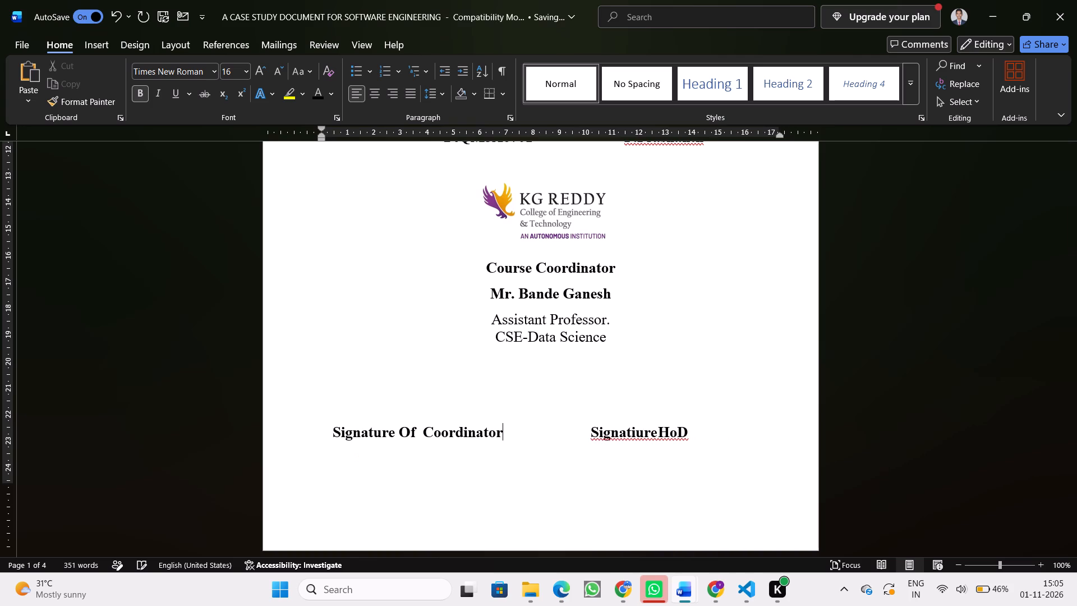
# Correct the HoD signature label's spelling and spacing and add "Of", making it "Signature Of HoD".
pyautogui.press('Right')
pyautogui.press('Right')
pyautogui.press('Right')
pyautogui.press('Right')
pyautogui.press('Right')
pyautogui.press('Right')
pyautogui.press('Right')
pyautogui.press('Right')
pyautogui.press('Right')
pyautogui.press('Right')
pyautogui.press('Right')
pyautogui.press('Right')
pyautogui.press('Right')
pyautogui.press('Right')
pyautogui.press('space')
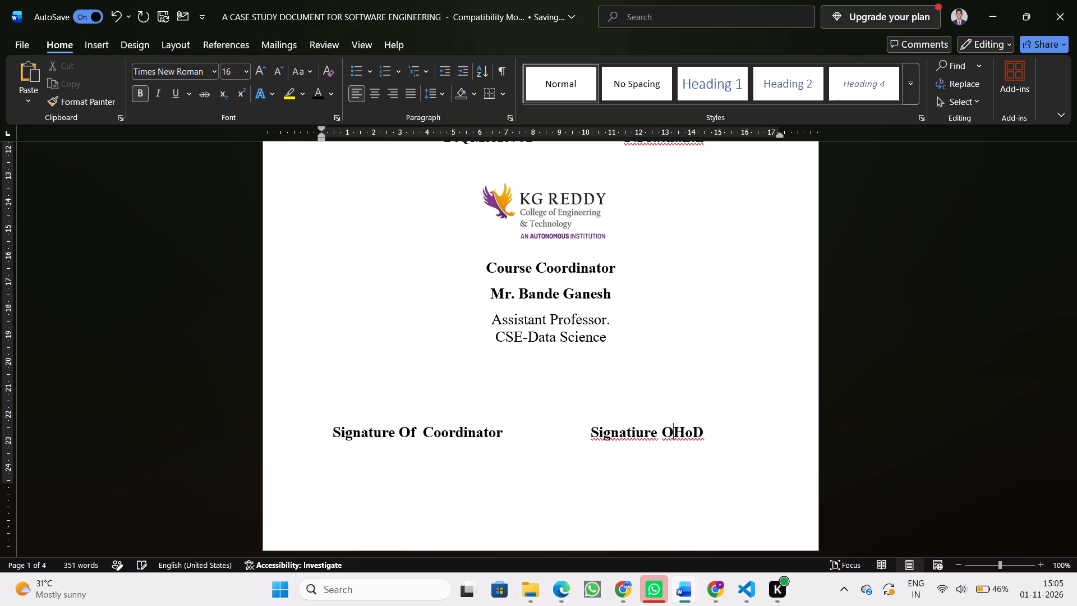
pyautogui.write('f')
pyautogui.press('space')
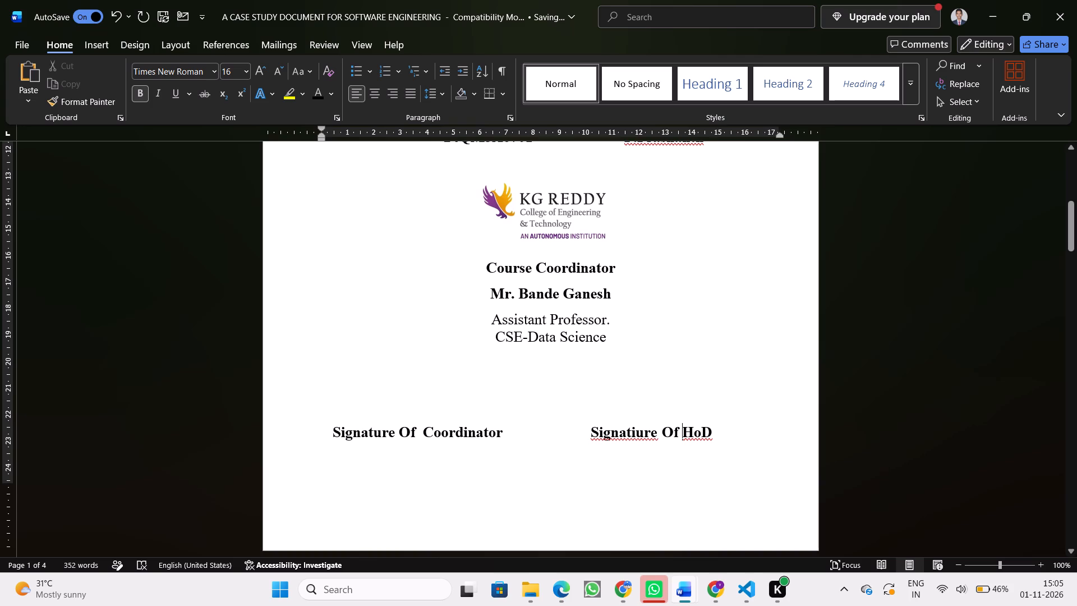
pyautogui.click(639, 435)
pyautogui.press('BackSpace')
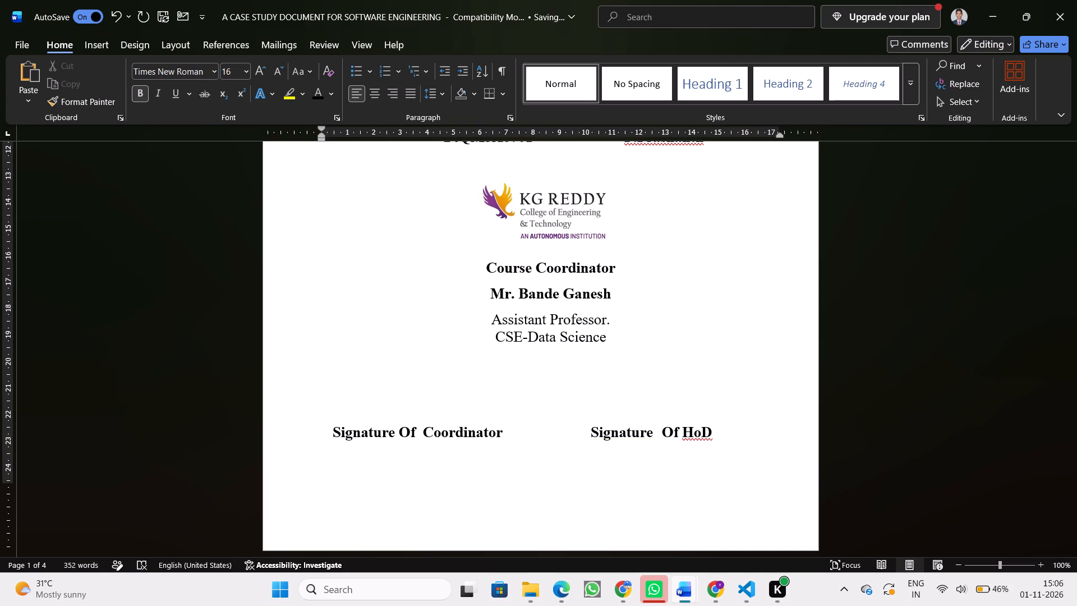
# Add three spaces before the HoD signature label and close the wide gap before its "Of" to a single space.
pyautogui.click(590, 435)
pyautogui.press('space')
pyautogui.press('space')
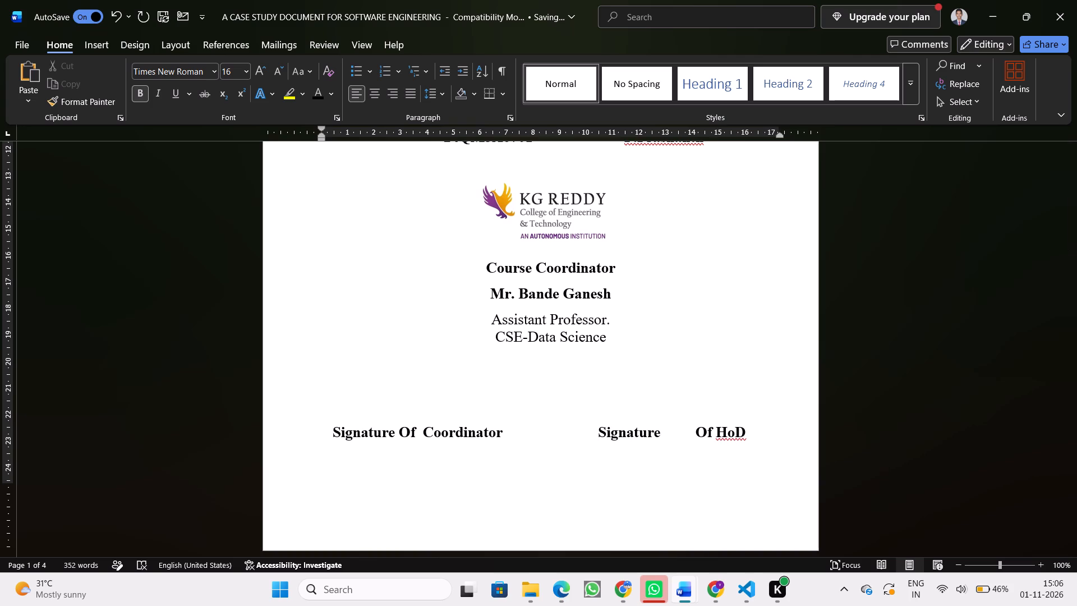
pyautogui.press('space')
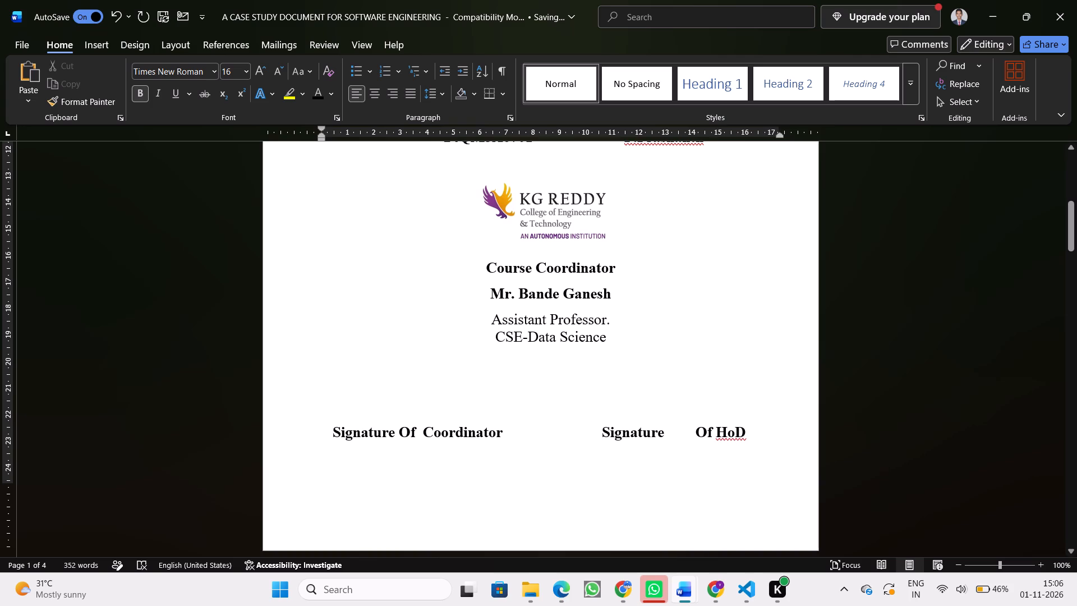
pyautogui.click(698, 434)
pyautogui.press('BackSpace')
pyautogui.press('BackSpace')
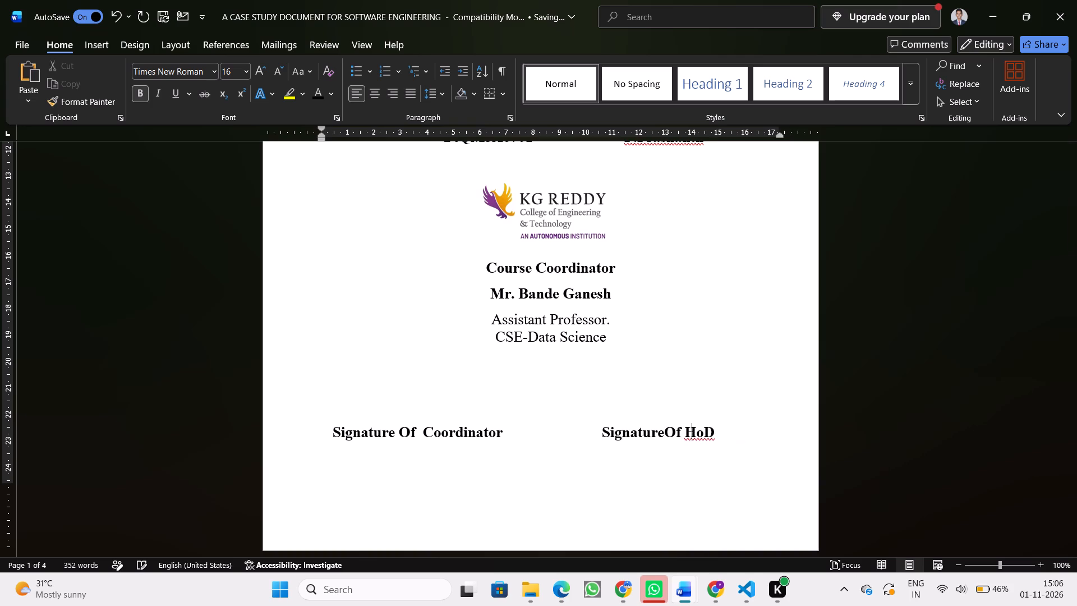
pyautogui.press('BackSpace')
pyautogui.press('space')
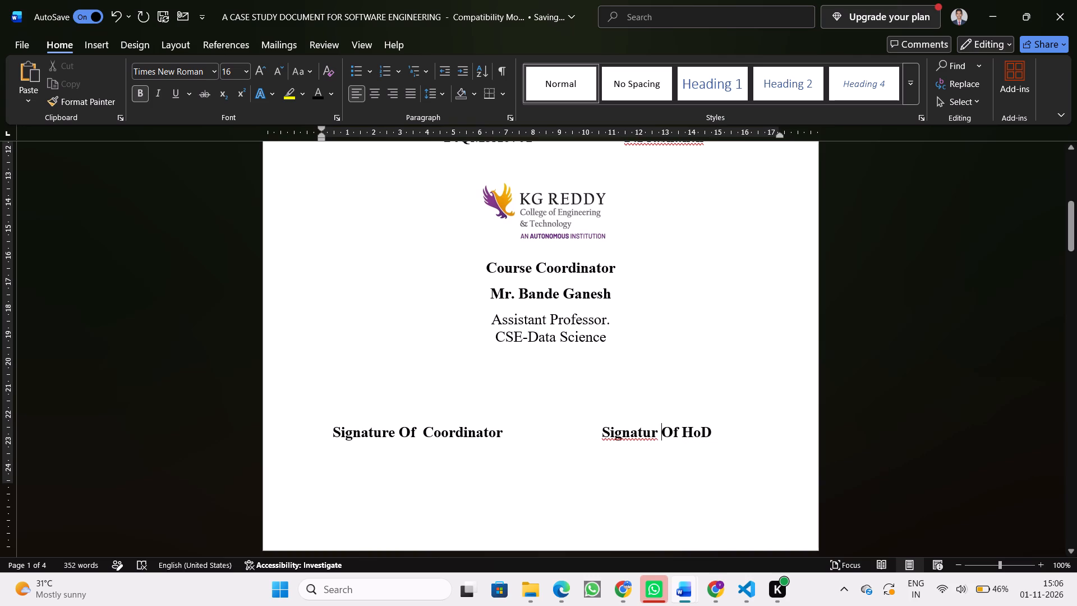
# Shift the HoD signature label with spaces until it ends near the right margin on the coordinator's line.
pyautogui.click(601, 433)
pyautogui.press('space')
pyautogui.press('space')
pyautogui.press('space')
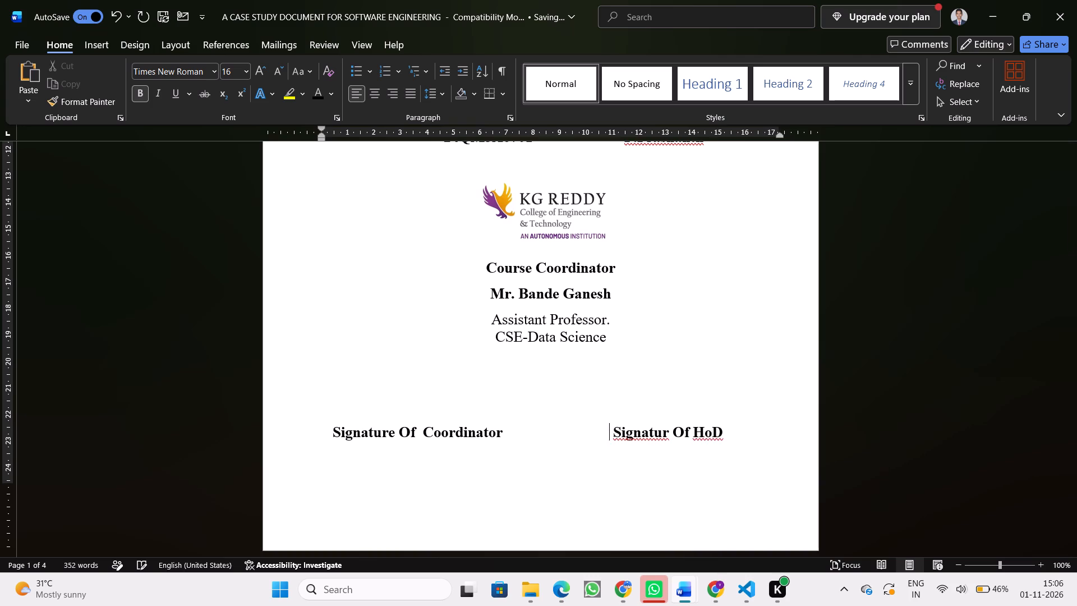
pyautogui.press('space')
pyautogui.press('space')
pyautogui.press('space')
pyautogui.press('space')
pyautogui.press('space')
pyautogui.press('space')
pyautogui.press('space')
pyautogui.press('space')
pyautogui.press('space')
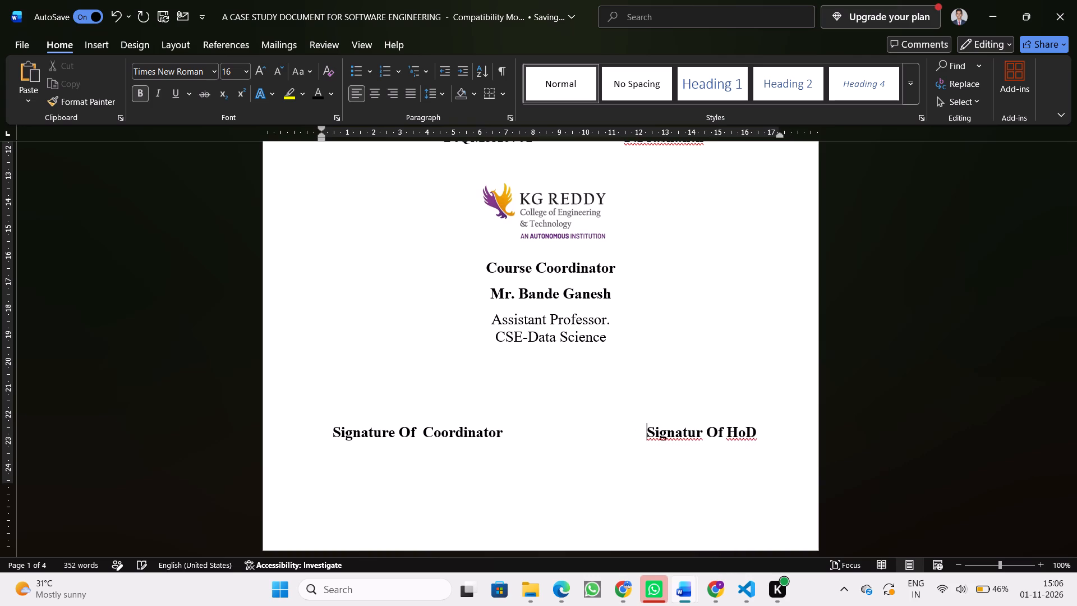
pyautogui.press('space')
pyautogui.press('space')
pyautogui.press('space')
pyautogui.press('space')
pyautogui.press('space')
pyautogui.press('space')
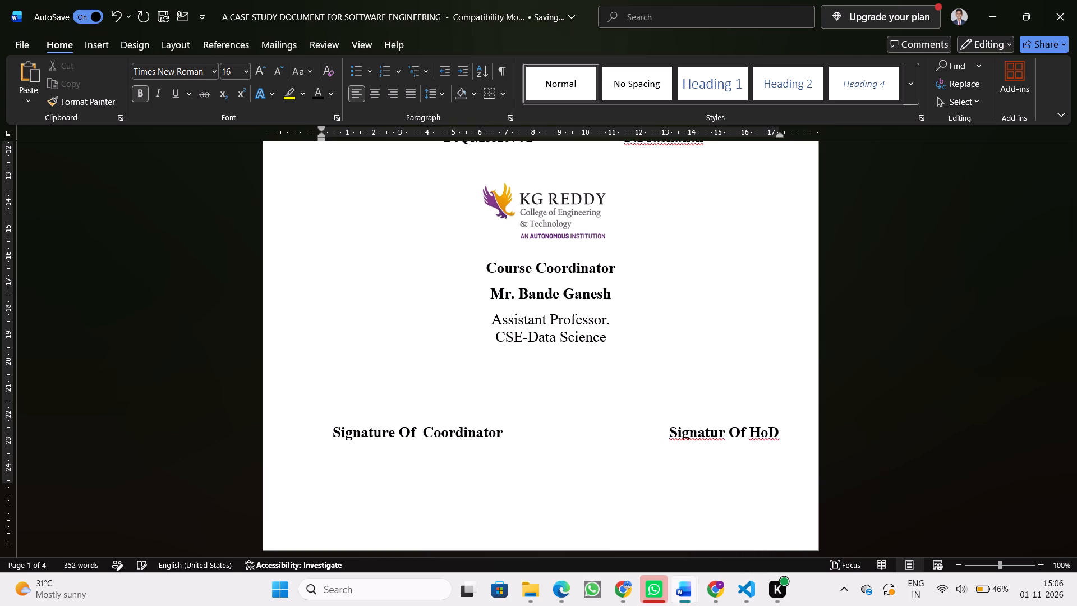
pyautogui.press('BackSpace')
pyautogui.press('BackSpace')
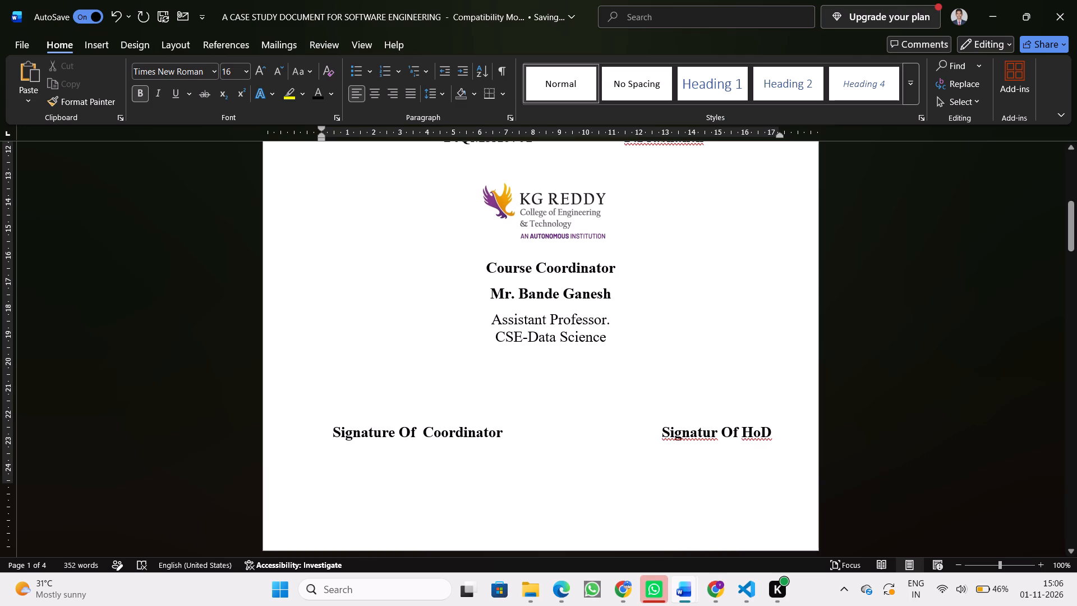
pyautogui.click(532, 483)
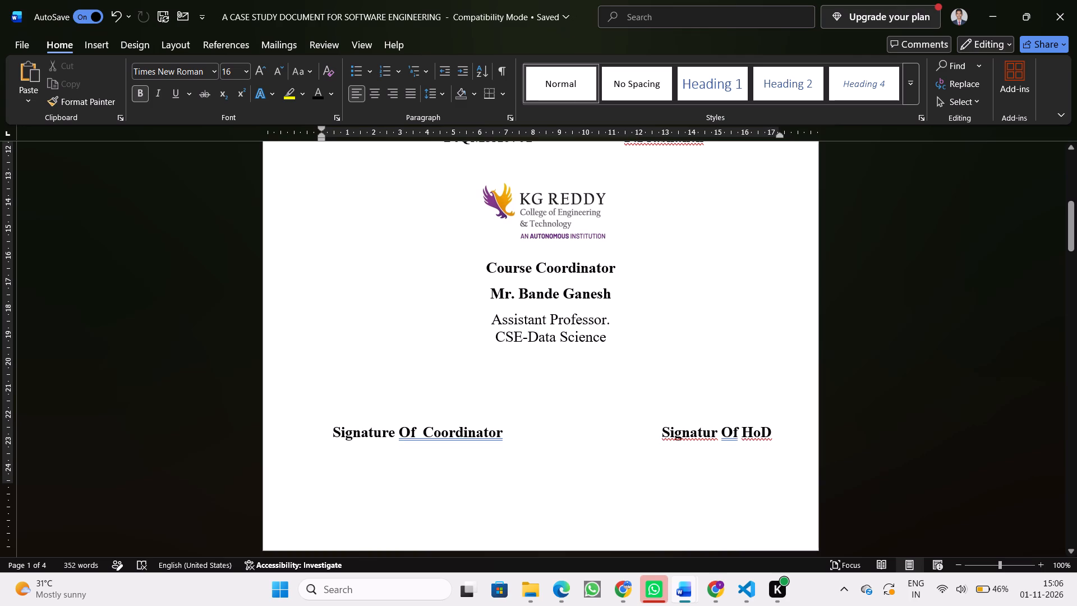
# Restore the final "e" of "Signature" in the HoD signature label.
pyautogui.click(716, 434)
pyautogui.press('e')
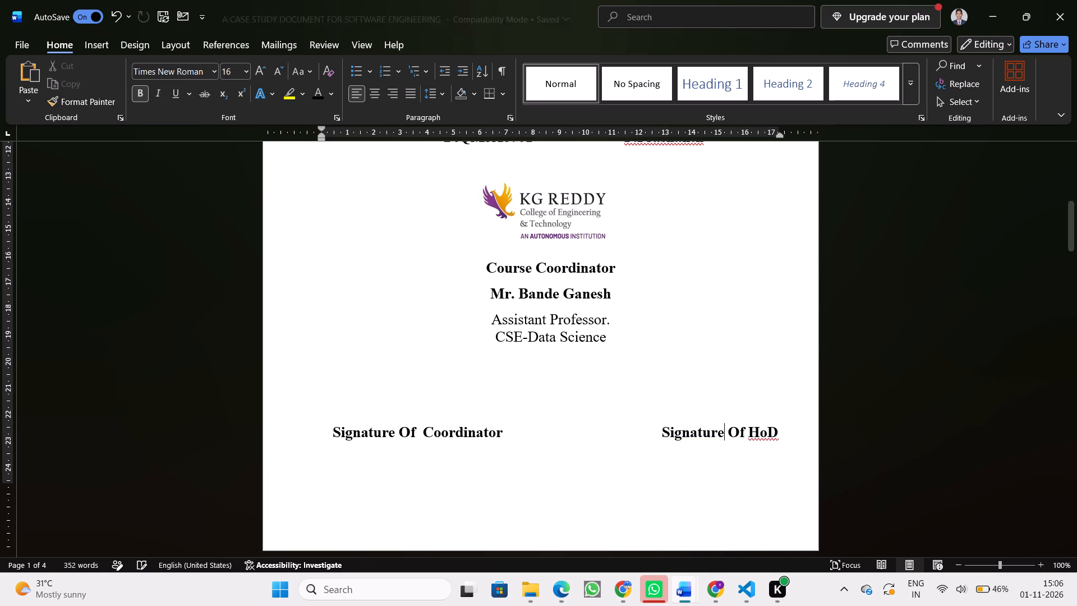
pyautogui.click(794, 434)
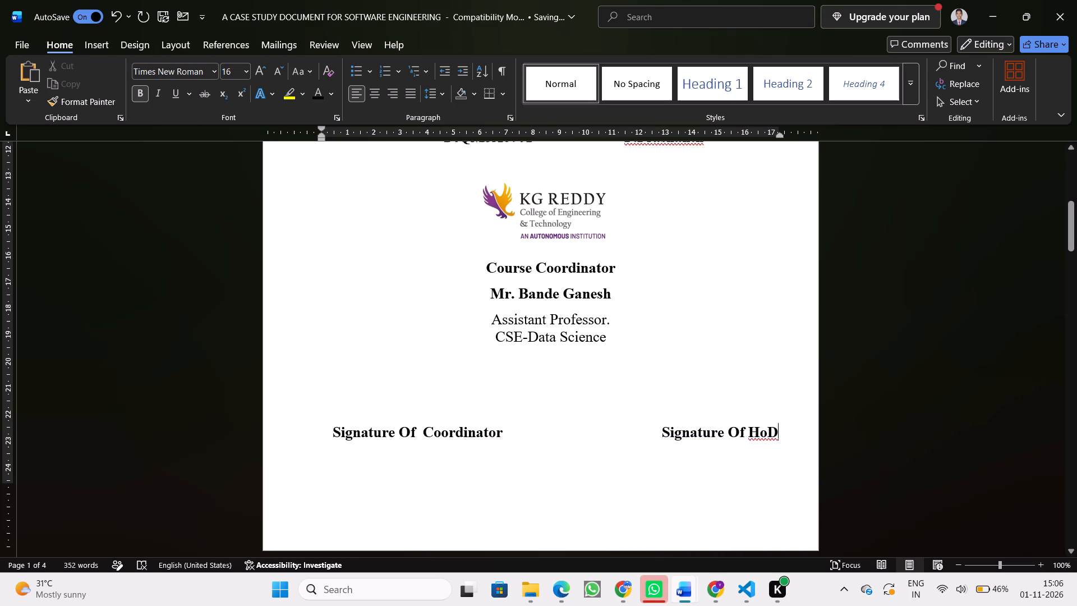
# Review the document's remaining pages through to the table of contents on the last page.
pyautogui.scroll(-5, 457, 479)
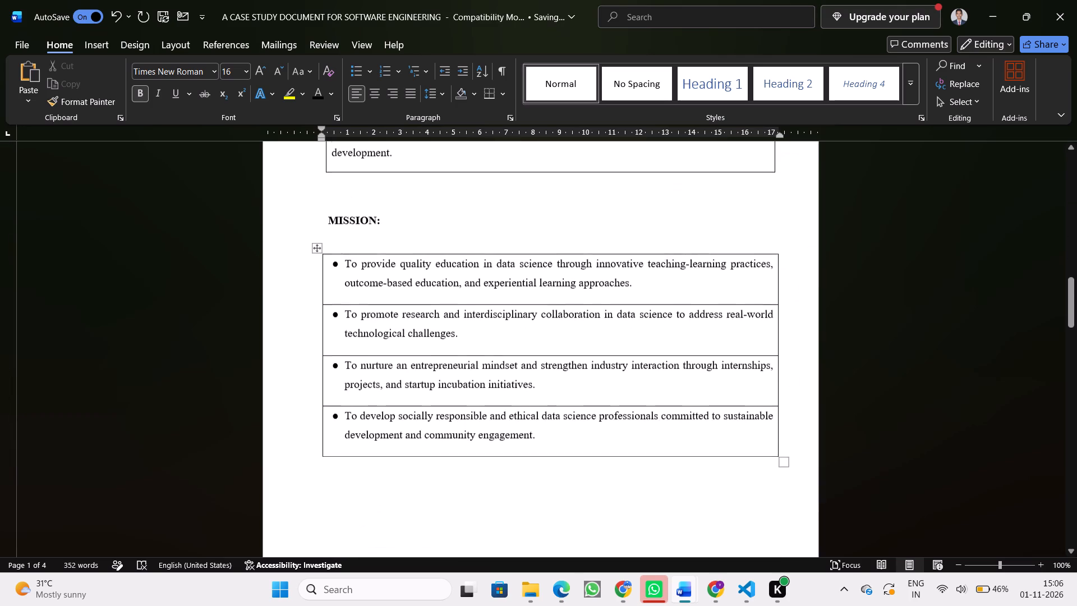
pyautogui.scroll(-5, 457, 479)
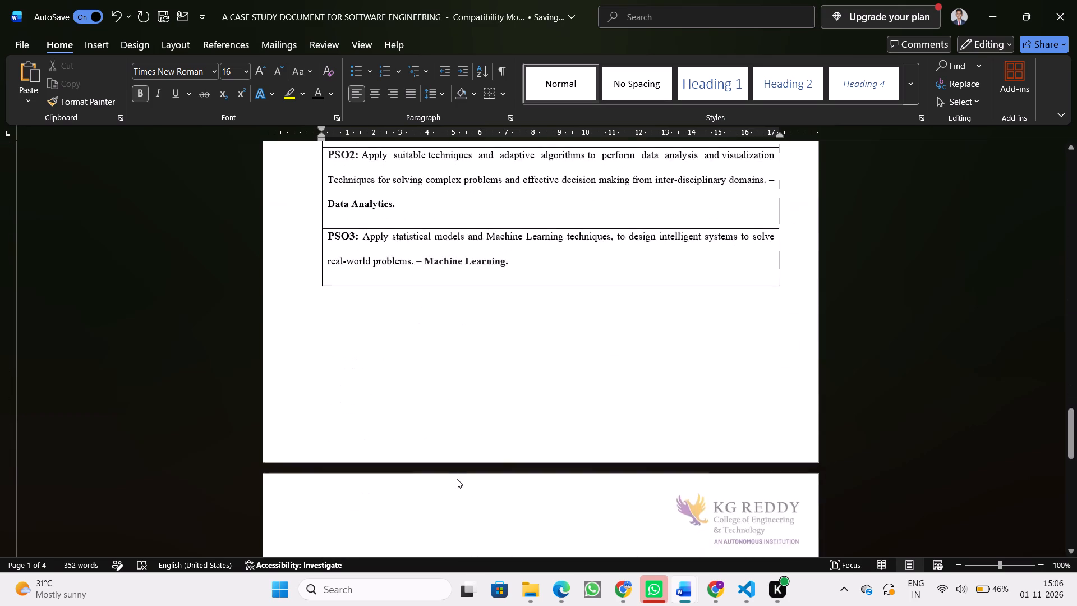
pyautogui.scroll(-3, 457, 479)
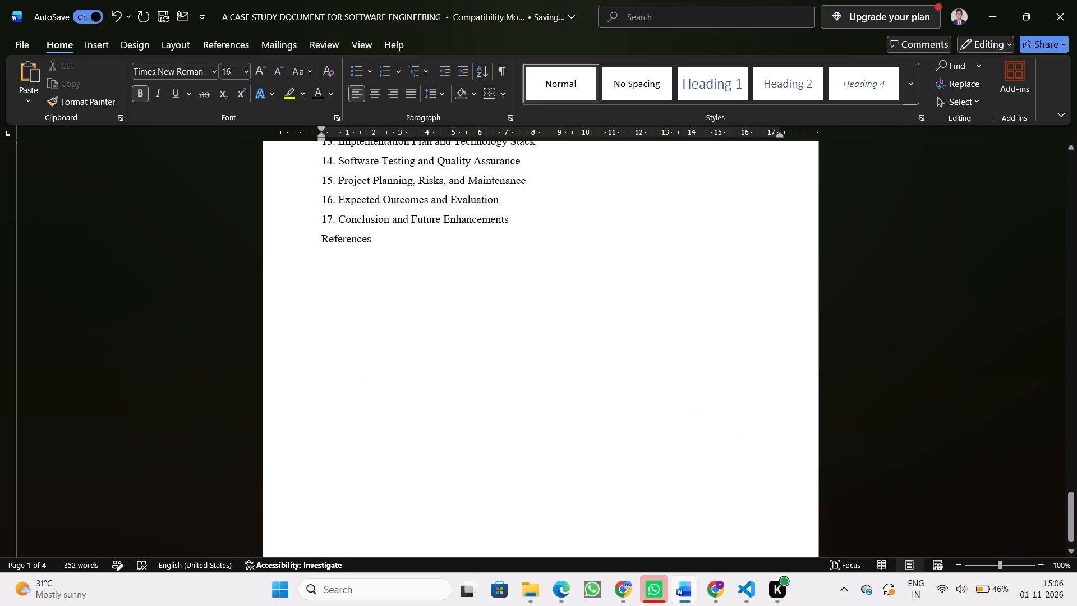
pyautogui.scroll(-2, 457, 479)
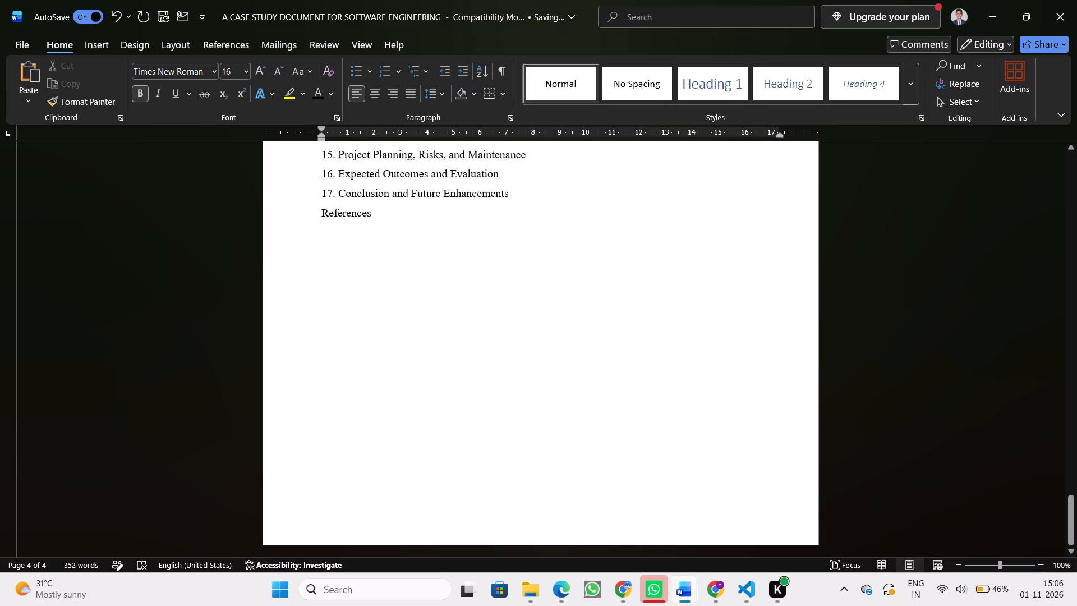
pyautogui.scroll(2, 541, 426)
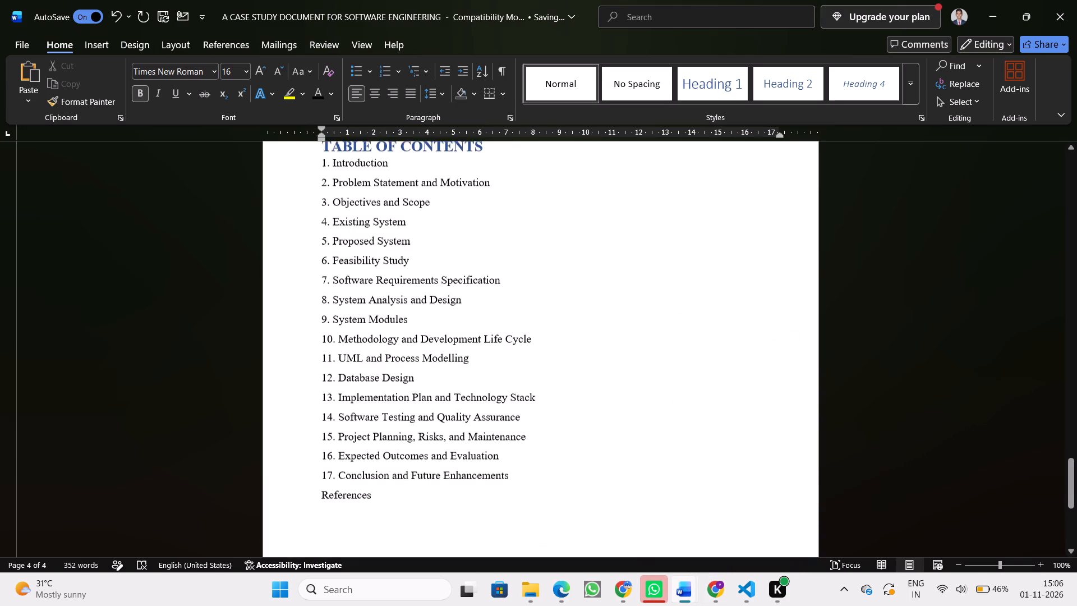
pyautogui.scroll(-2, 541, 426)
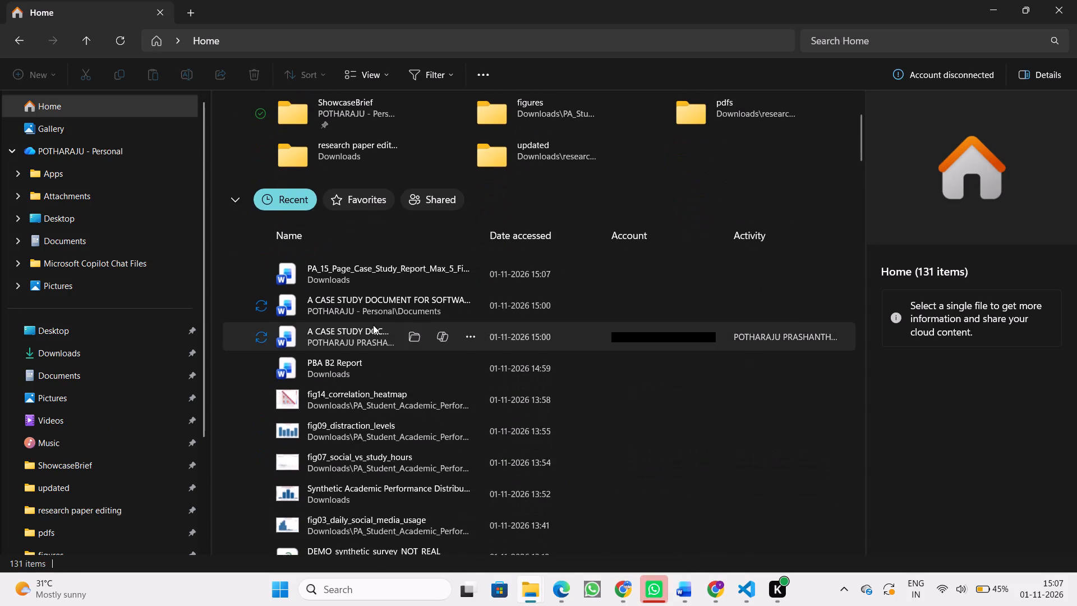
pyautogui.scroll(-4, 373, 325)
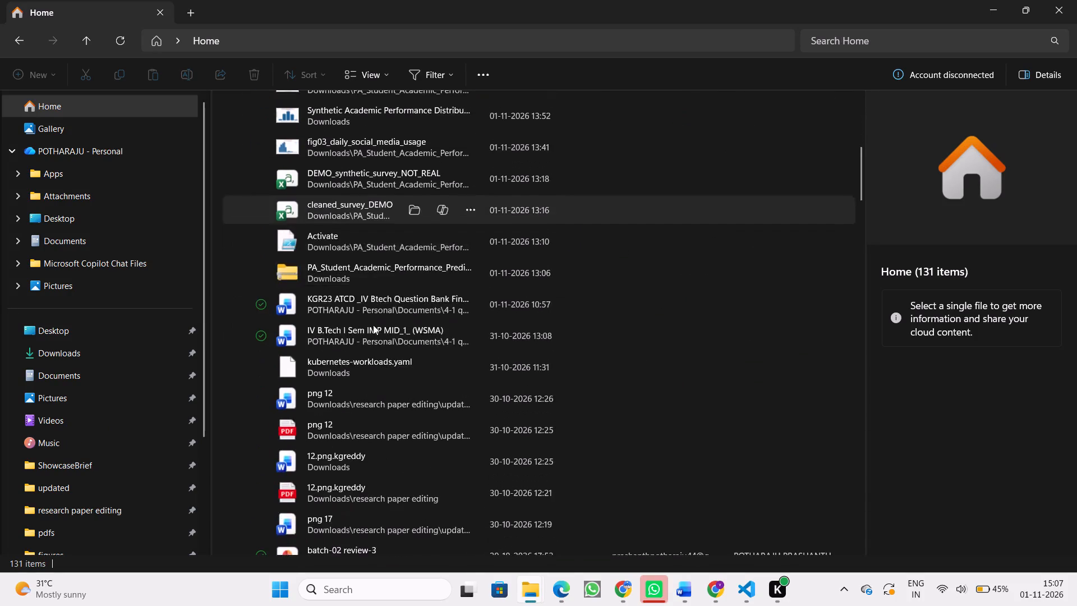
pyautogui.scroll(-1, 373, 325)
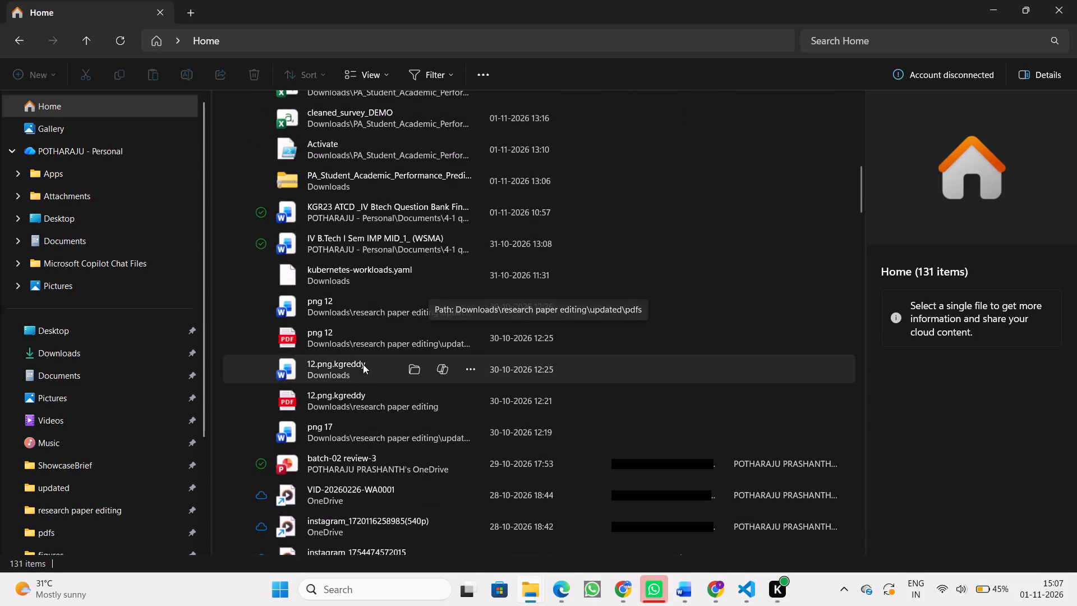
pyautogui.scroll(-1, 352, 434)
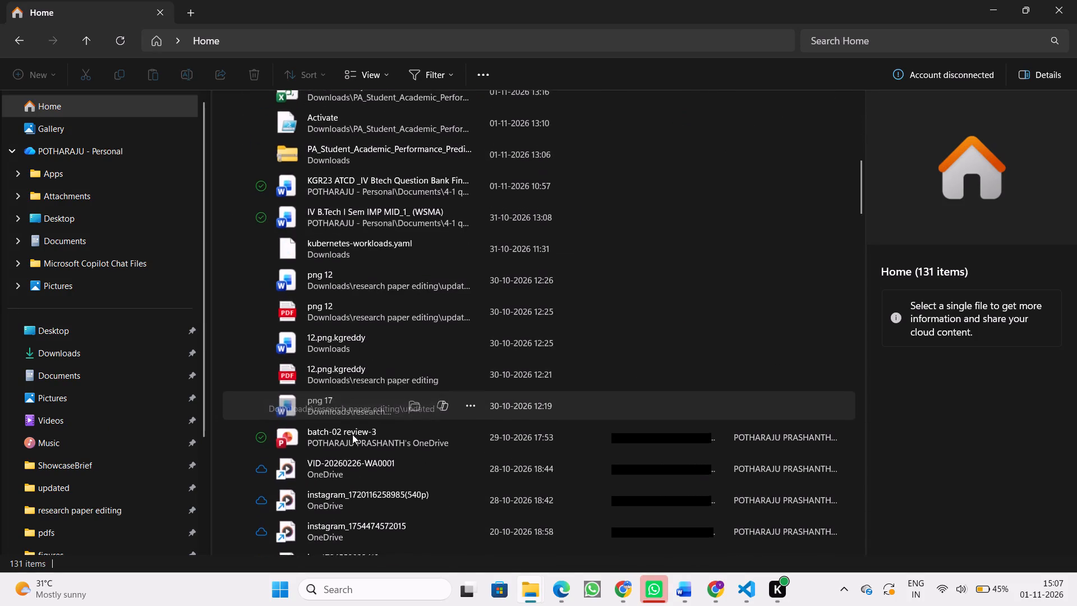
pyautogui.scroll(-2, 352, 434)
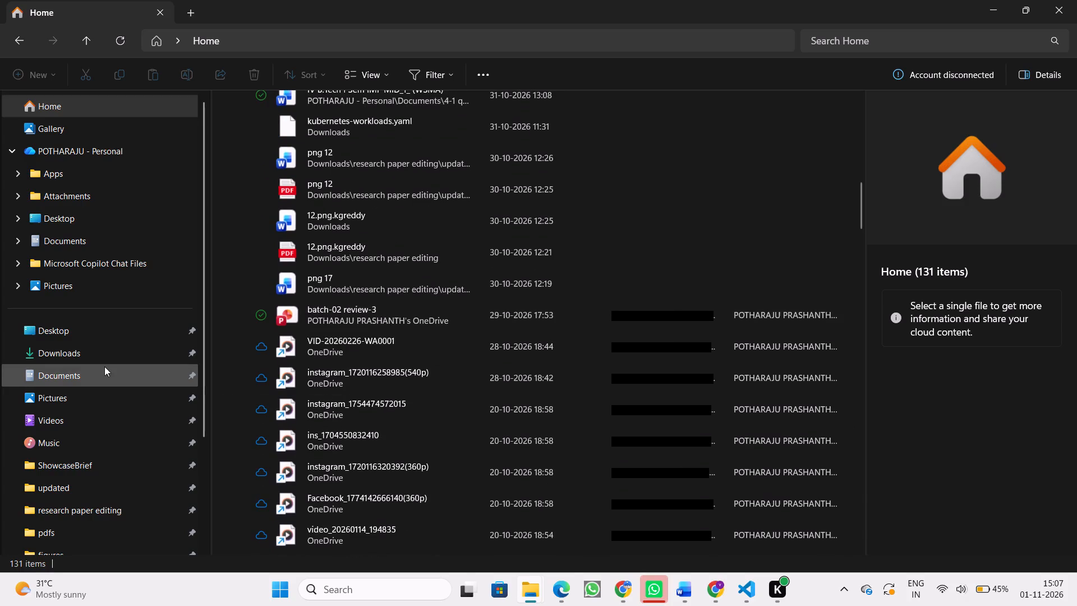
pyautogui.click(98, 352)
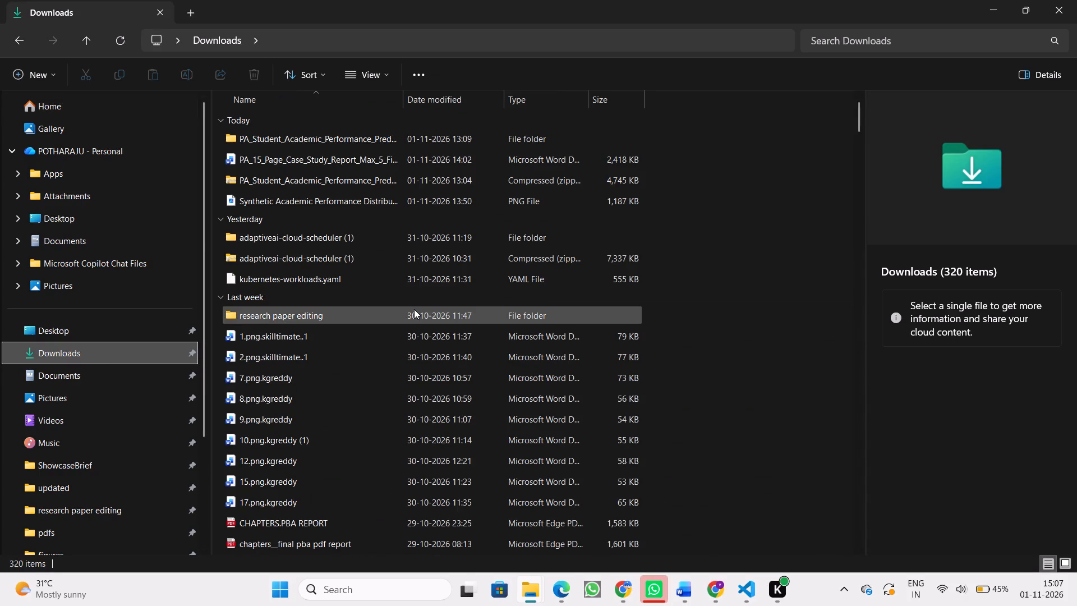
pyautogui.scroll(-1, 414, 309)
pyautogui.doubleClick(330, 447)
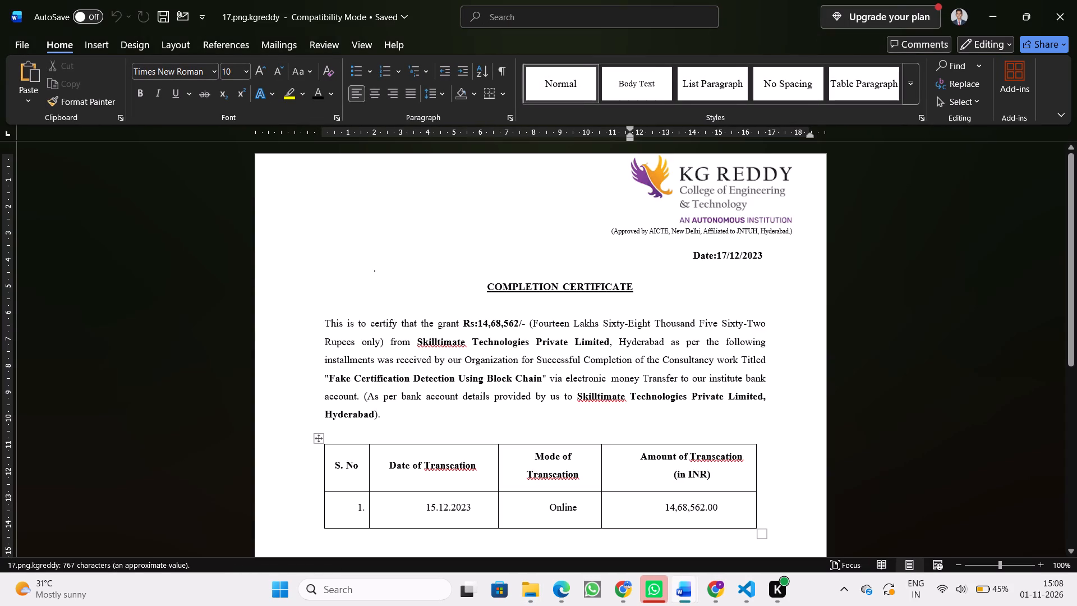
# Copy the whole transaction table from the completion certificate.
pyautogui.click(319, 440)
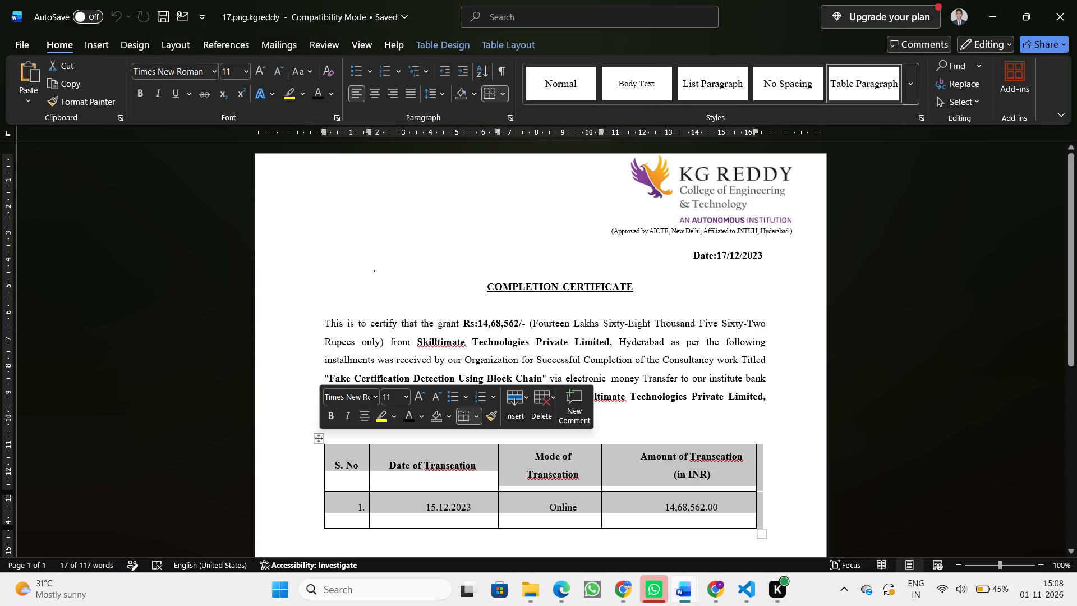
pyautogui.hotkey('ctrl', 'c')
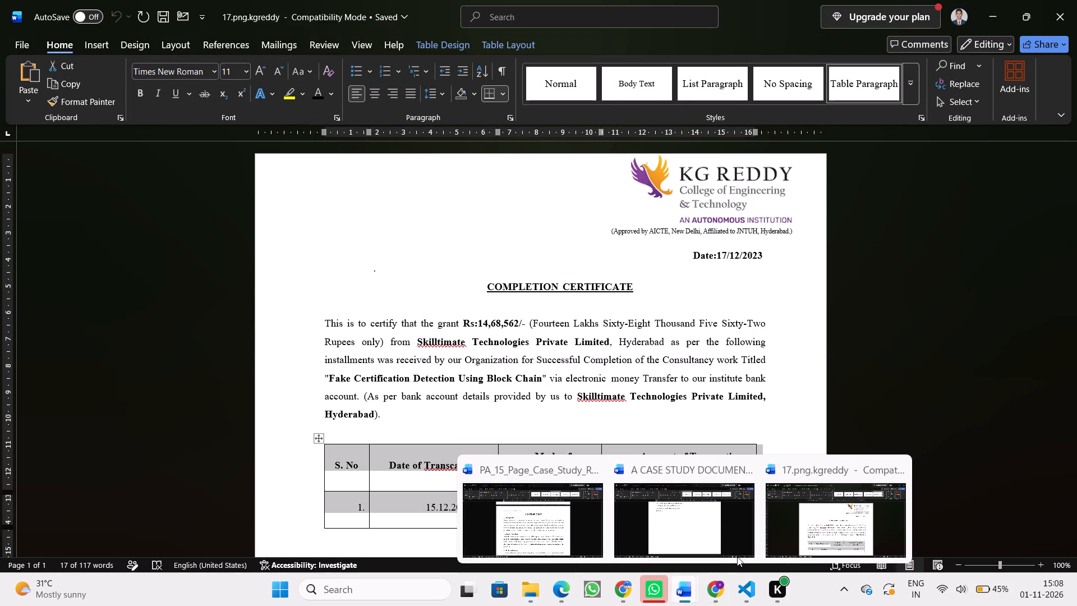
# In the software engineering case study document, delete the old contents list from "1. Introduction" through "References".
pyautogui.click(809, 524)
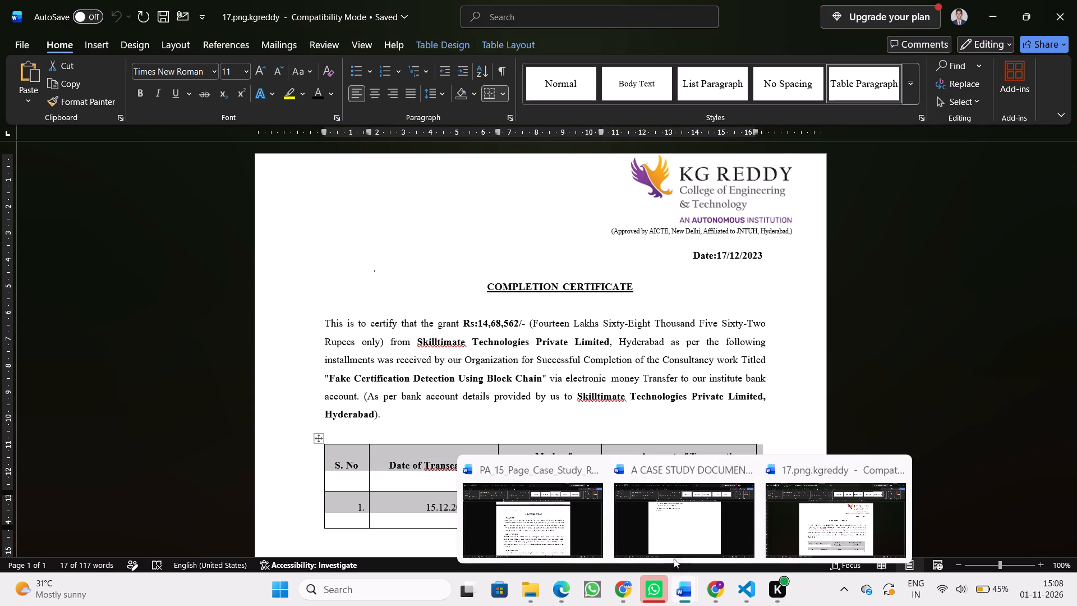
pyautogui.click(671, 551)
pyautogui.scroll(2, 418, 316)
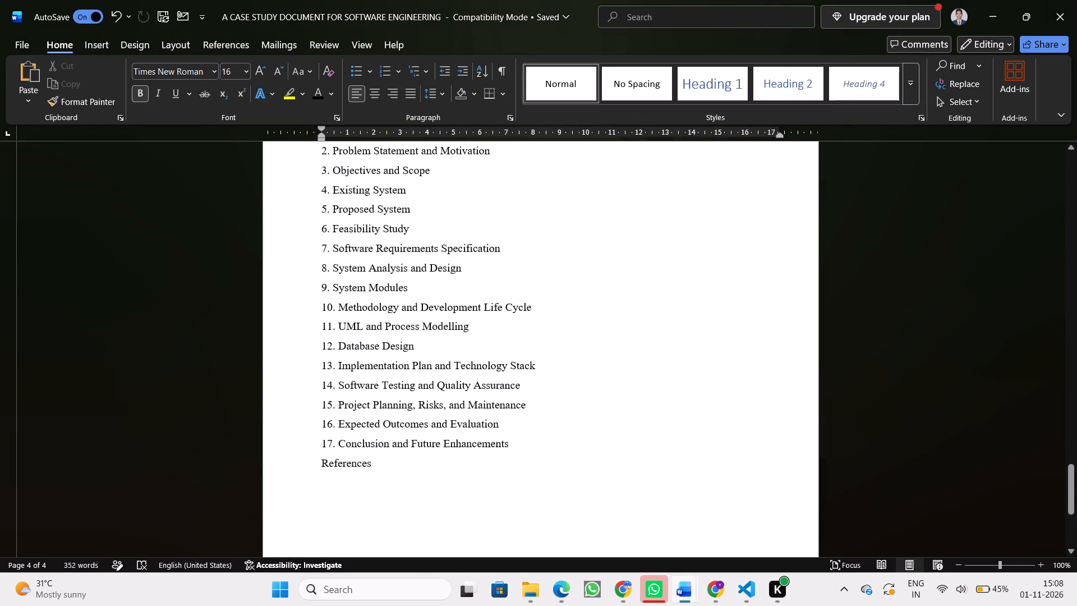
pyautogui.scroll(1, 418, 316)
pyautogui.click(317, 345)
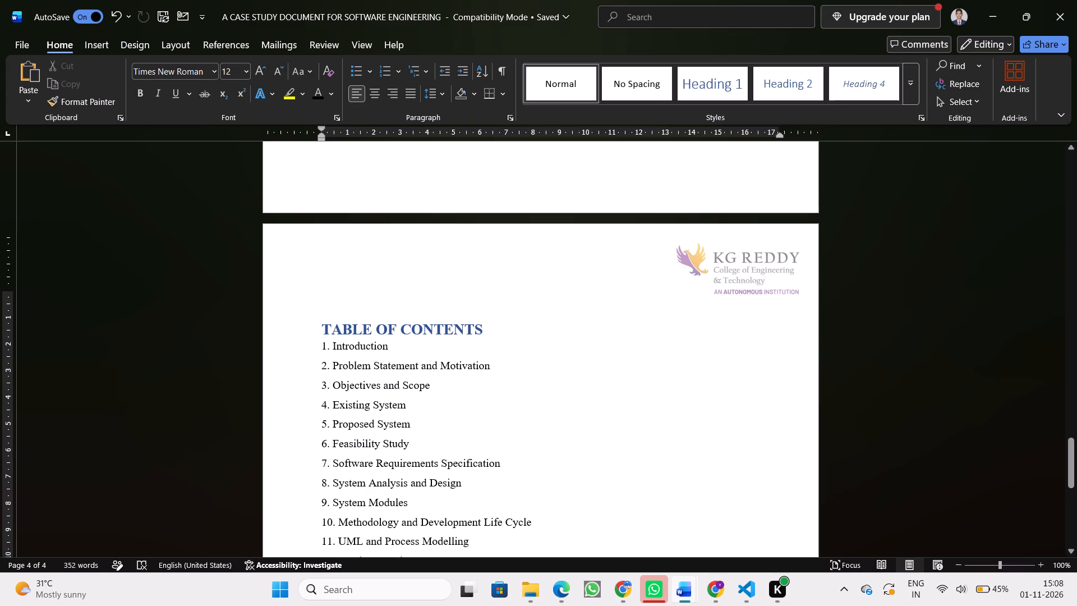
pyautogui.moveTo(321, 346); pyautogui.dragTo(414, 557)
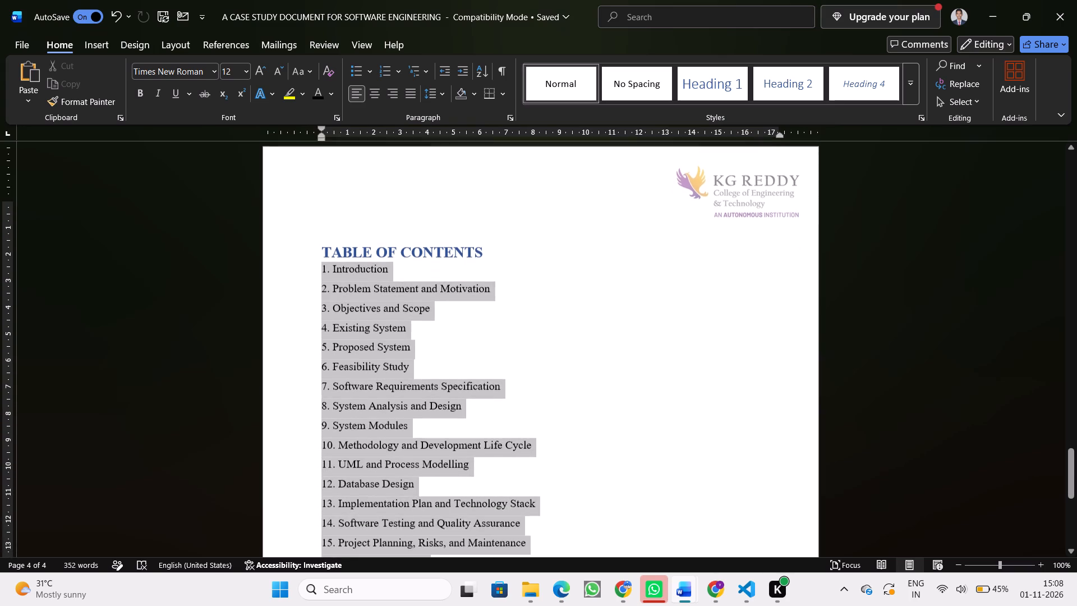
pyautogui.moveTo(414, 557); pyautogui.dragTo(415, 461)
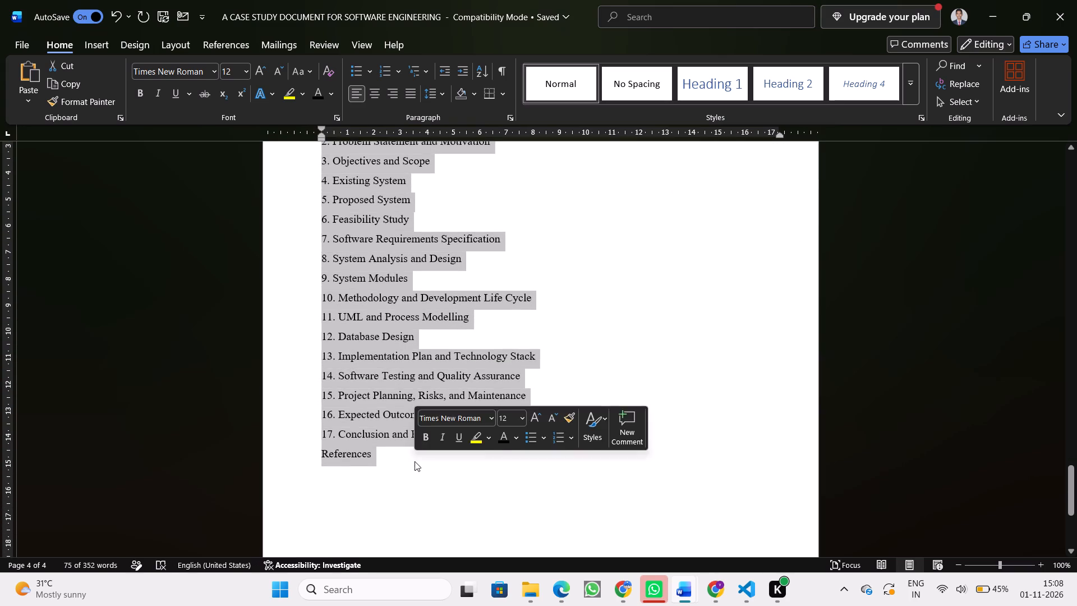
pyautogui.press('BackSpace')
# Paste the copied transaction table beneath the TABLE OF CONTENTS heading.
pyautogui.scroll(1, 415, 461)
pyautogui.hotkey('ctrl', 'v')
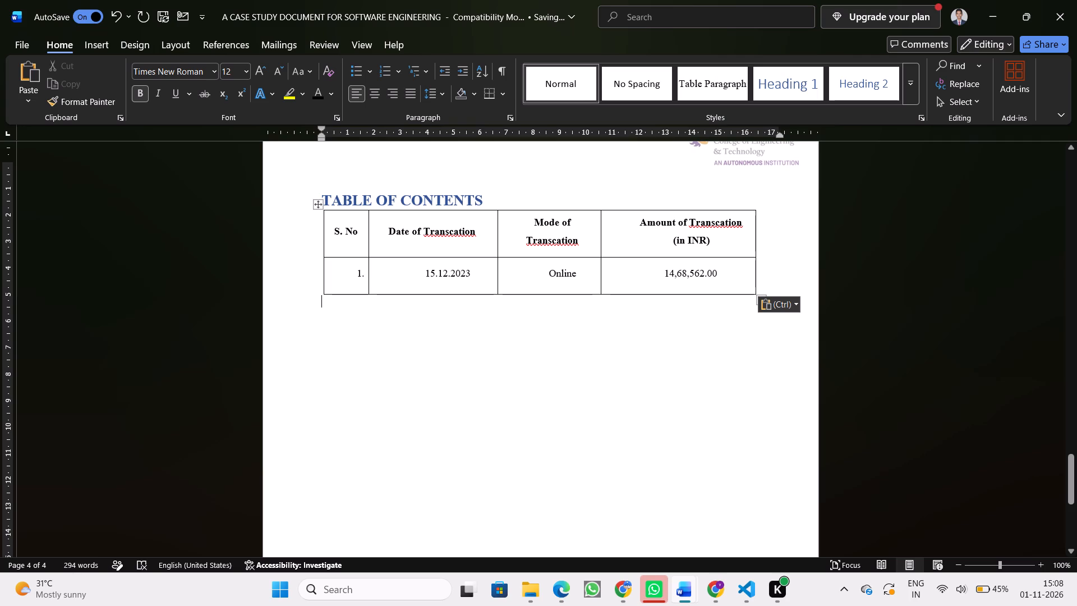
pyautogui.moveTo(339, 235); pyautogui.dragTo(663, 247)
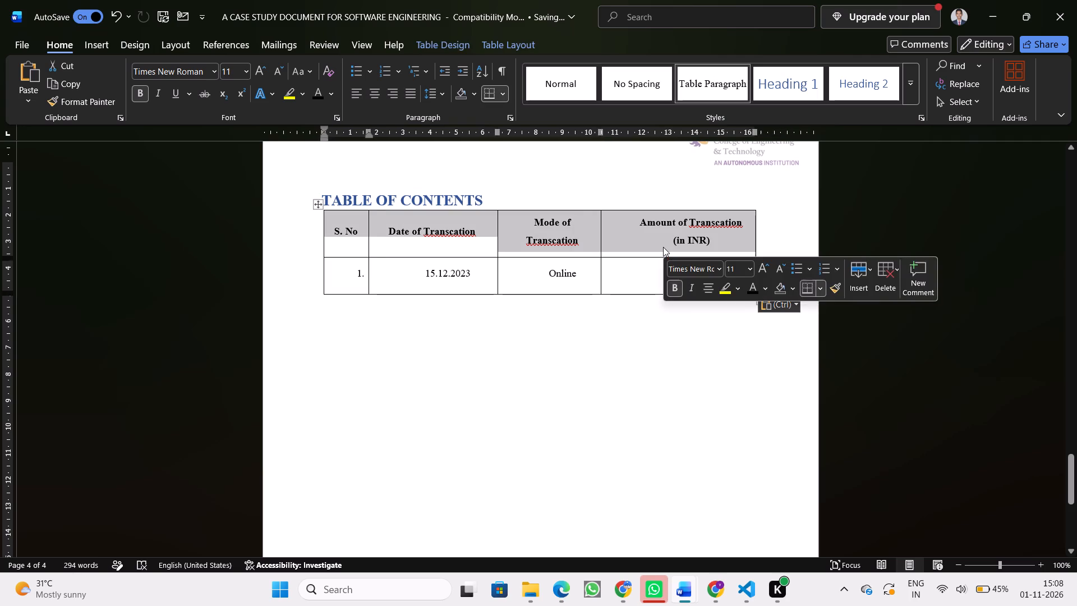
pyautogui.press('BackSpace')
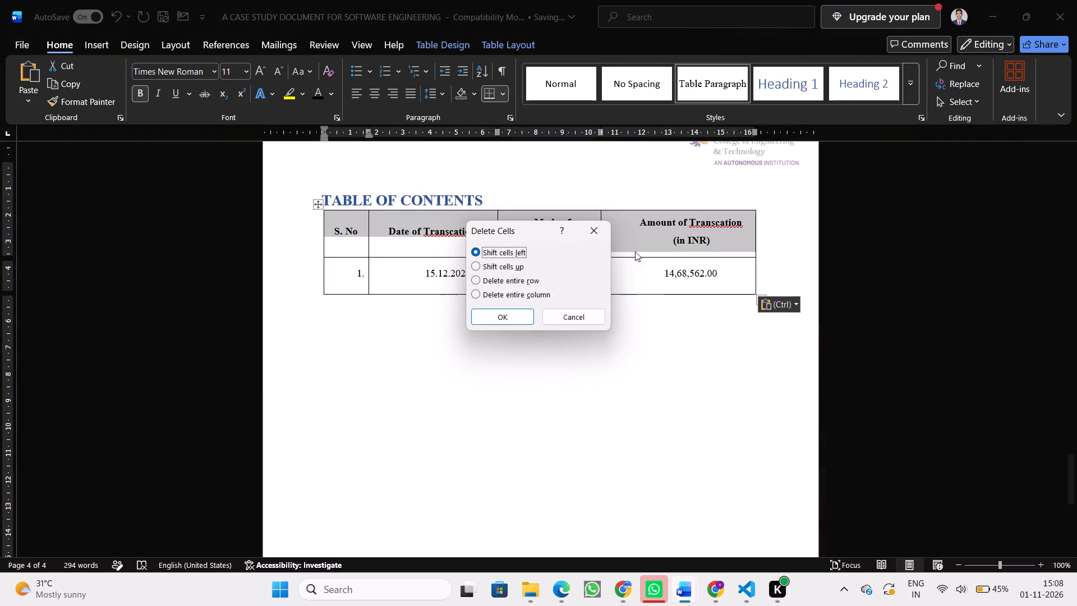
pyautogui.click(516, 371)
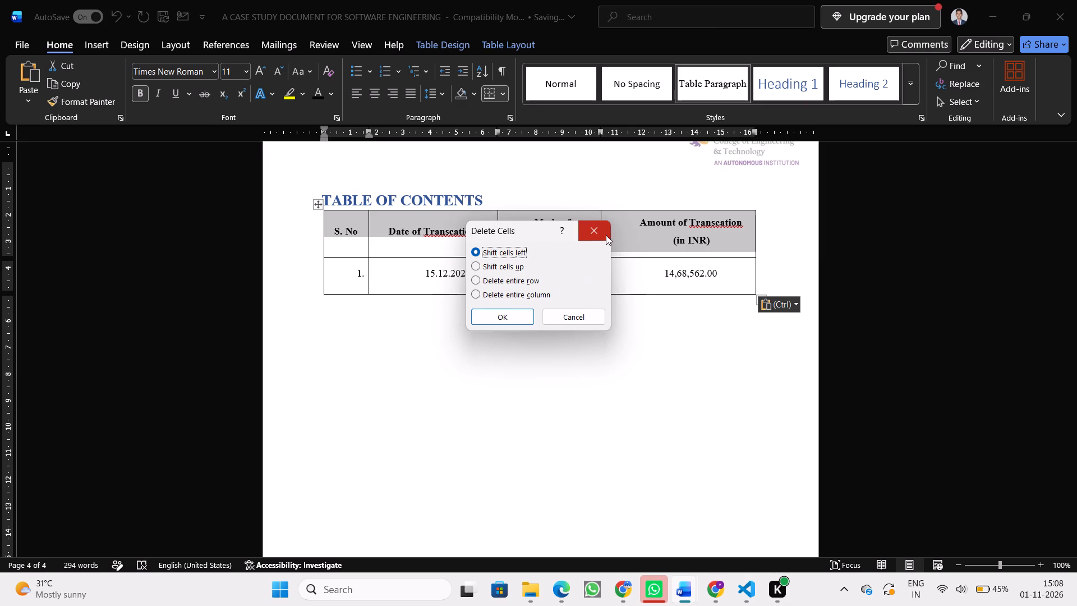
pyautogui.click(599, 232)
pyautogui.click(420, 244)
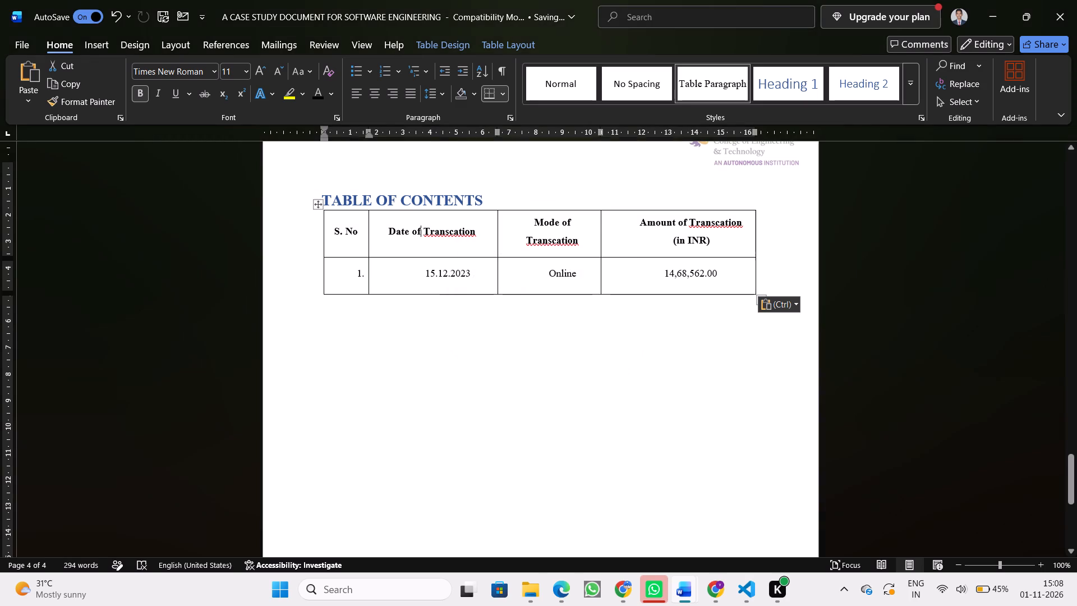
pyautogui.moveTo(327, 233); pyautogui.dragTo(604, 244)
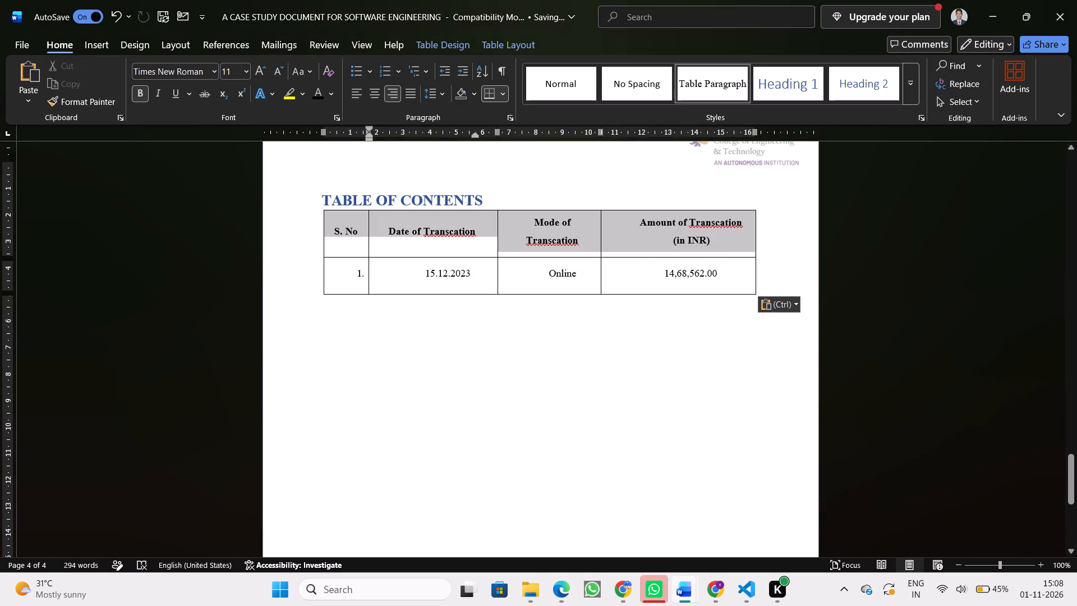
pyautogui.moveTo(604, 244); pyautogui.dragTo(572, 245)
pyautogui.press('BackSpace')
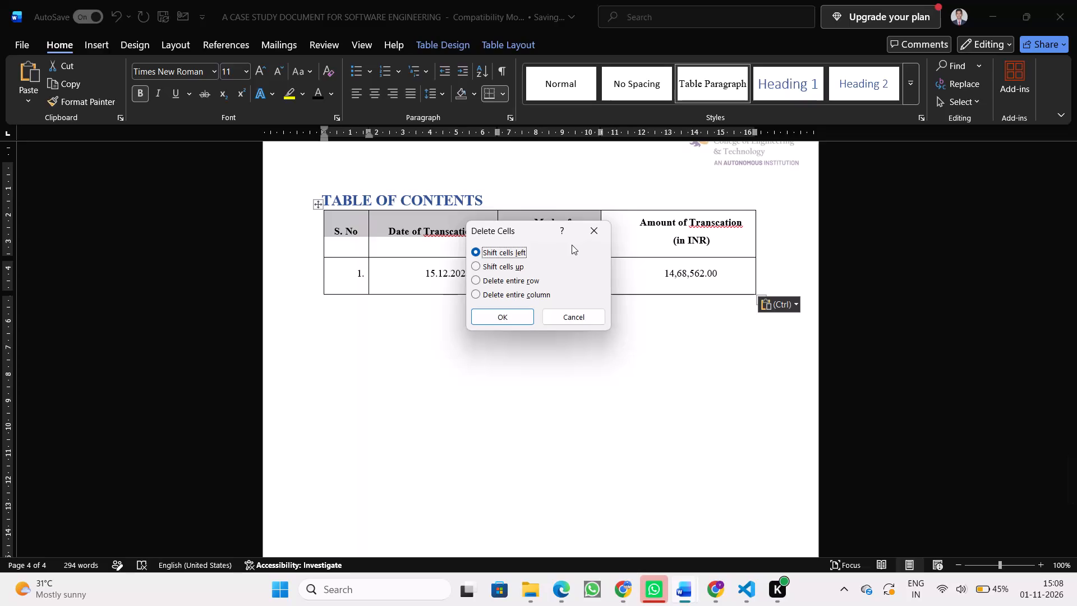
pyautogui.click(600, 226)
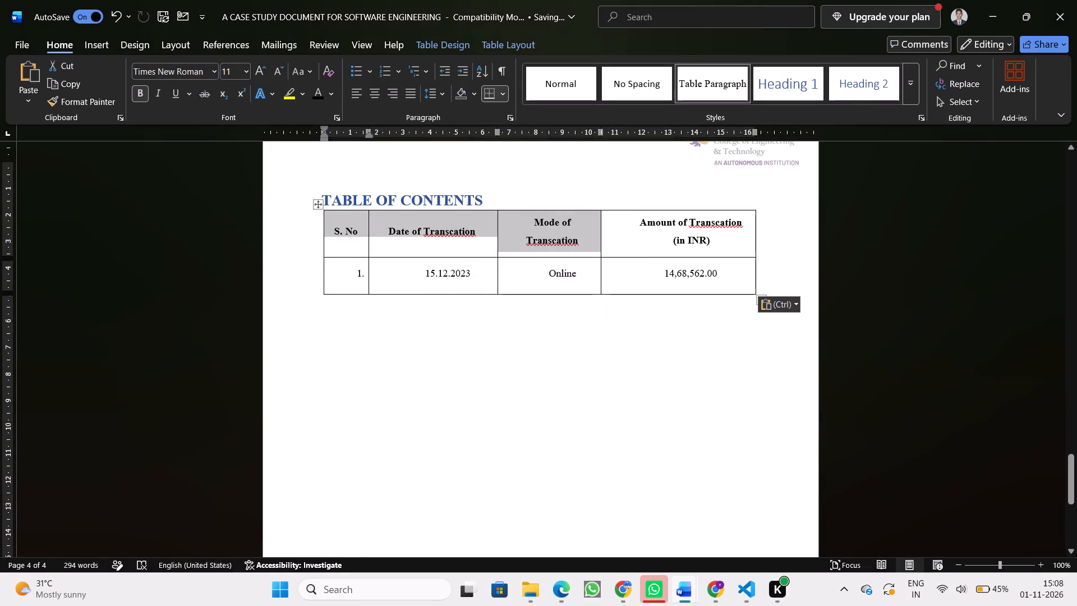
# Clear the "S. No" header and both the header and the date value of the second column in the pasted table.
pyautogui.click(376, 240)
pyautogui.moveTo(352, 238); pyautogui.dragTo(338, 236)
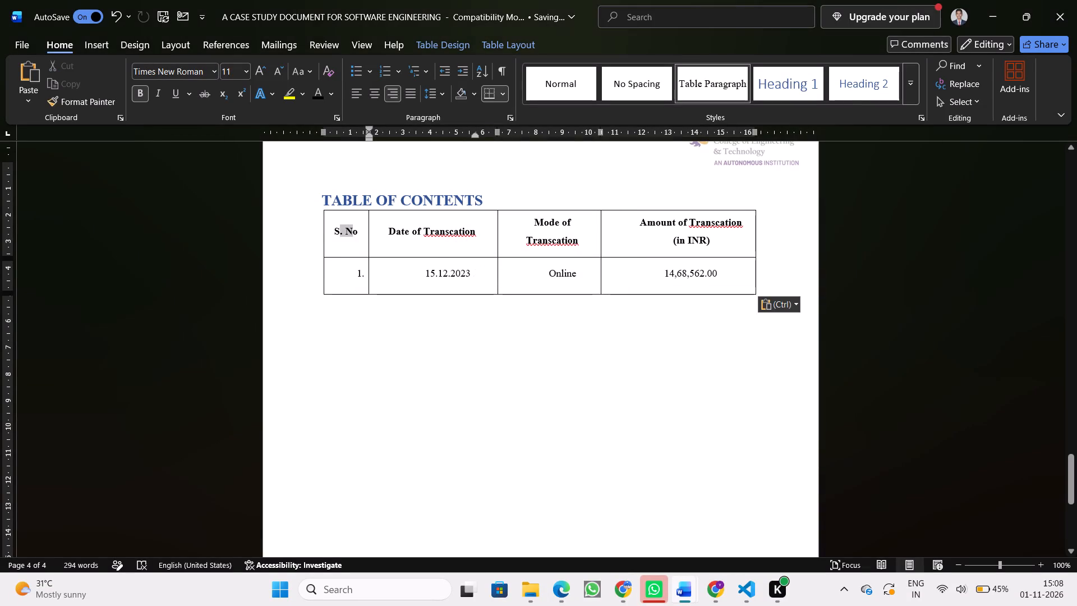
pyautogui.moveTo(338, 236); pyautogui.dragTo(335, 235)
pyautogui.press('BackSpace')
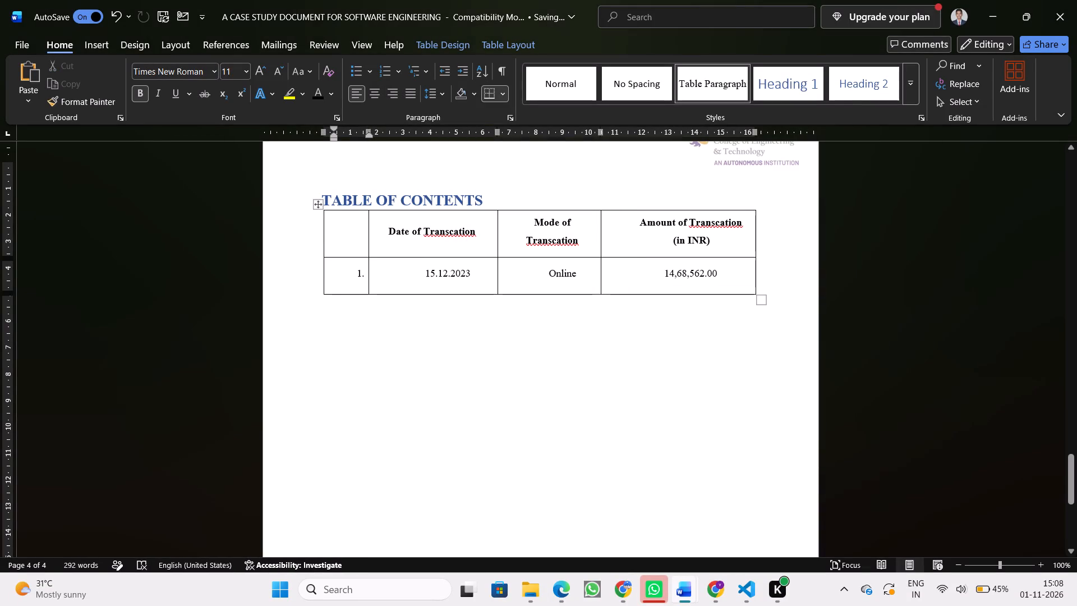
pyautogui.moveTo(362, 275); pyautogui.dragTo(355, 274)
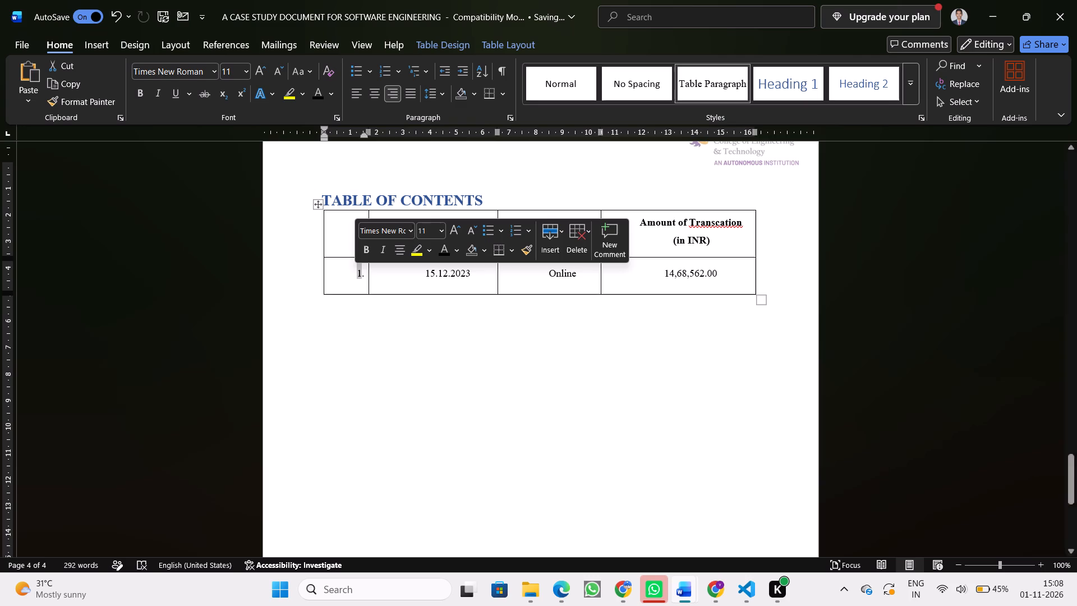
pyautogui.click(417, 287)
pyautogui.moveTo(390, 236); pyautogui.dragTo(483, 237)
pyautogui.press('BackSpace')
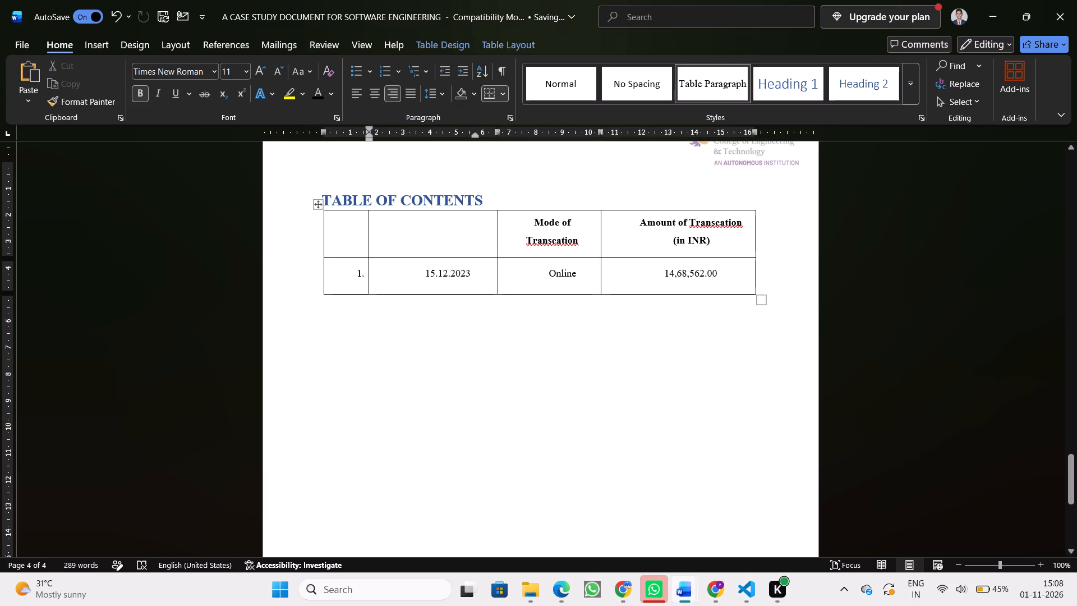
pyautogui.moveTo(424, 270); pyautogui.dragTo(472, 274)
pyautogui.press('BackSpace')
# Clear the headers and values from the third and fourth columns: "Mode of Transcation", "Online", "Amount of Transcation (in INR)" and "14,68,562.00".
pyautogui.moveTo(533, 222); pyautogui.dragTo(584, 251)
pyautogui.press('BackSpace')
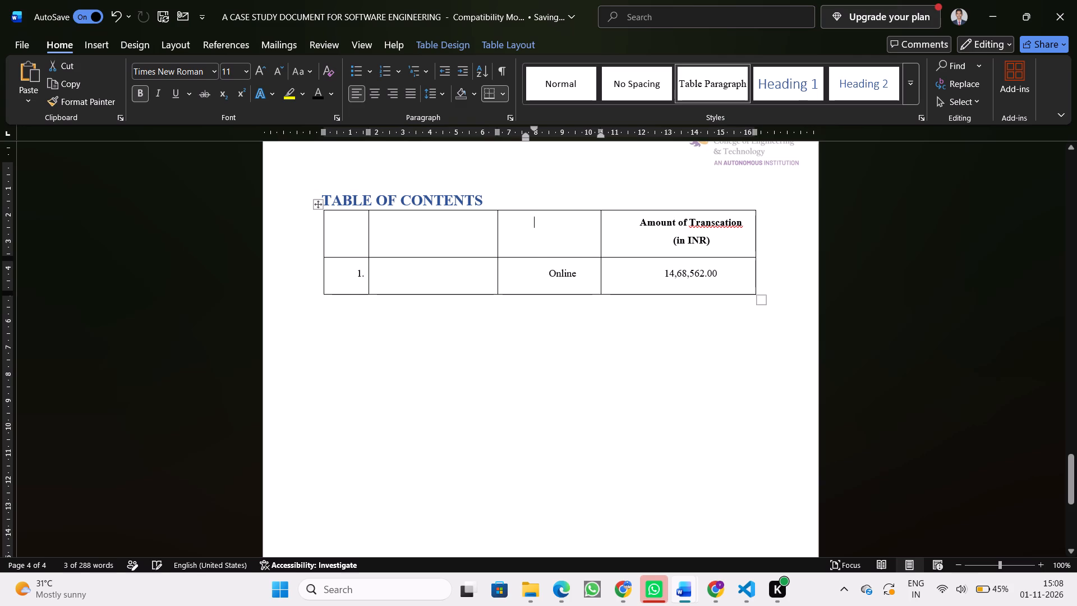
pyautogui.moveTo(551, 273); pyautogui.dragTo(582, 278)
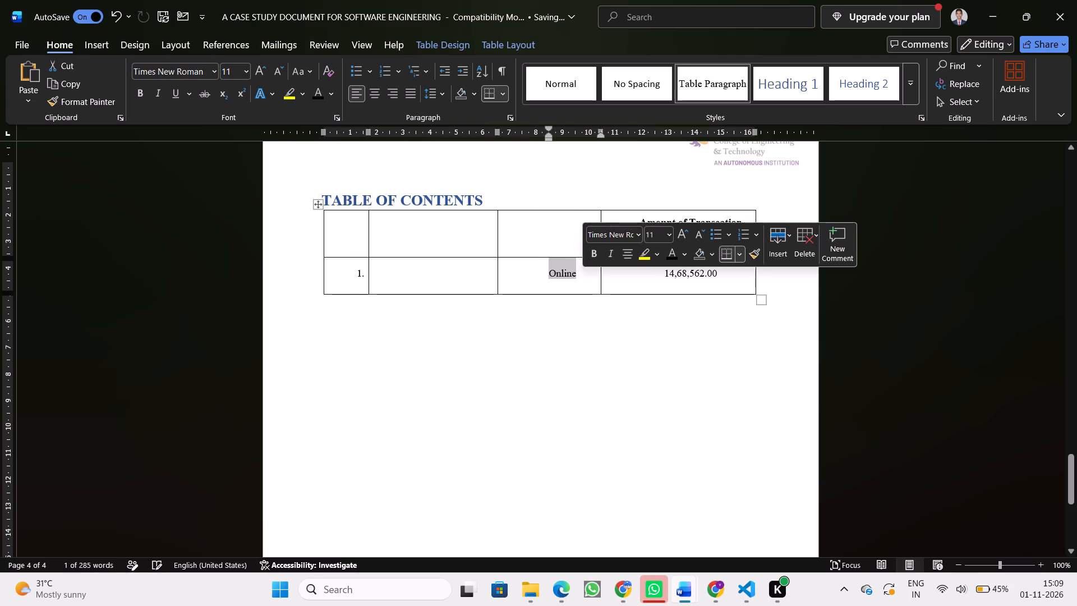
pyautogui.press('BackSpace')
pyautogui.moveTo(638, 225); pyautogui.dragTo(722, 246)
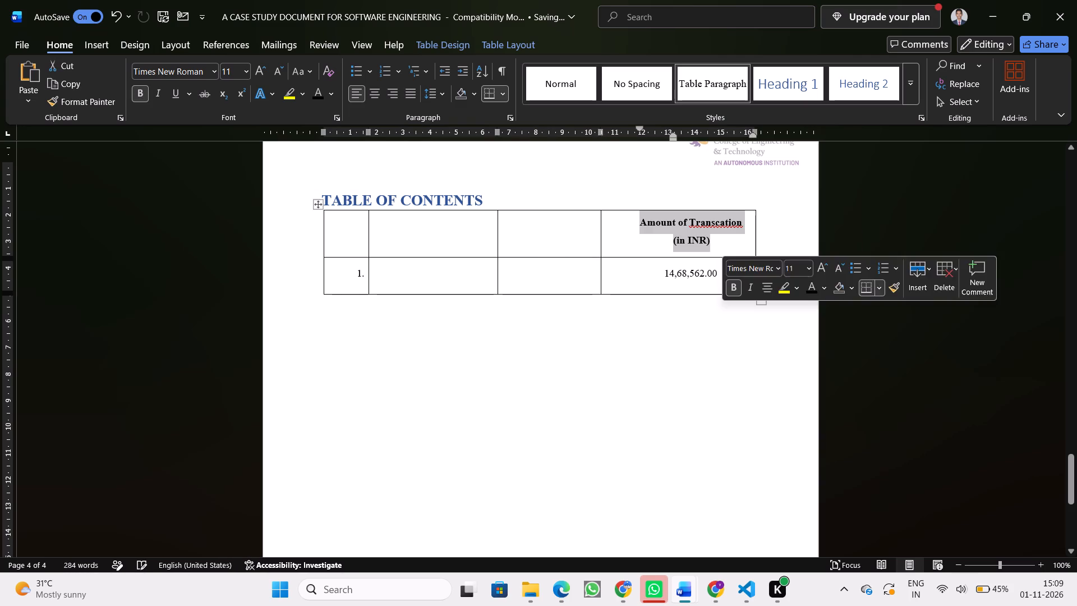
pyautogui.press('BackSpace')
pyautogui.moveTo(657, 274); pyautogui.dragTo(721, 274)
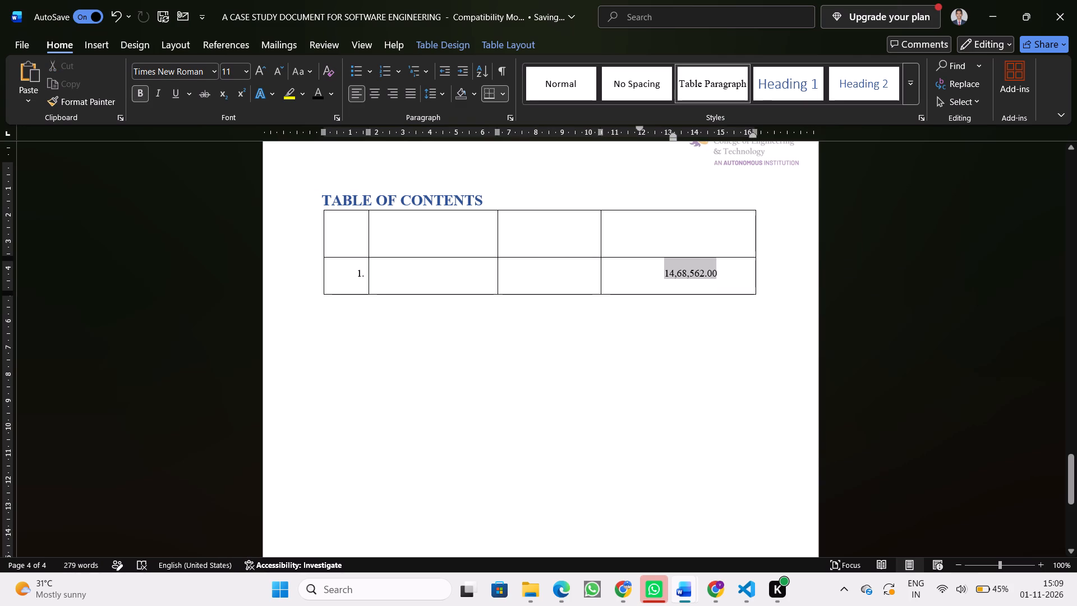
pyautogui.moveTo(721, 274); pyautogui.dragTo(722, 274)
pyautogui.press('BackSpace')
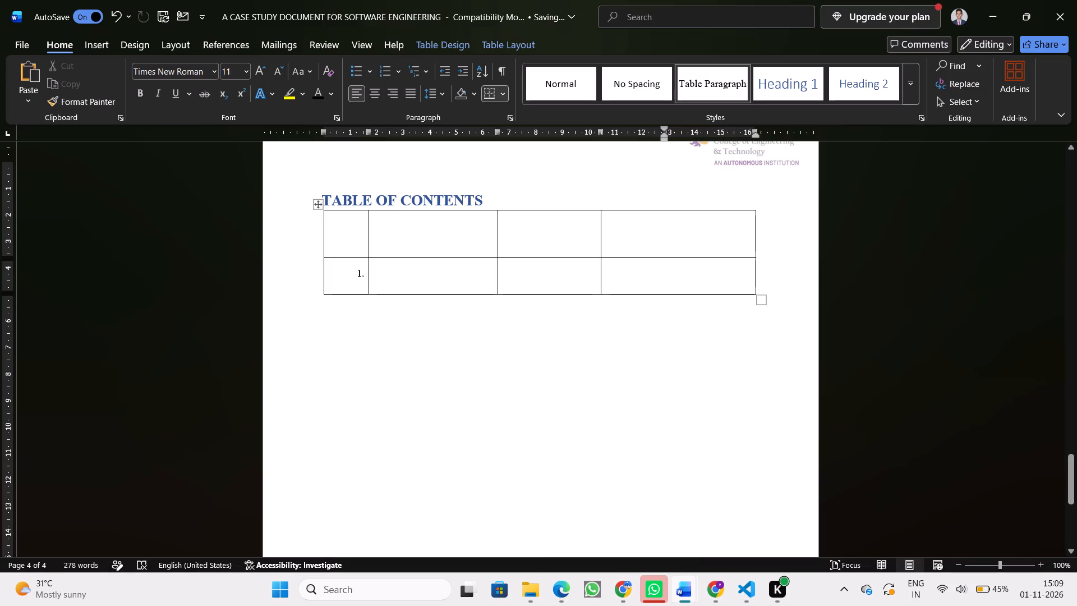
# Delete the emptied fourth column, leaving a three-column table.
pyautogui.moveTo(624, 229); pyautogui.dragTo(696, 288)
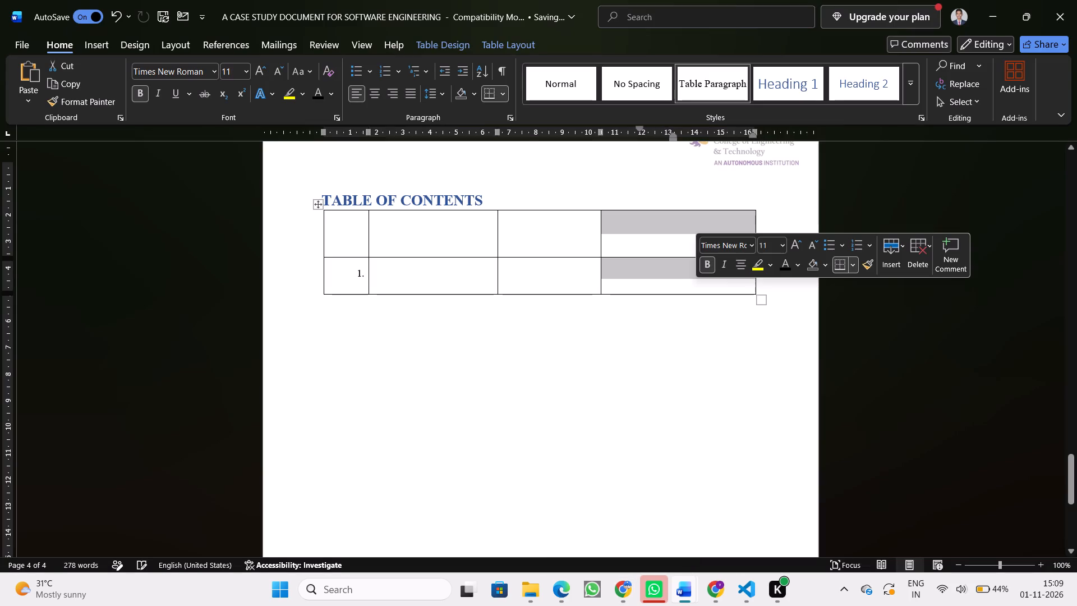
pyautogui.press('BackSpace')
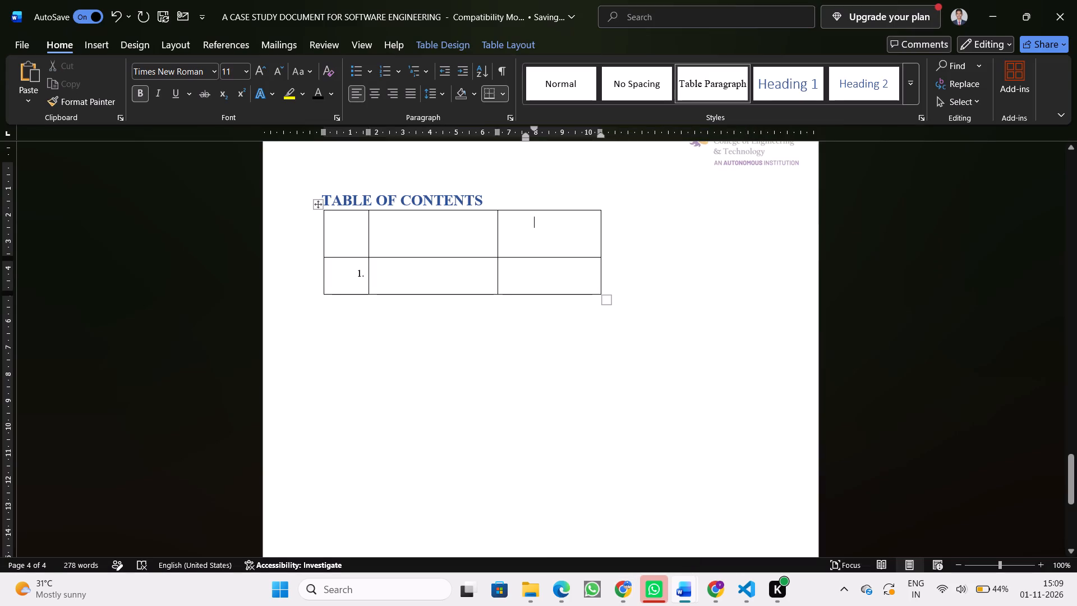
# Enlarge the whole table proportionally to about 17.5 cm wide so it spans the page beneath the TABLE OF CONTENTS heading.
pyautogui.moveTo(605, 296); pyautogui.dragTo(779, 342)
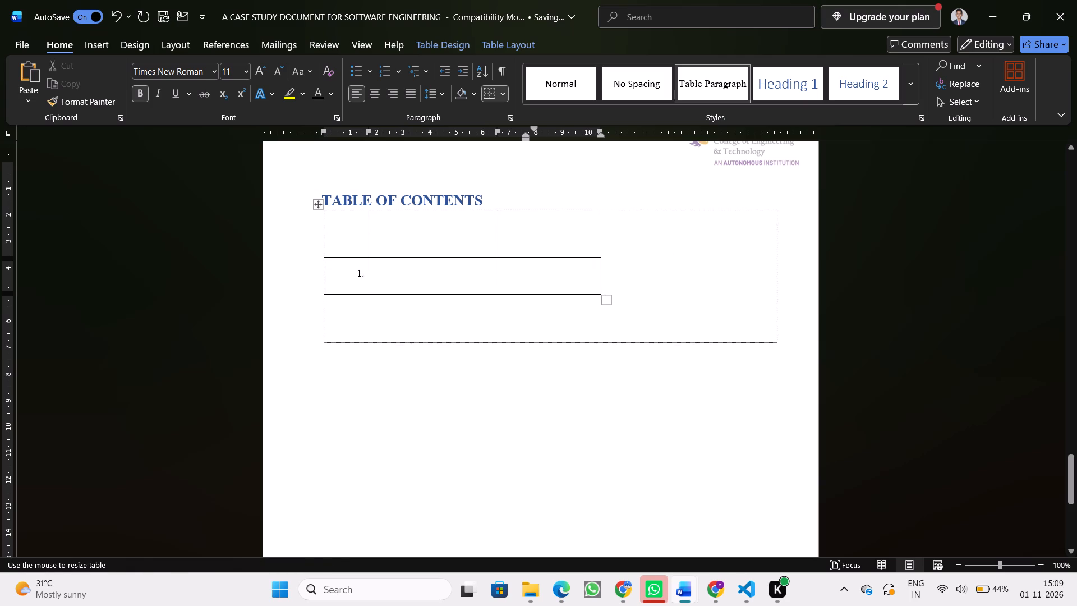
pyautogui.moveTo(779, 342); pyautogui.dragTo(787, 343)
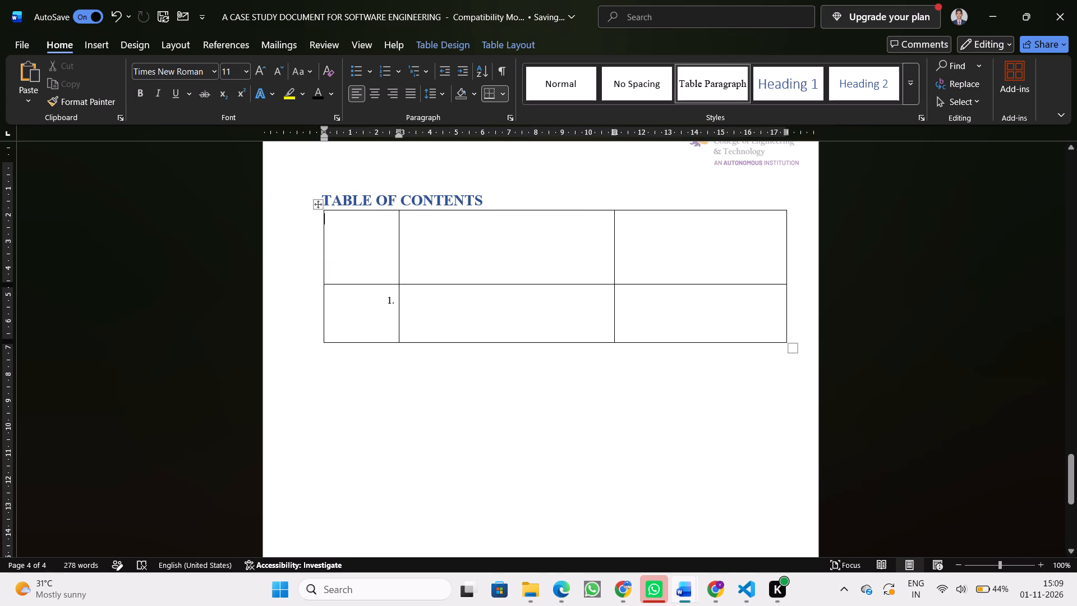
# Reduce the heights of the header row and the "1." row to about 1 cm and 0.8 cm.
pyautogui.moveTo(535, 284); pyautogui.dragTo(538, 235)
pyautogui.moveTo(361, 267); pyautogui.dragTo(660, 263)
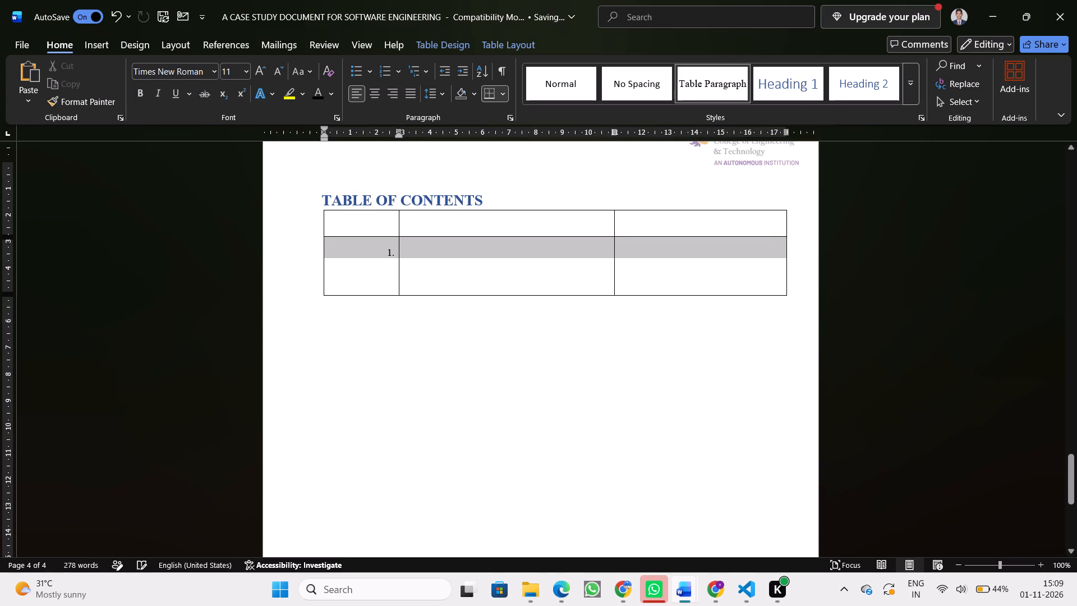
pyautogui.moveTo(660, 263); pyautogui.dragTo(675, 262)
pyautogui.moveTo(528, 295); pyautogui.dragTo(530, 257)
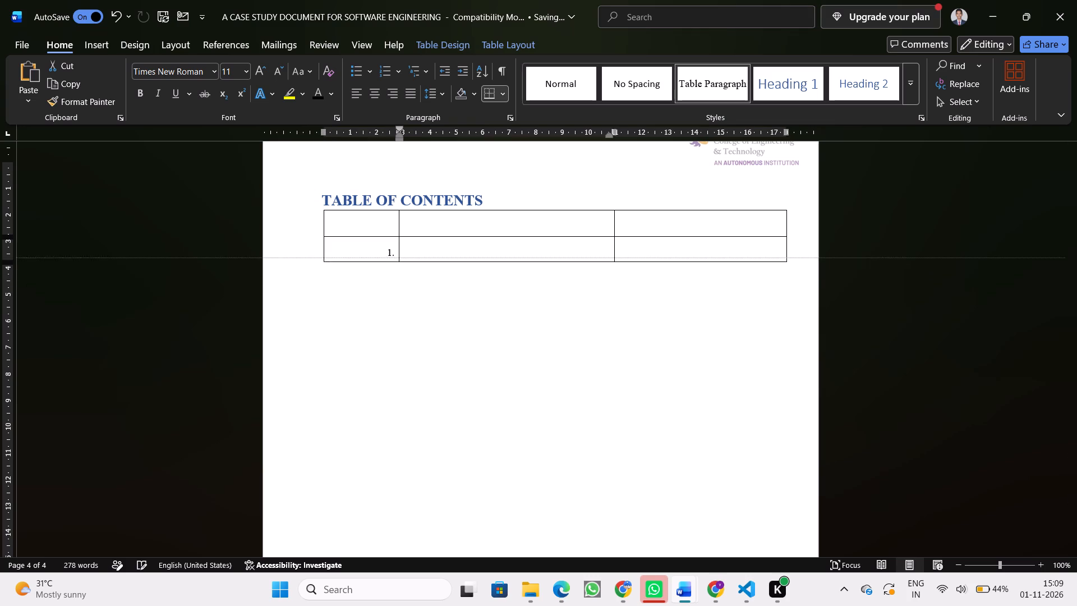
pyautogui.moveTo(530, 257); pyautogui.dragTo(530, 255)
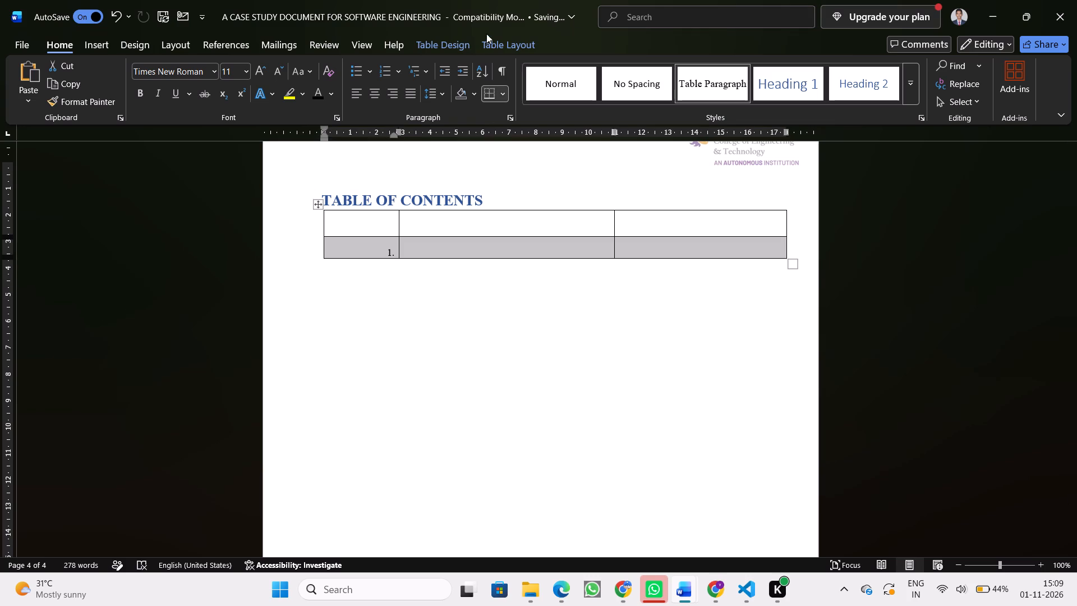
# Insert 14 blank rows one after another below the "1." row of the contents table.
pyautogui.click(660, 17)
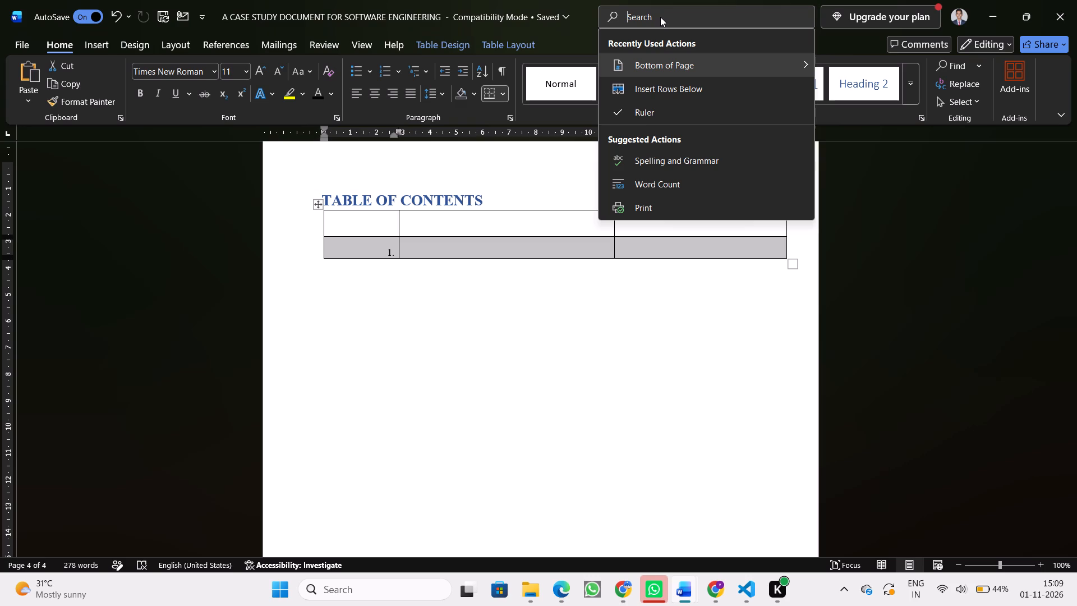
pyautogui.click(660, 85)
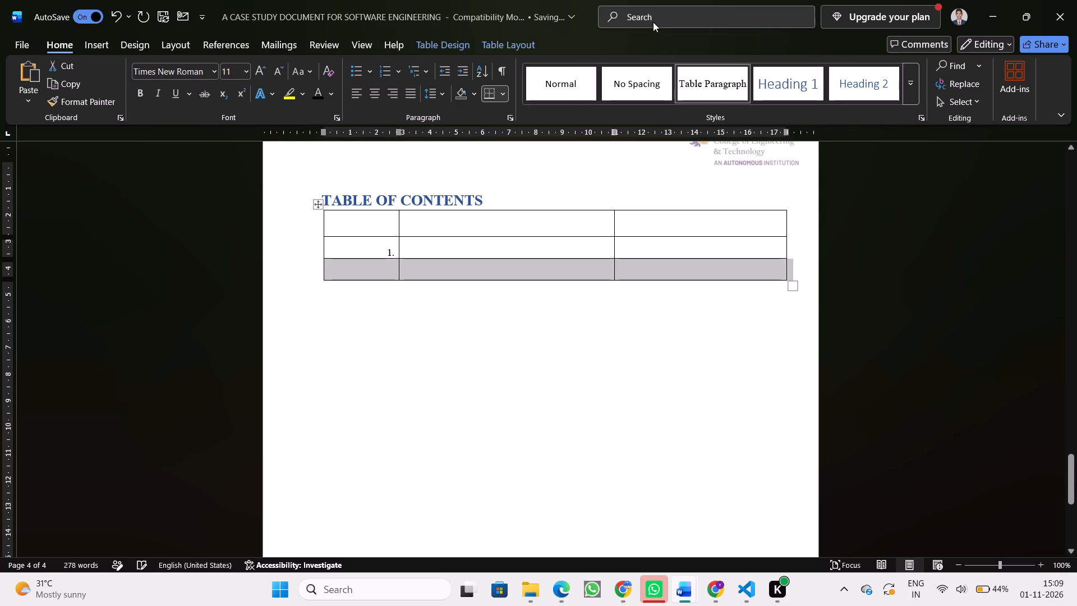
pyautogui.click(651, 17)
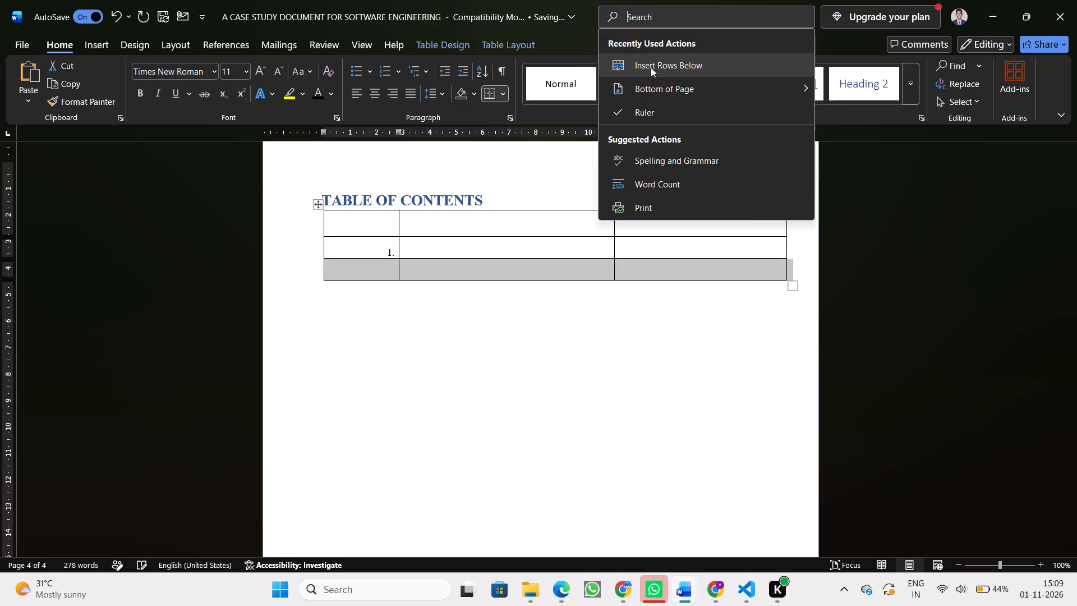
pyautogui.click(651, 67)
pyautogui.click(634, 6)
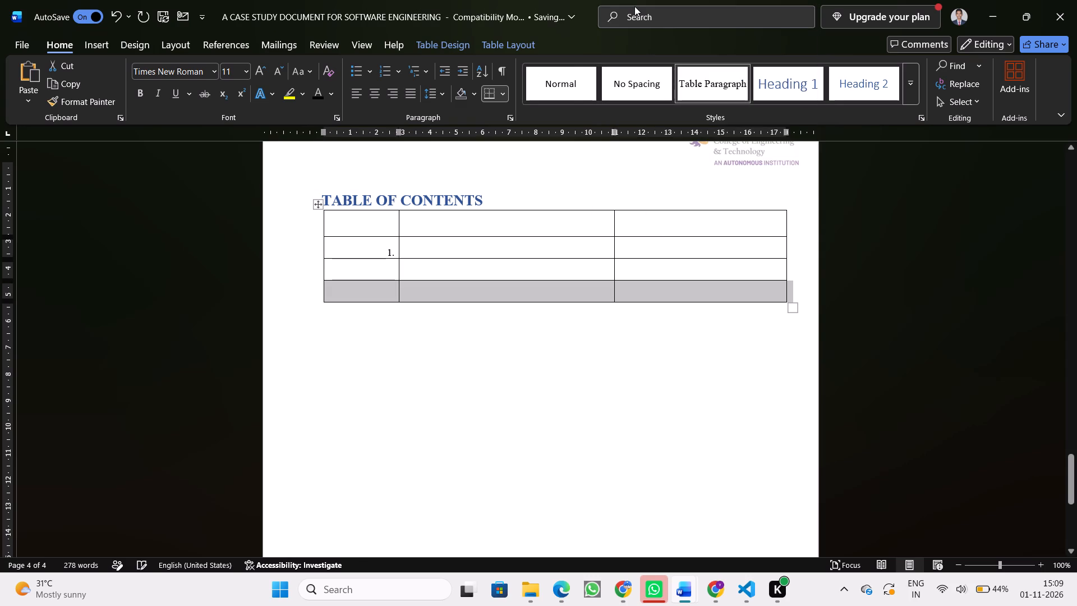
pyautogui.click(633, 15)
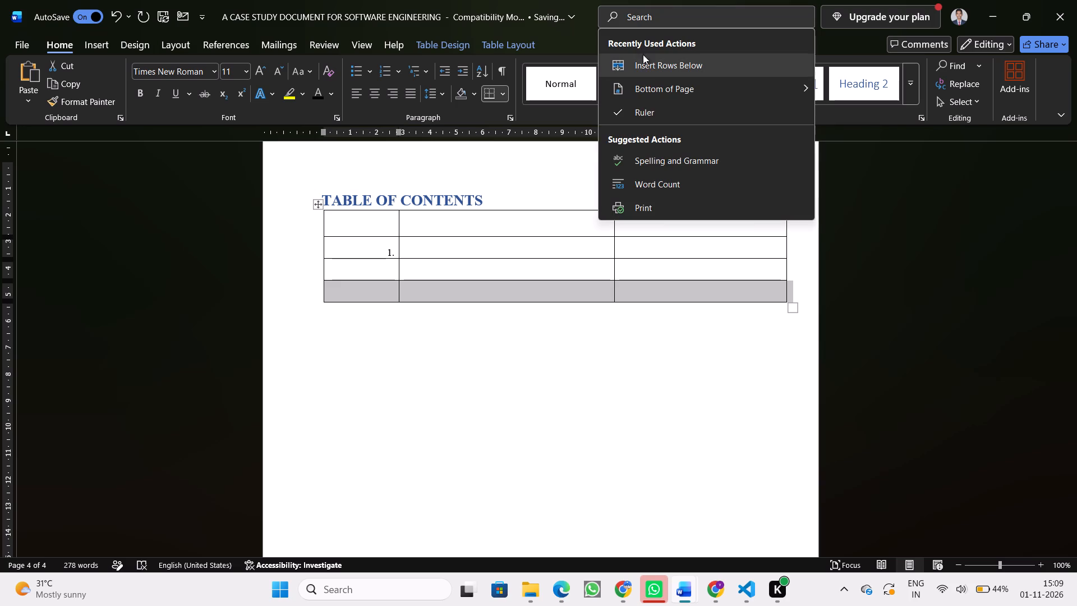
pyautogui.click(645, 66)
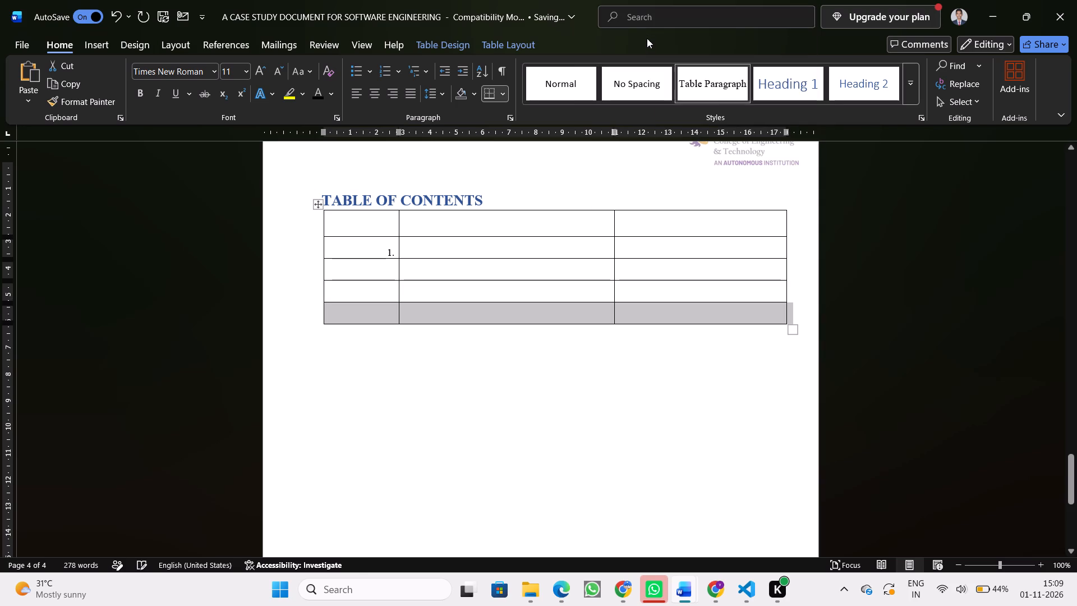
pyautogui.click(647, 20)
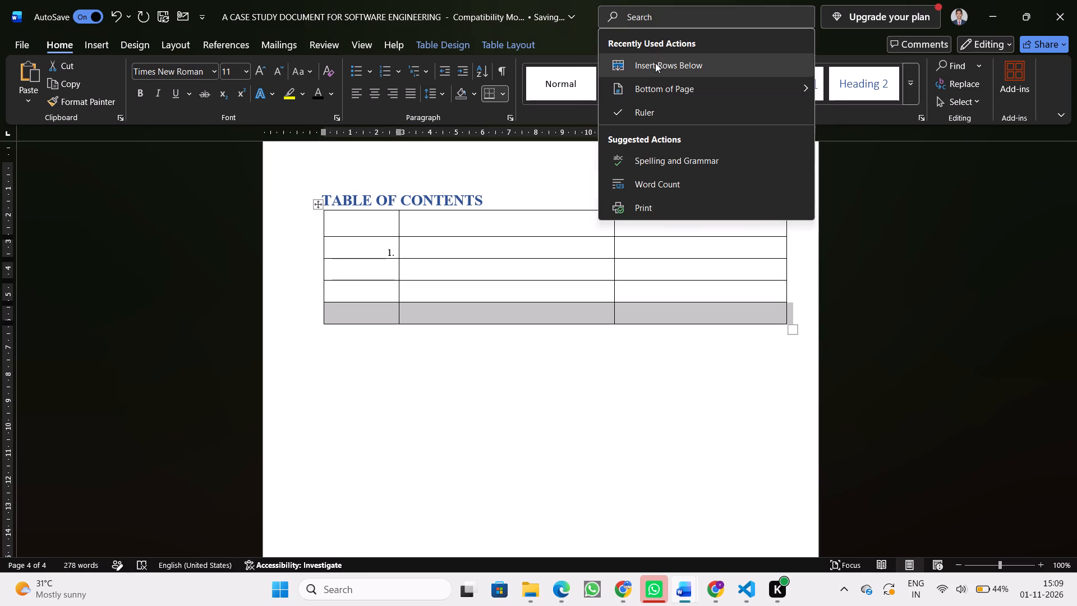
pyautogui.click(655, 65)
pyautogui.click(647, 21)
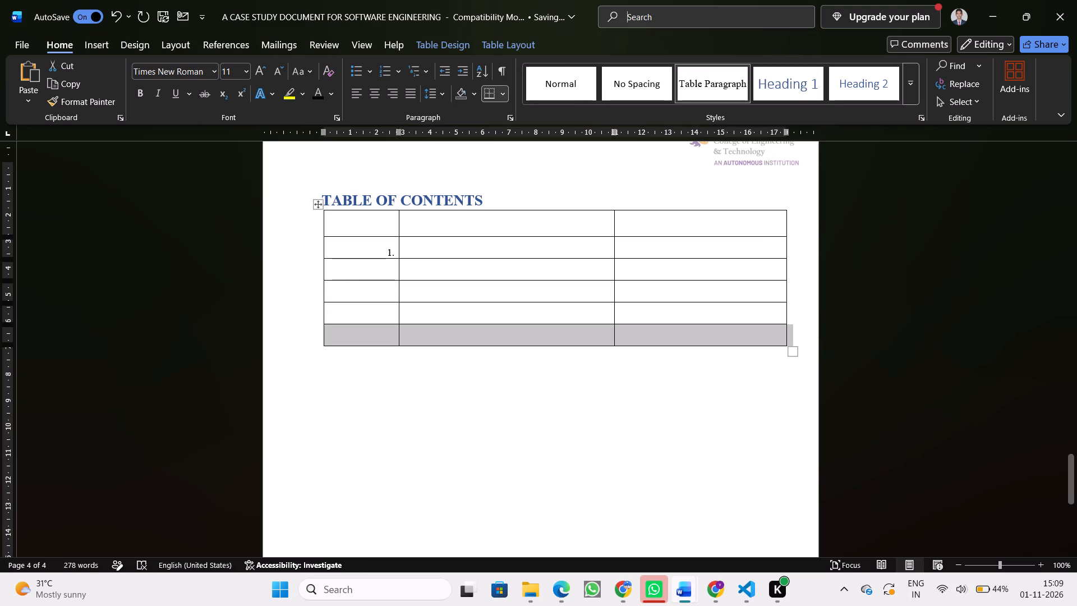
pyautogui.click(651, 67)
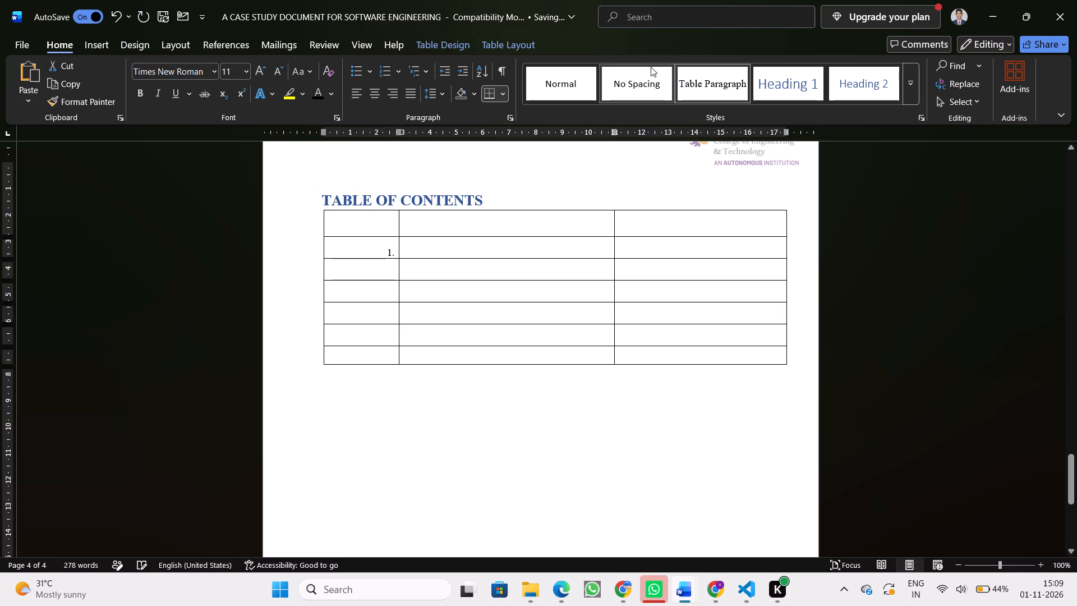
pyautogui.click(651, 13)
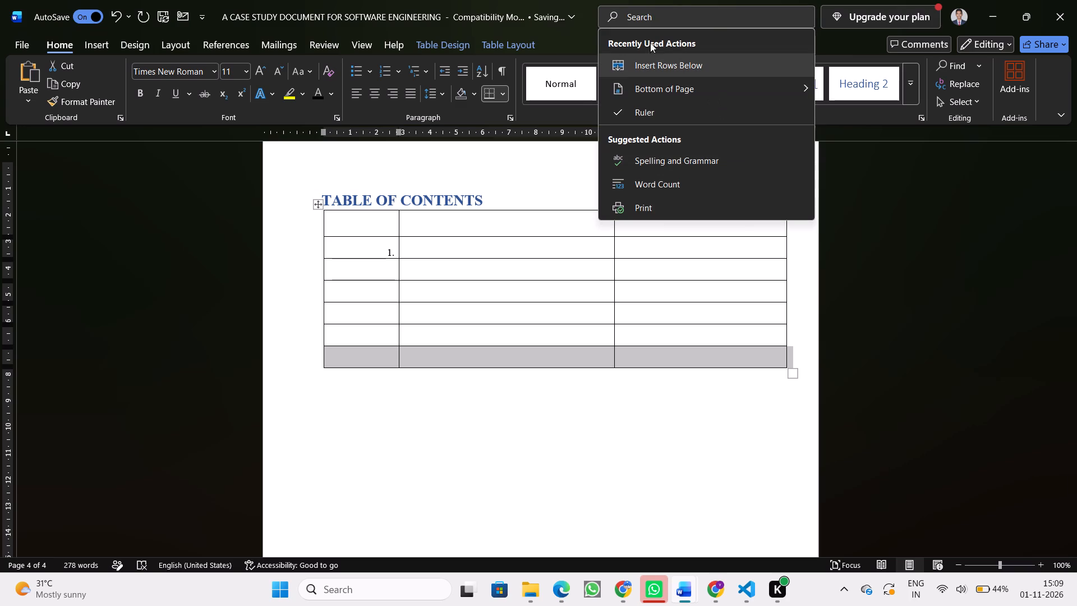
pyautogui.click(650, 64)
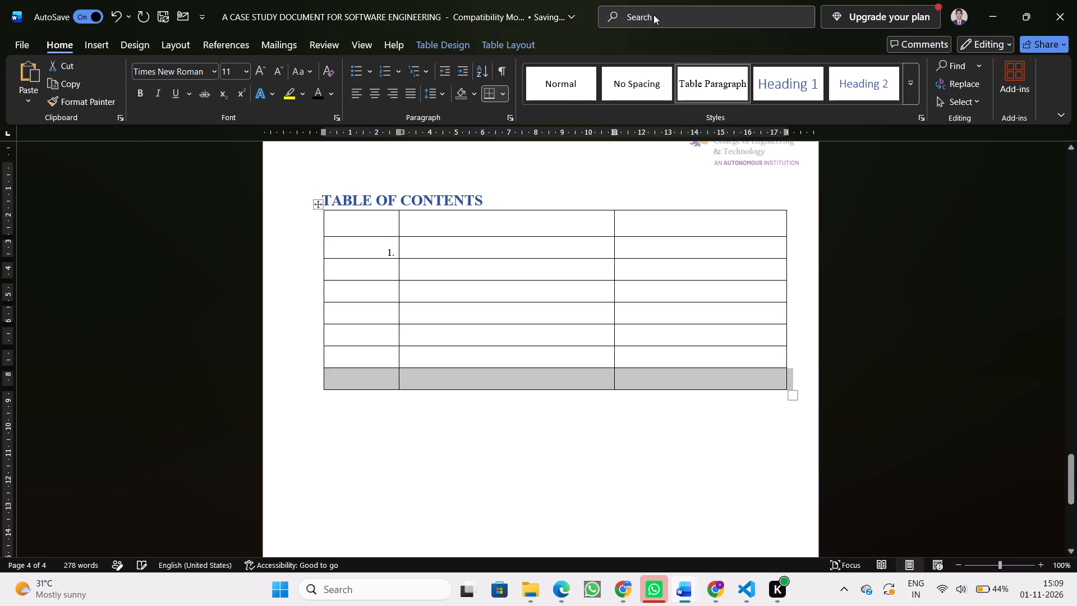
pyautogui.click(653, 15)
pyautogui.click(655, 62)
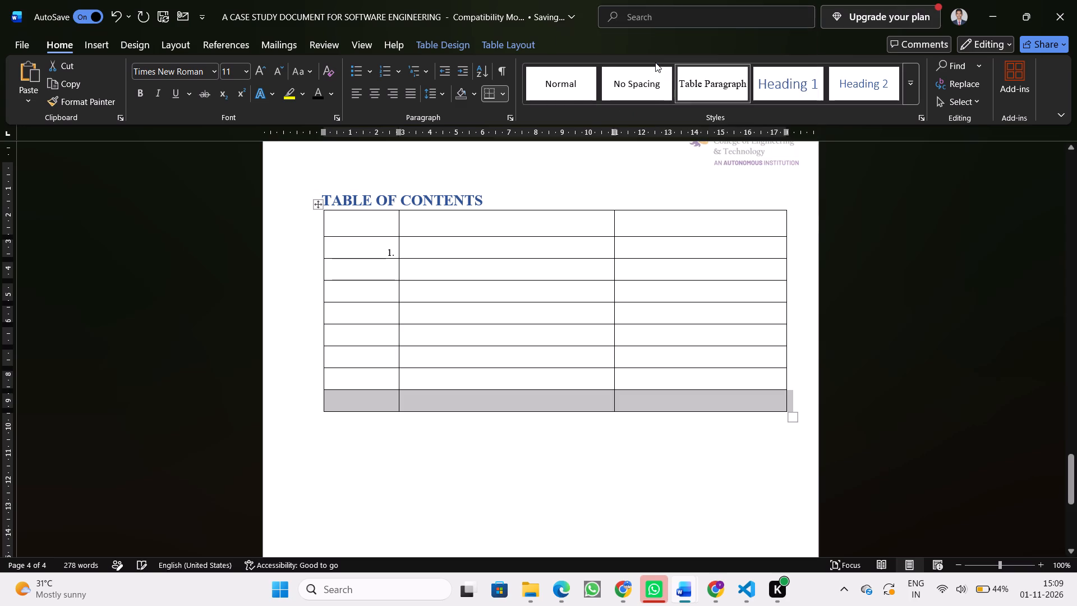
pyautogui.click(650, 16)
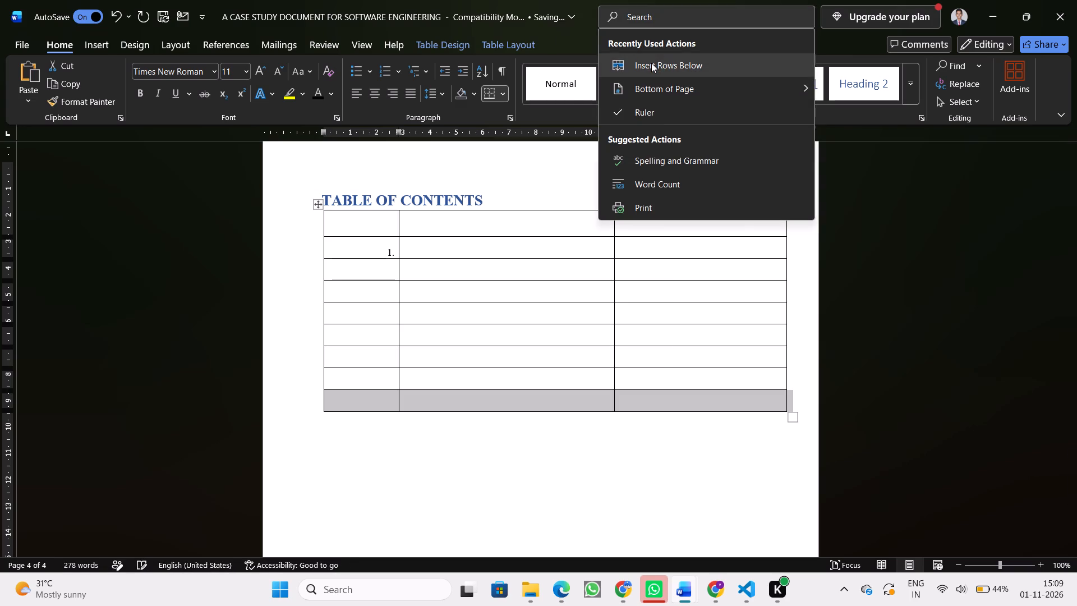
pyautogui.click(651, 63)
pyautogui.click(648, 20)
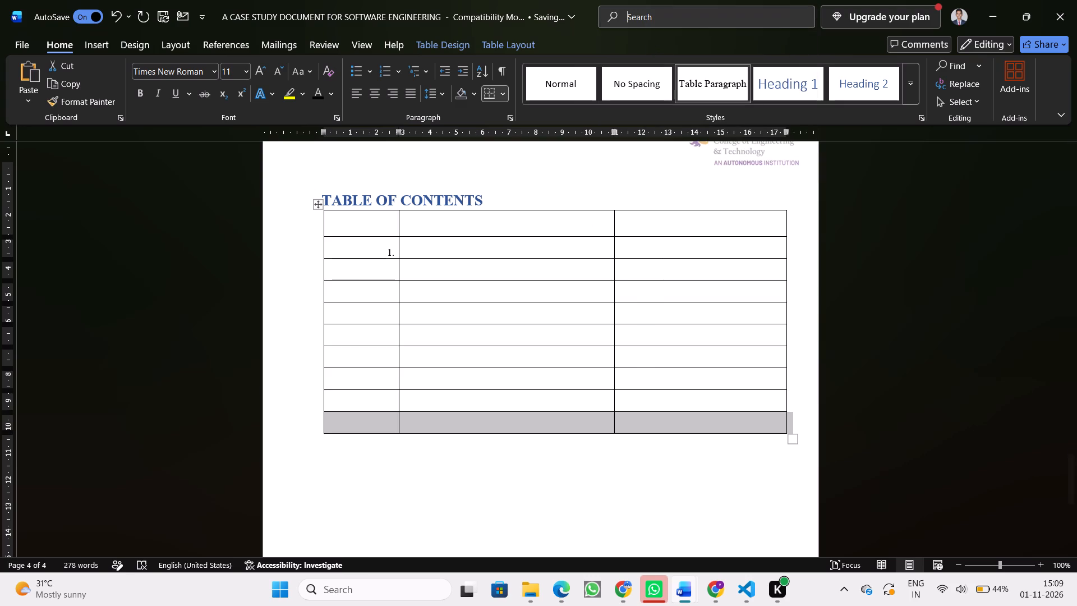
pyautogui.click(651, 63)
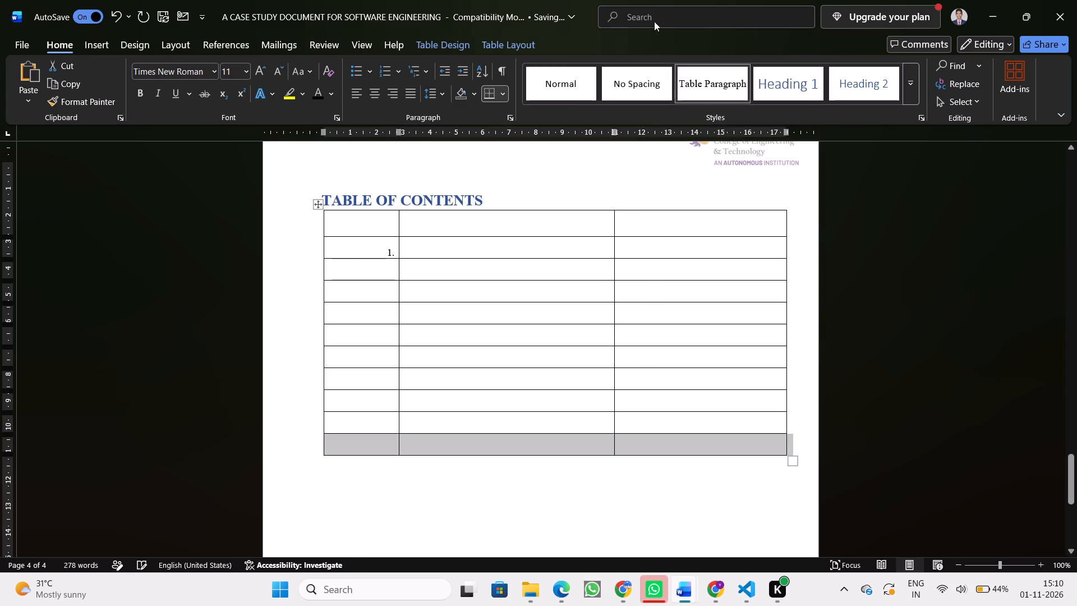
pyautogui.click(654, 21)
pyautogui.click(652, 68)
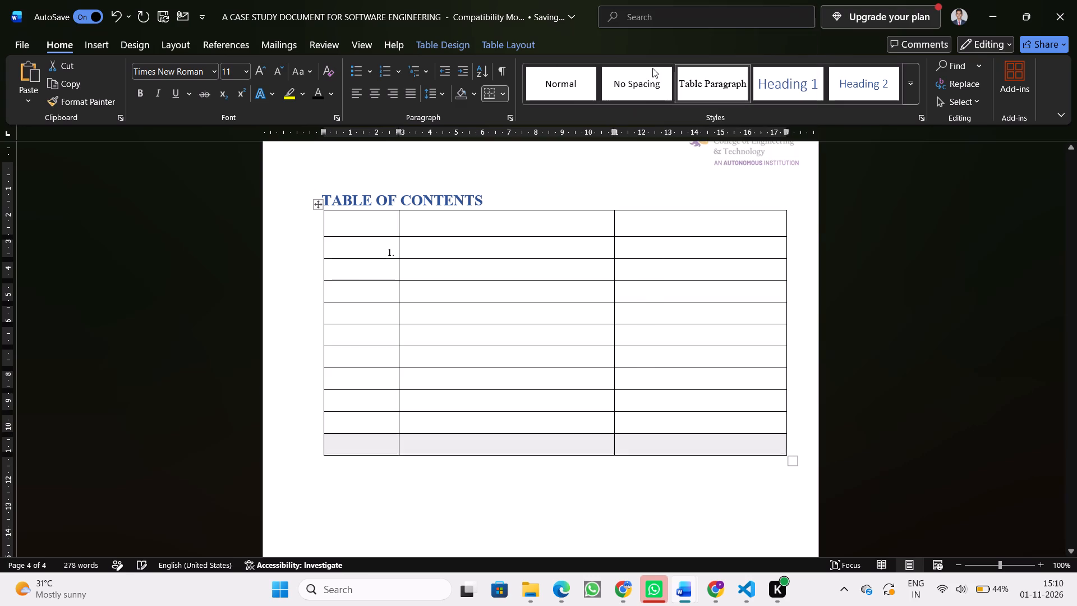
pyautogui.click(646, 17)
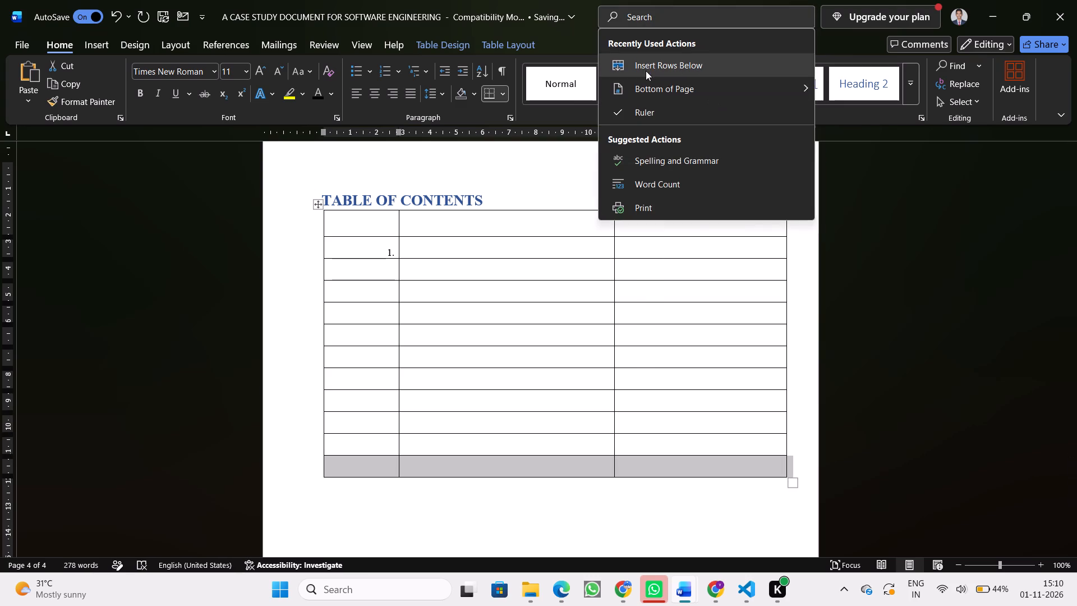
pyautogui.click(646, 71)
pyautogui.click(651, 12)
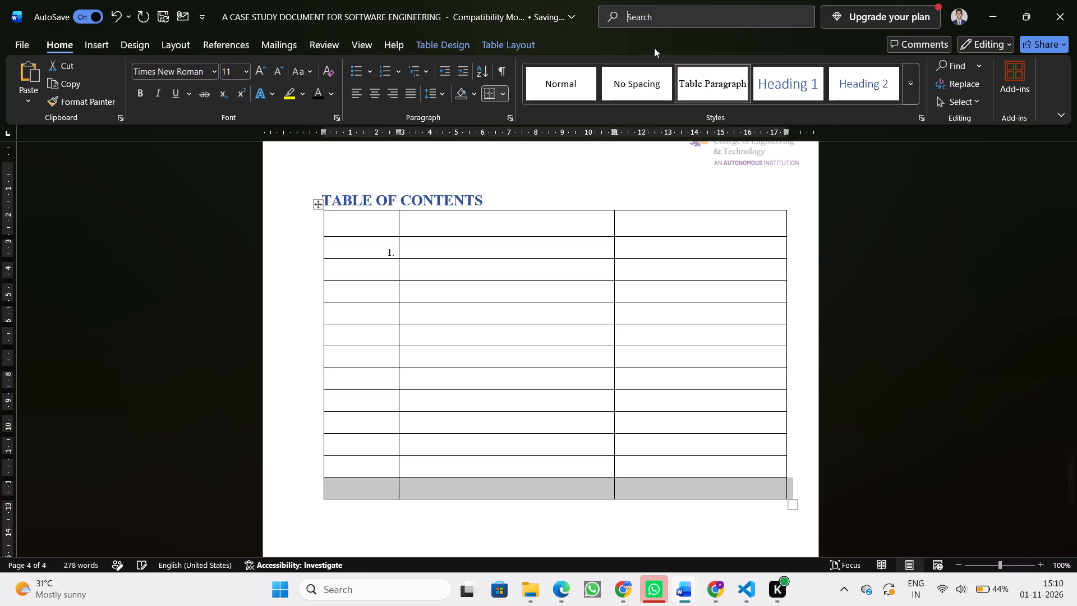
pyautogui.click(656, 66)
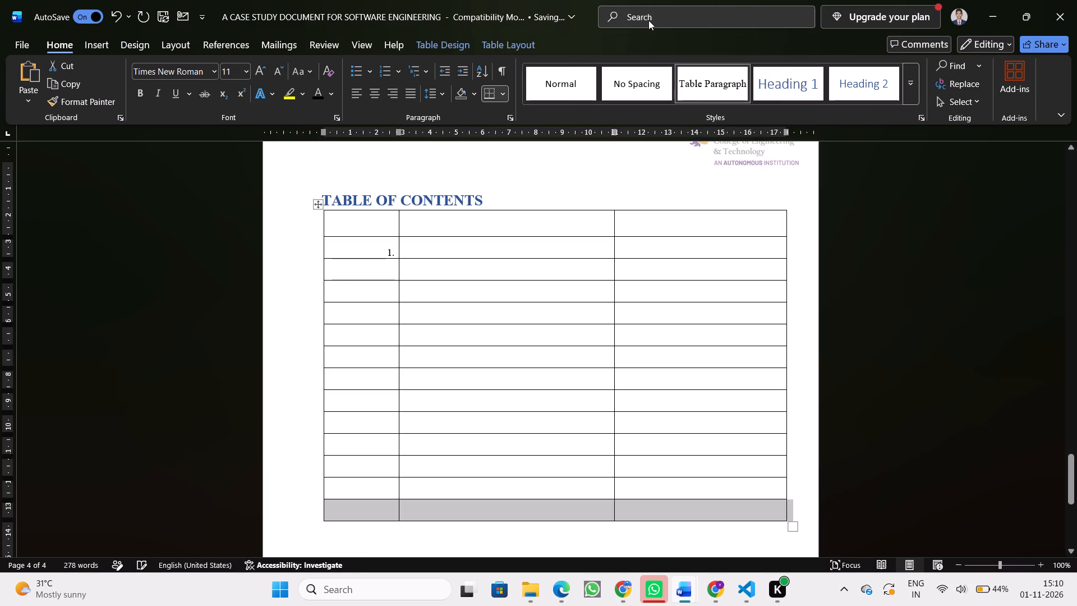
pyautogui.click(648, 20)
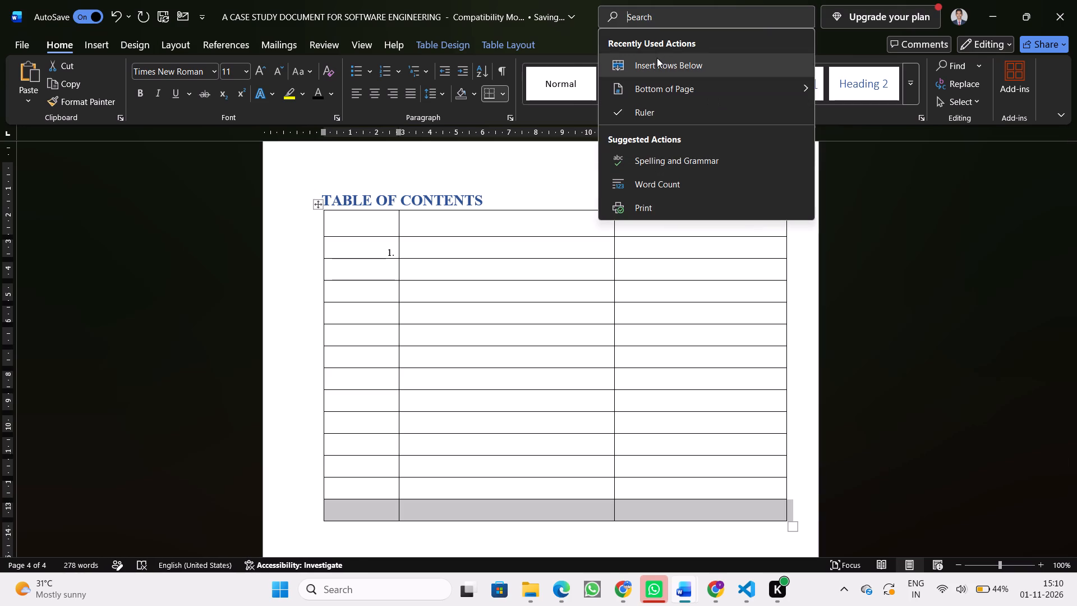
pyautogui.click(657, 58)
pyautogui.click(645, 11)
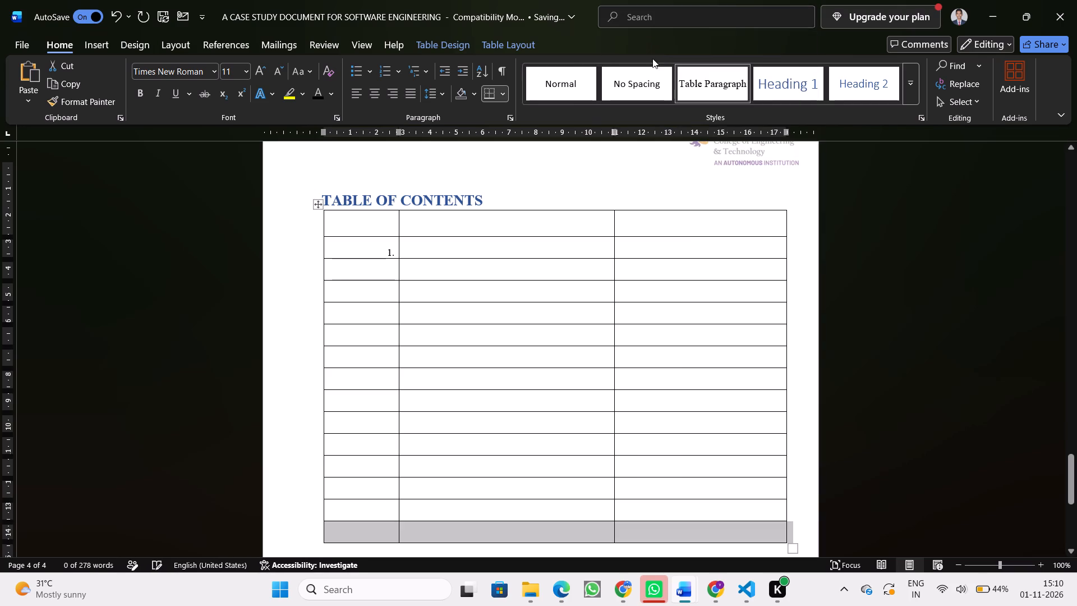
pyautogui.click(646, 20)
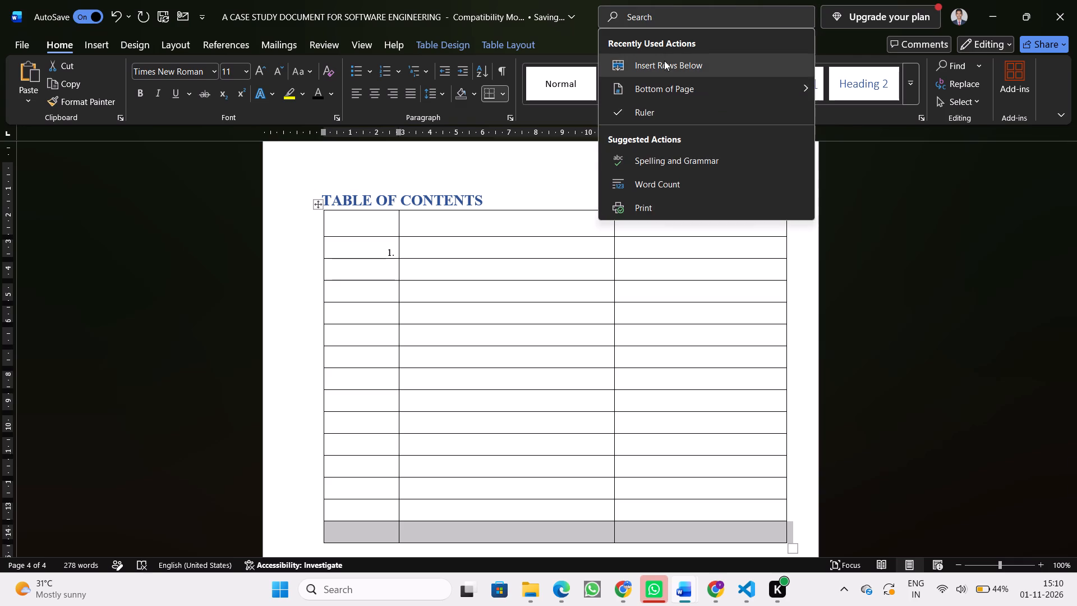
pyautogui.click(665, 66)
pyautogui.click(653, 19)
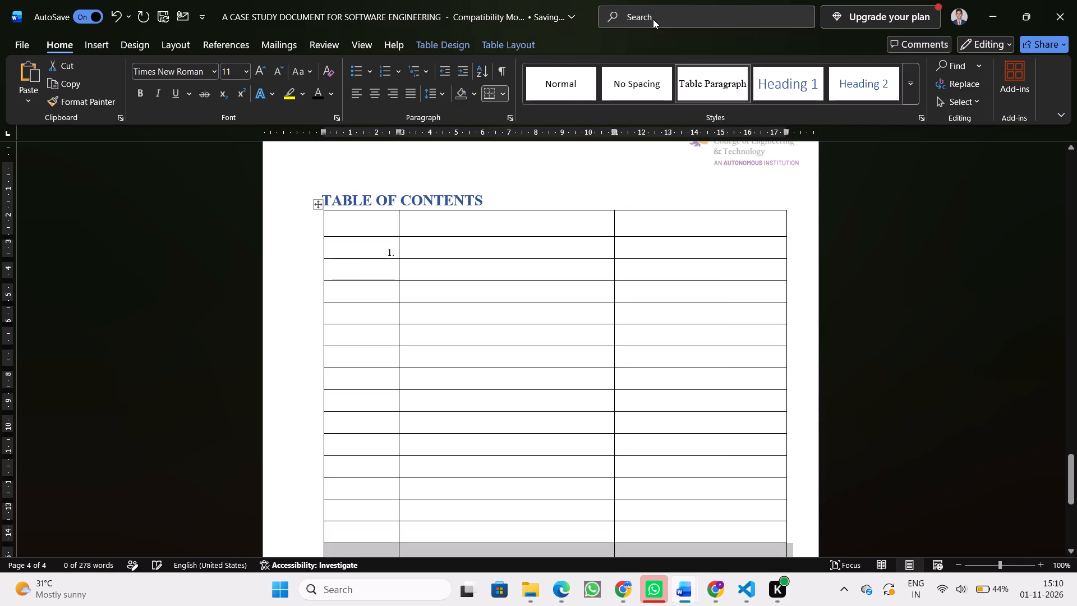
pyautogui.click(845, 313)
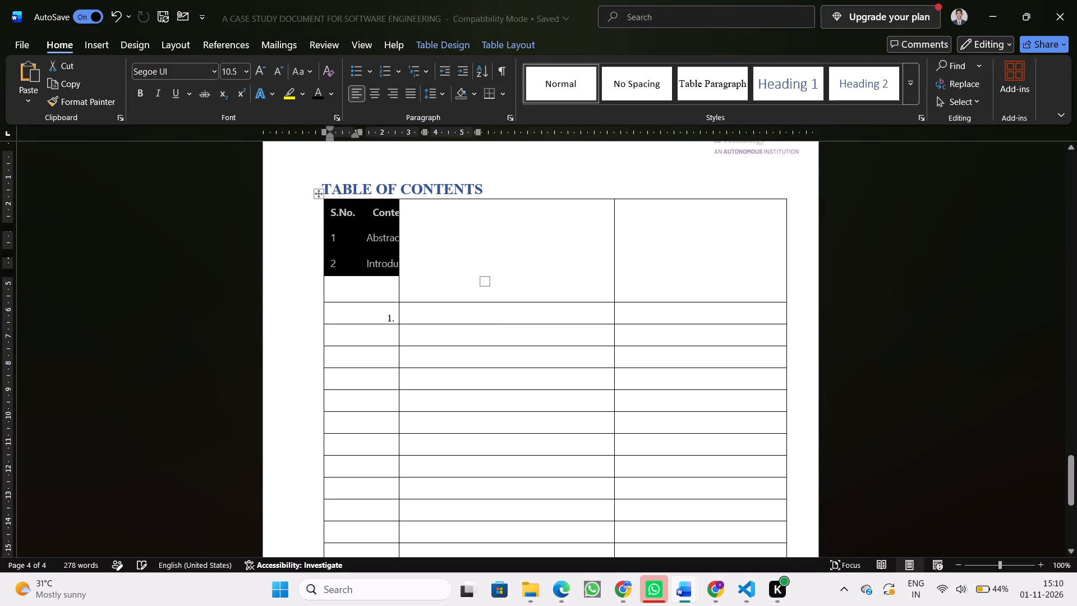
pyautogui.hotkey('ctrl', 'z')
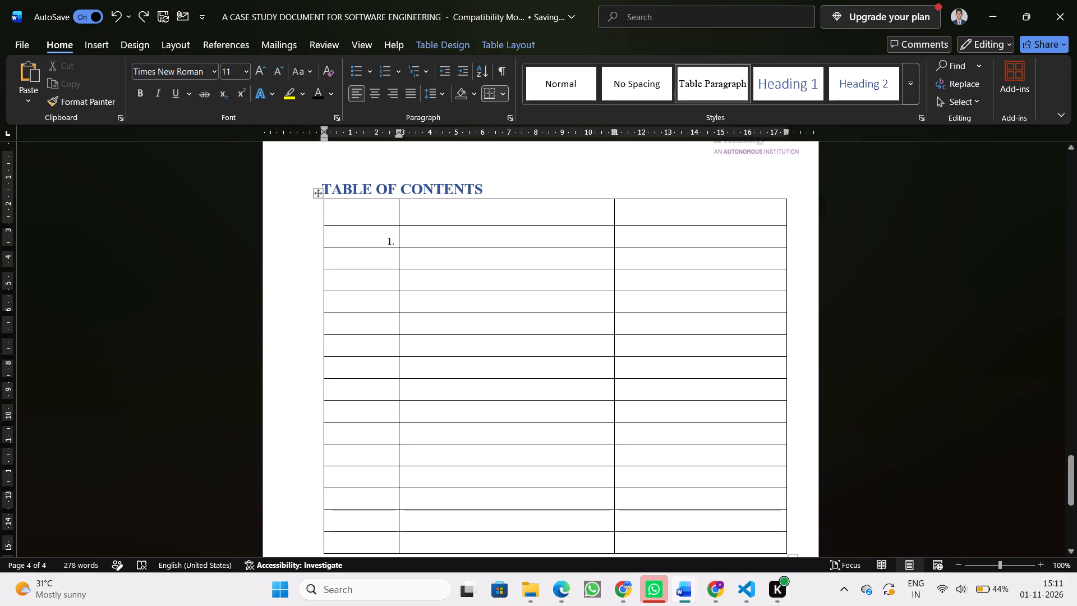
# Narrow the first column of the contents table to about 1.4 cm, widening the middle column.
pyautogui.moveTo(398, 281); pyautogui.dragTo(371, 282)
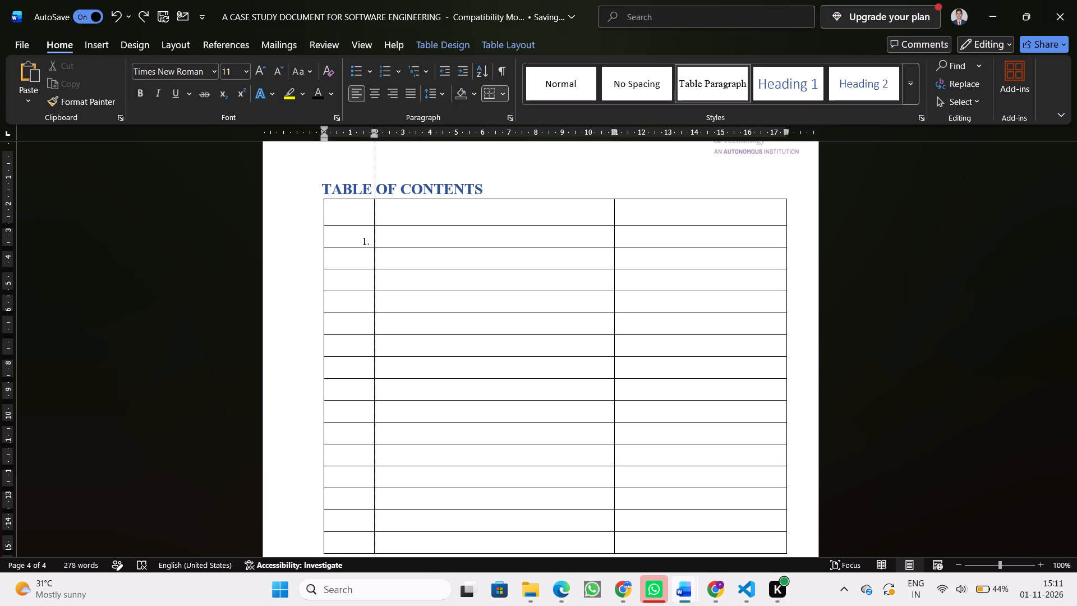
pyautogui.moveTo(371, 282); pyautogui.dragTo(360, 278)
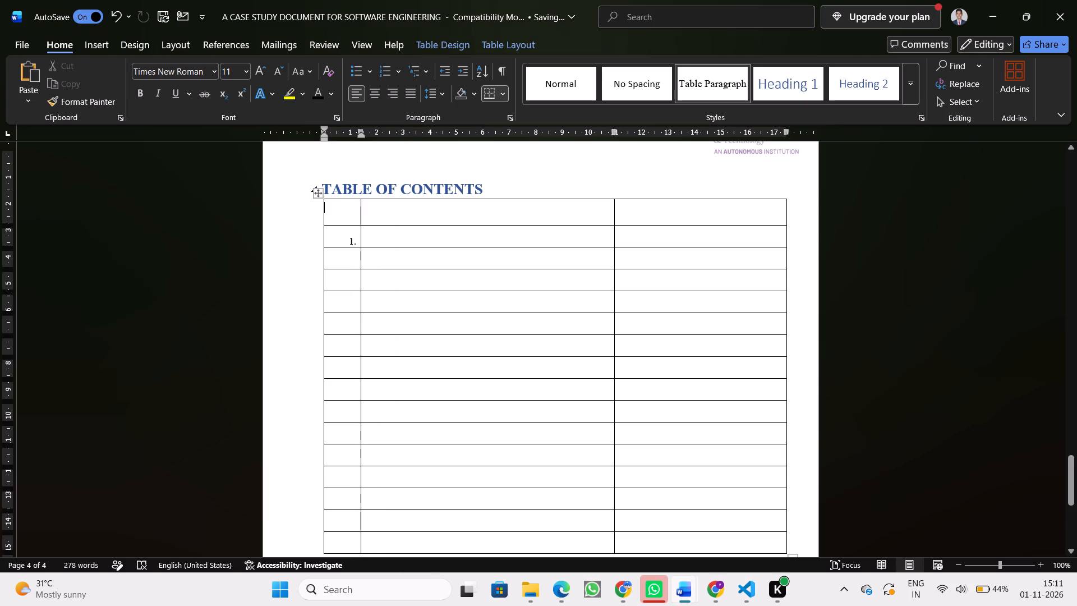
# Make the TABLE OF CONTENTS heading black and centre it above the table.
pyautogui.moveTo(484, 193); pyautogui.dragTo(320, 190)
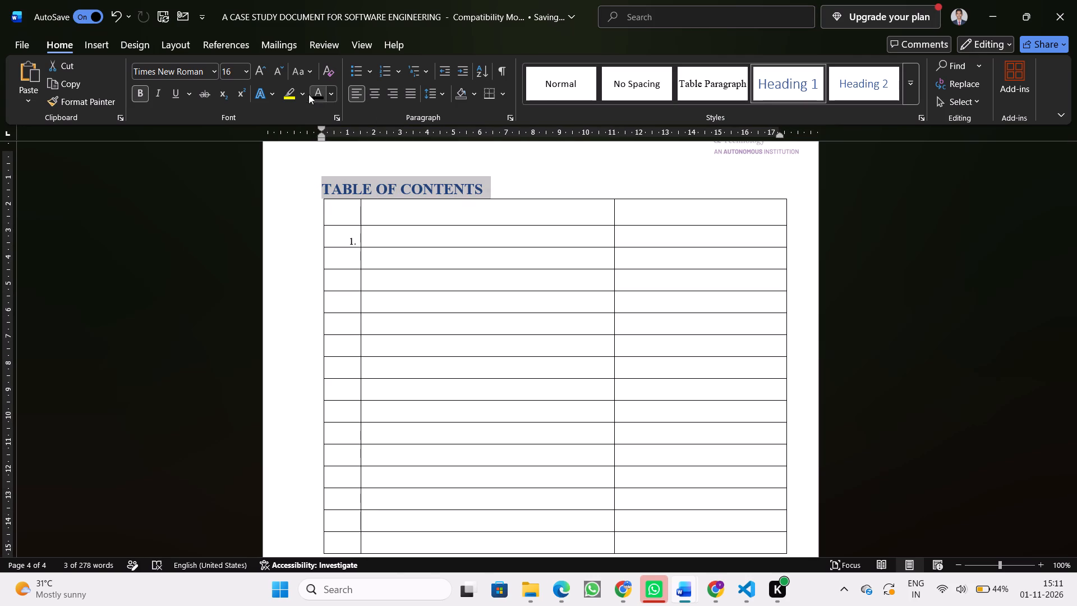
pyautogui.click(316, 94)
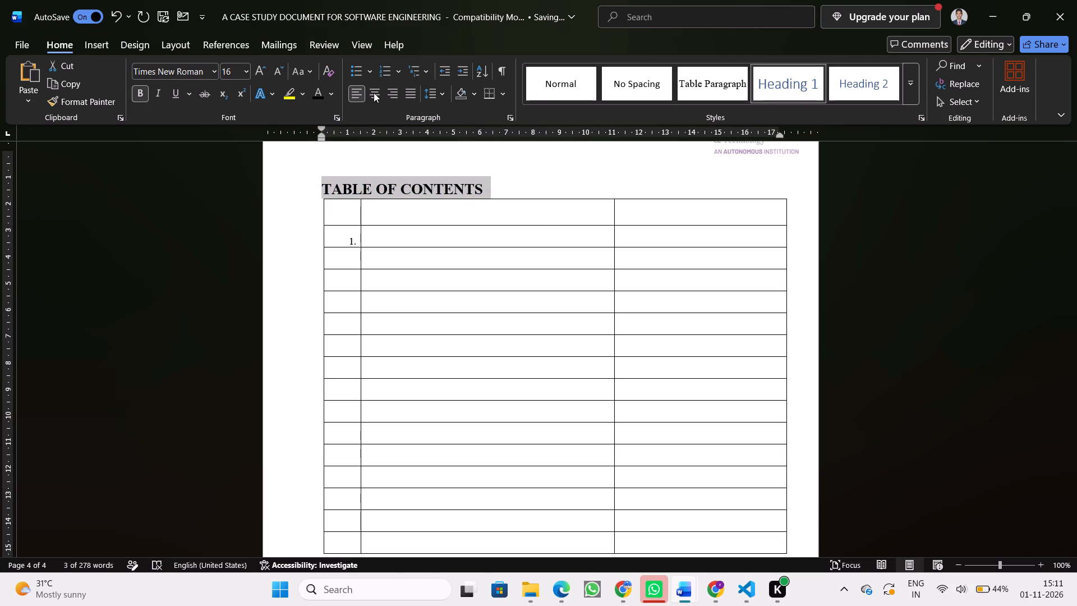
pyautogui.click(374, 93)
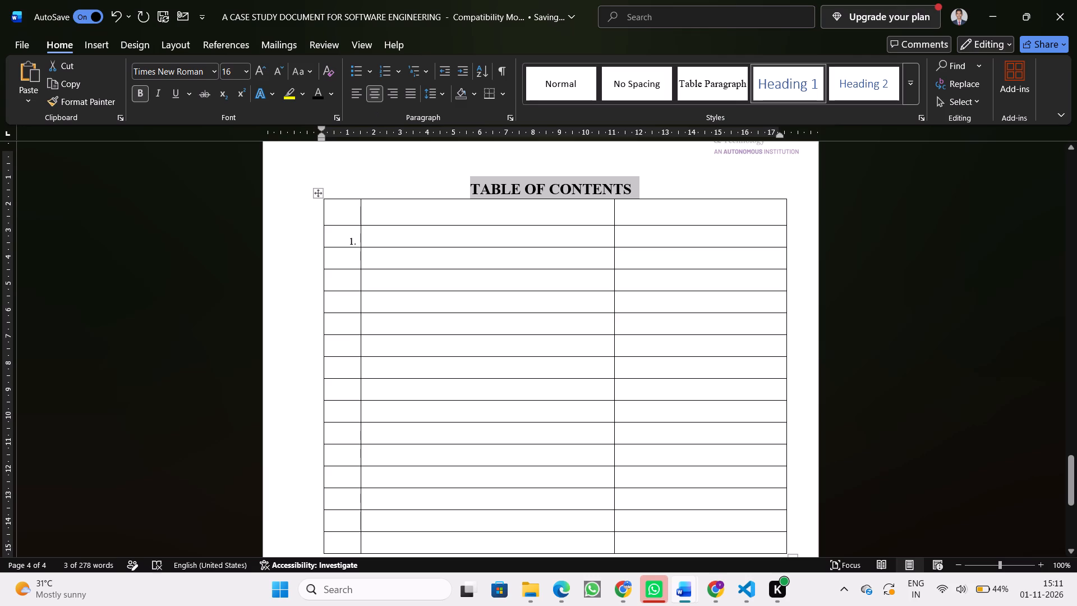
# Label the header row's three cells S.NO, Contents and Page.no, centring the Contents and Page.no labels.
pyautogui.click(351, 215)
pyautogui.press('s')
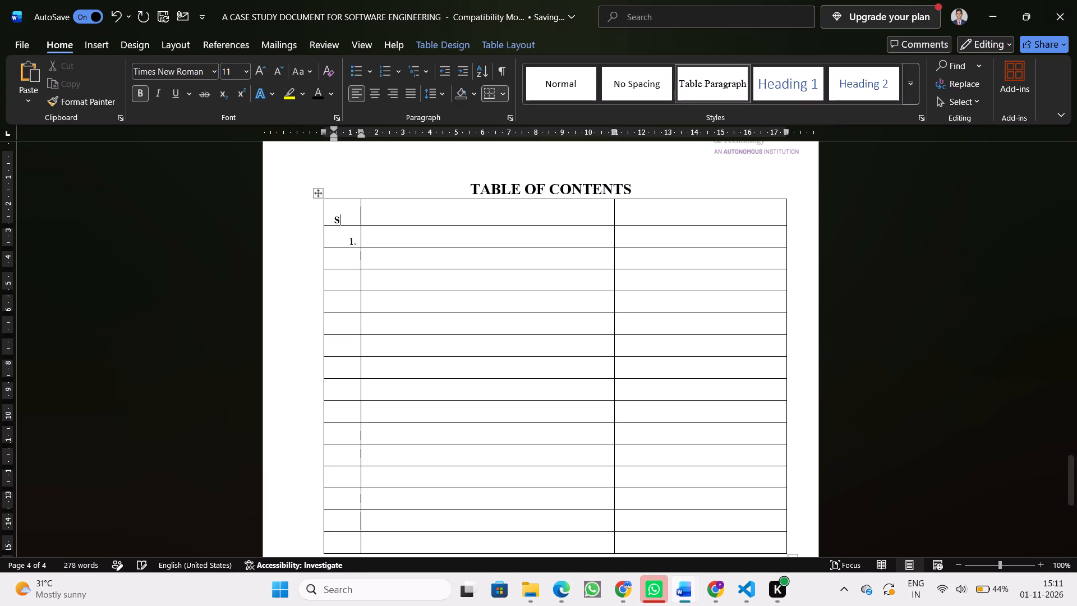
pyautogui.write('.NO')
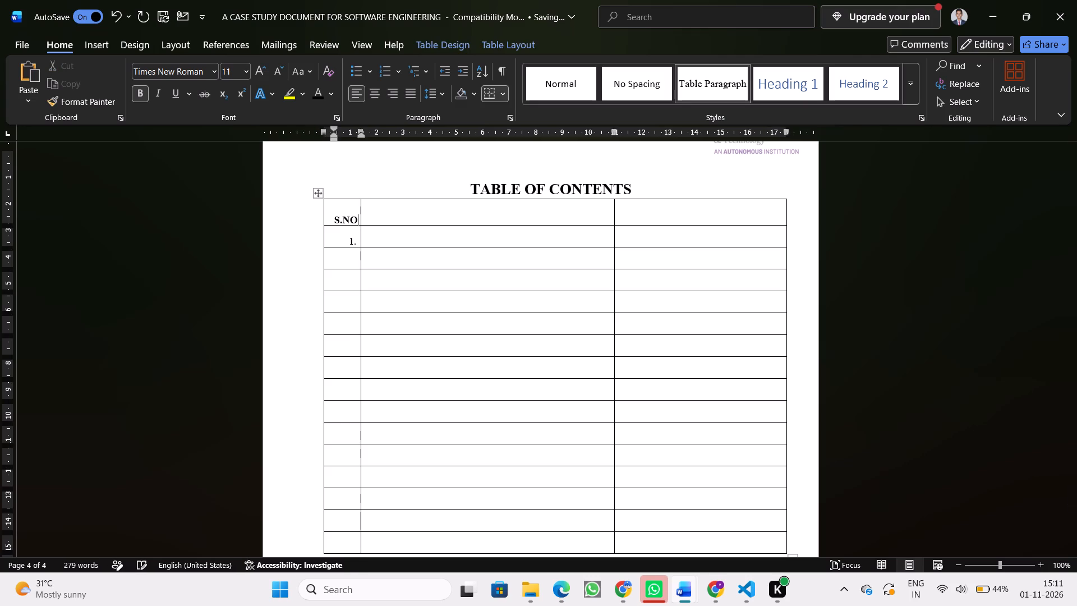
pyautogui.click(409, 213)
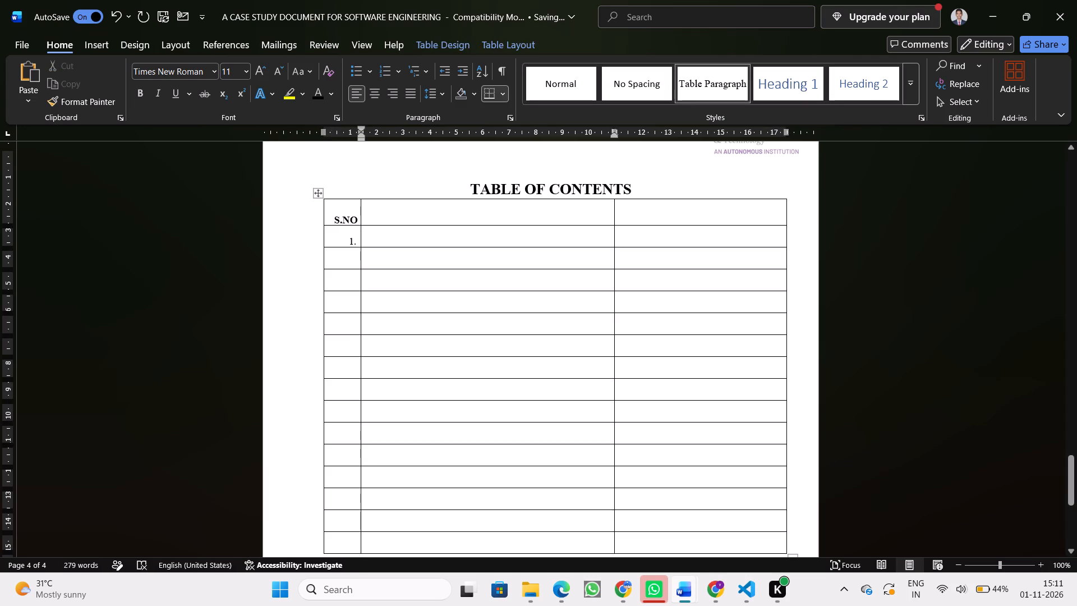
pyautogui.click(377, 93)
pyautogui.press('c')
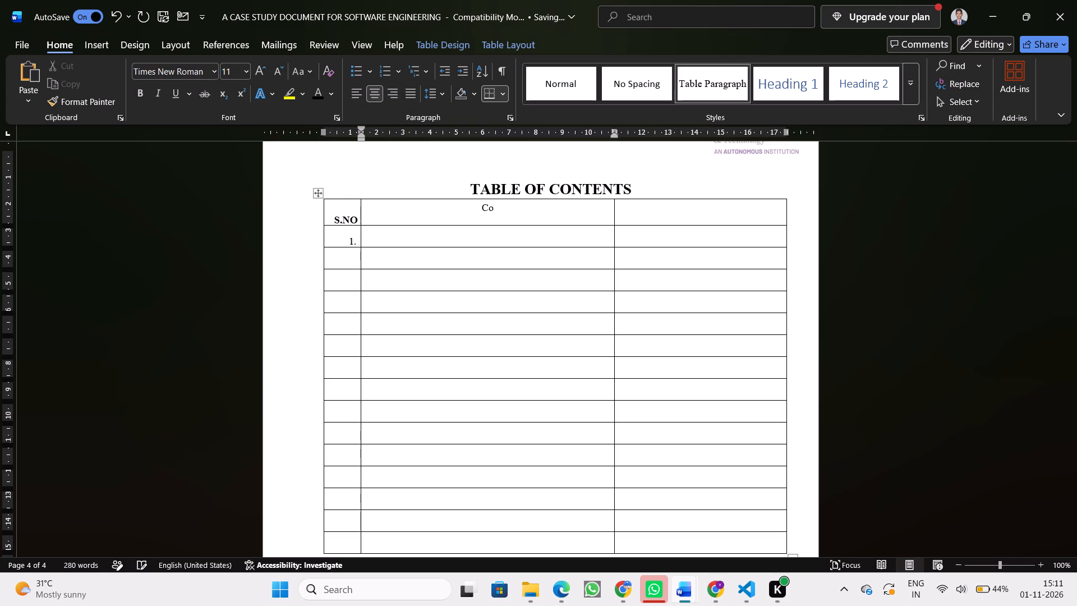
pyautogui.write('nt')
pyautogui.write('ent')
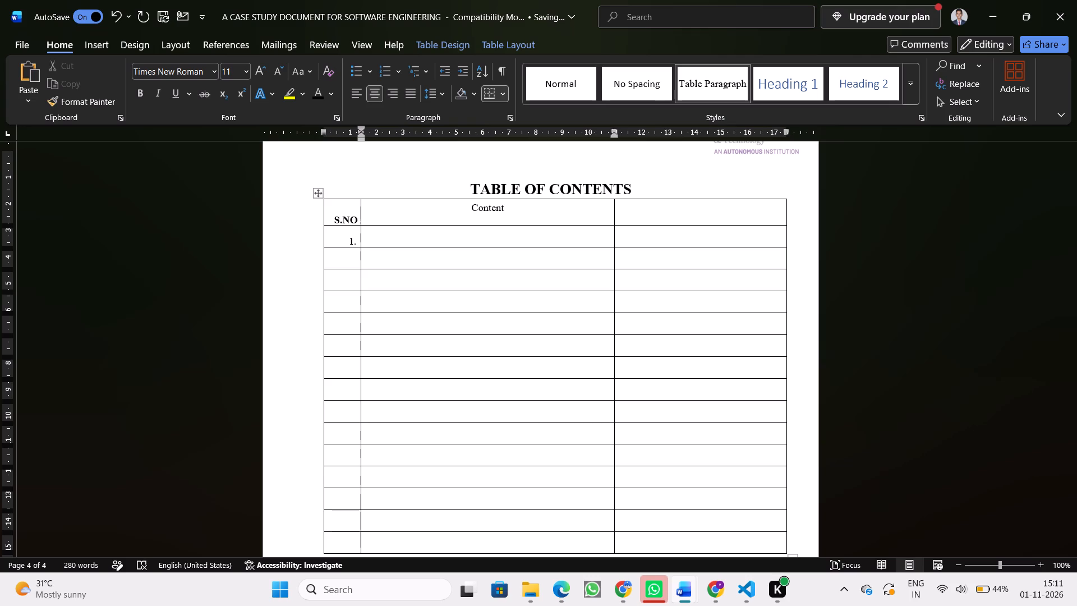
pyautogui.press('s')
pyautogui.click(664, 211)
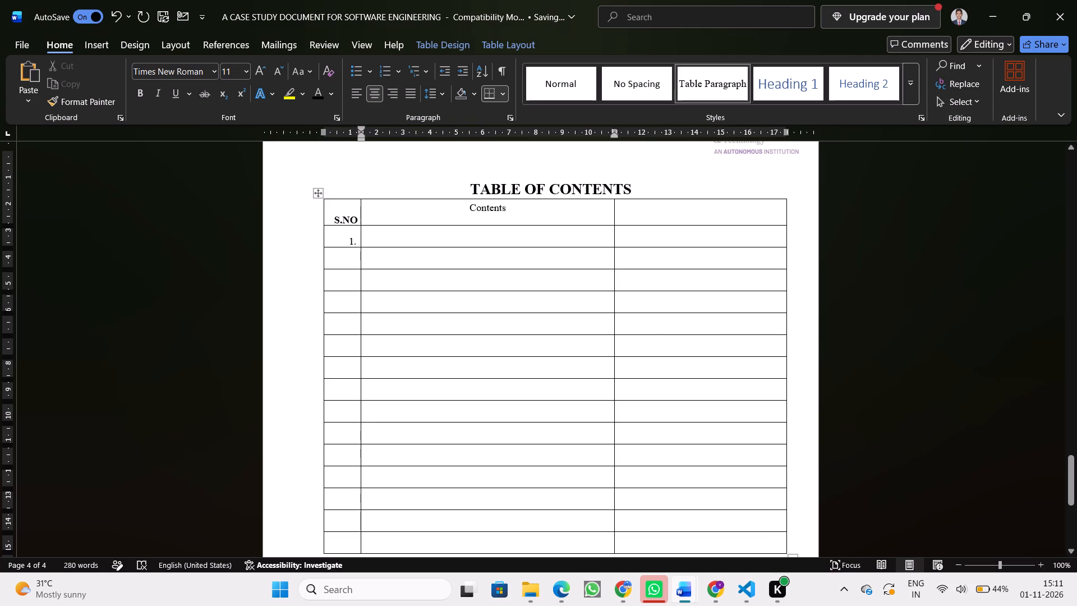
pyautogui.click(375, 97)
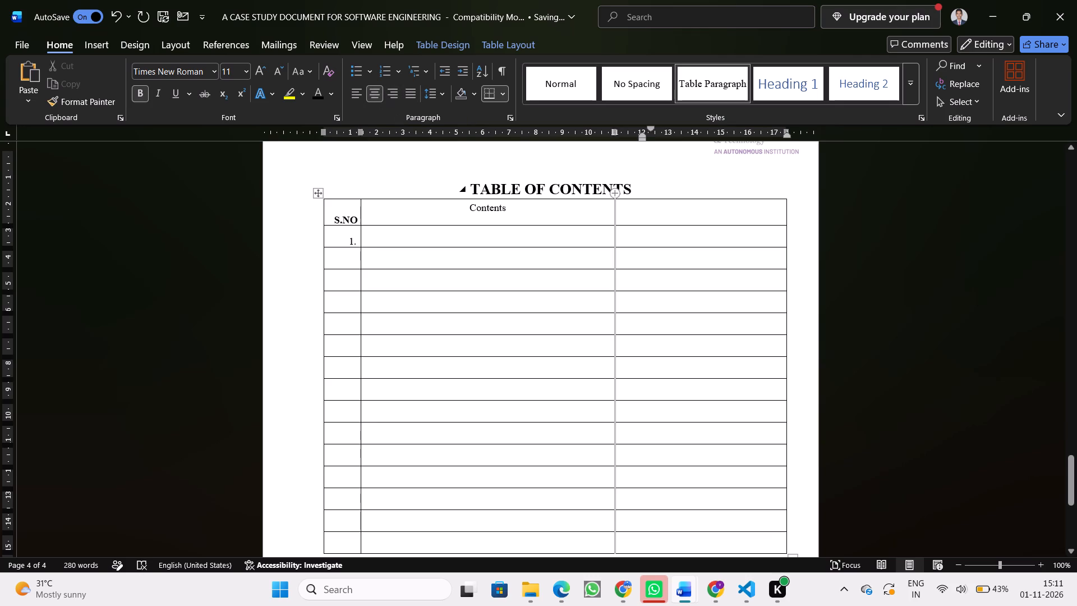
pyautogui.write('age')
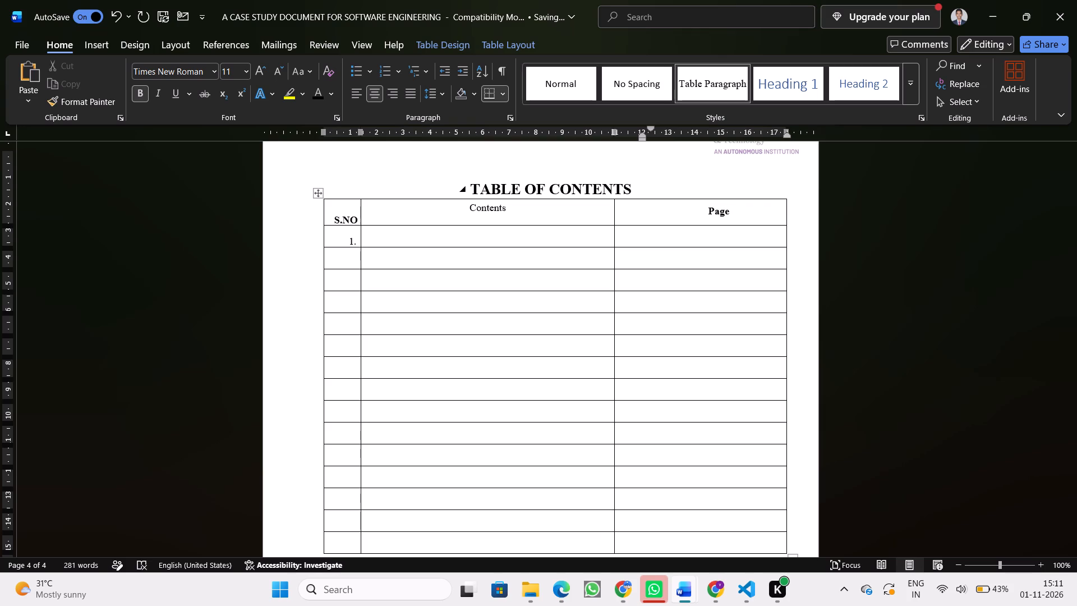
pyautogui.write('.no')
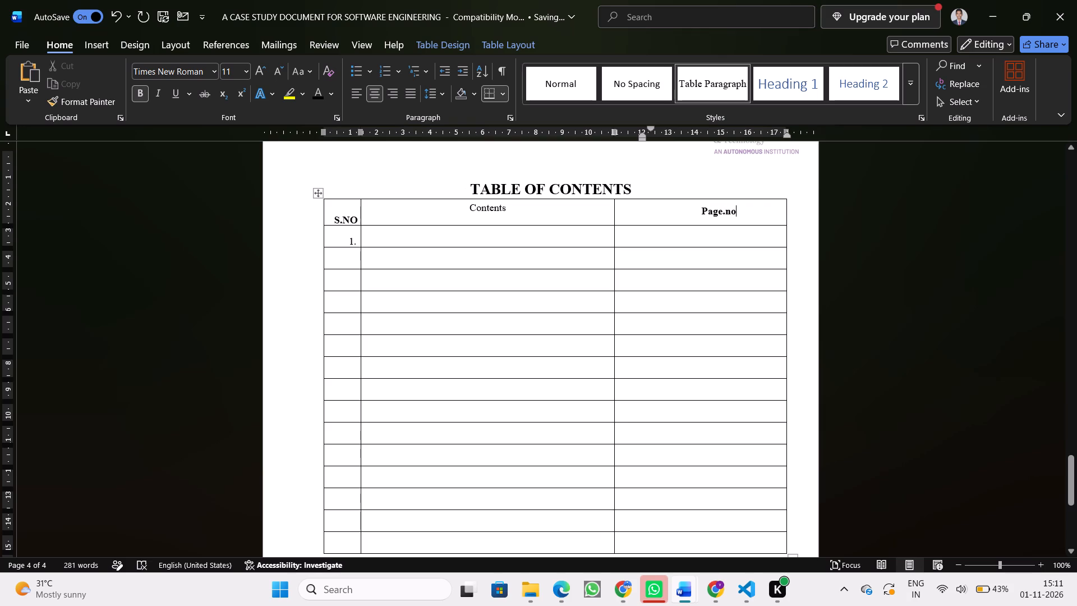
# Make the Contents label in the table's header row bold.
pyautogui.moveTo(508, 206); pyautogui.dragTo(462, 210)
pyautogui.click(475, 258)
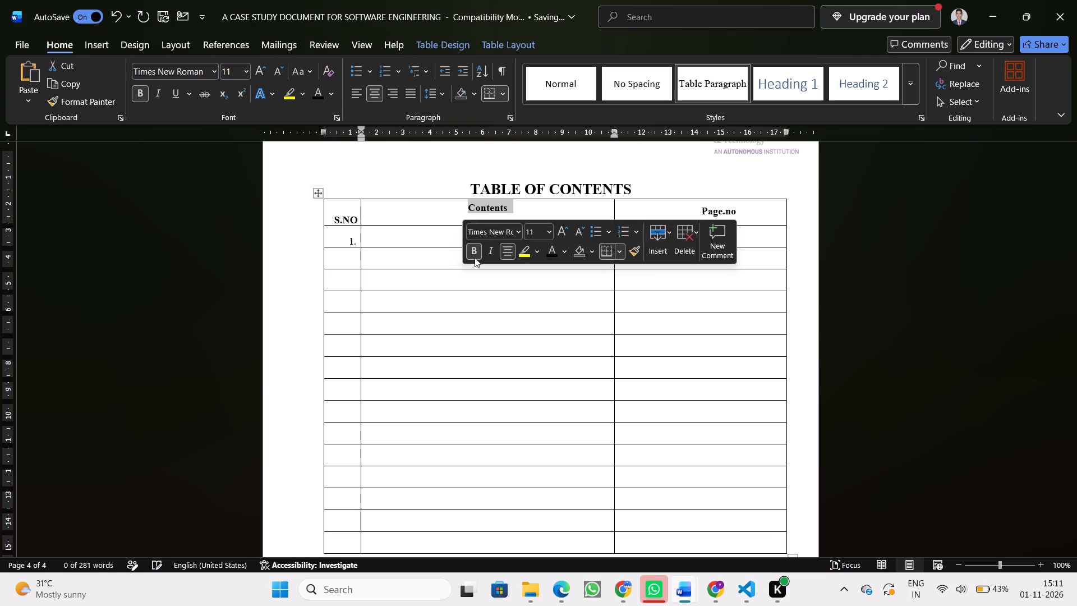
pyautogui.click(461, 210)
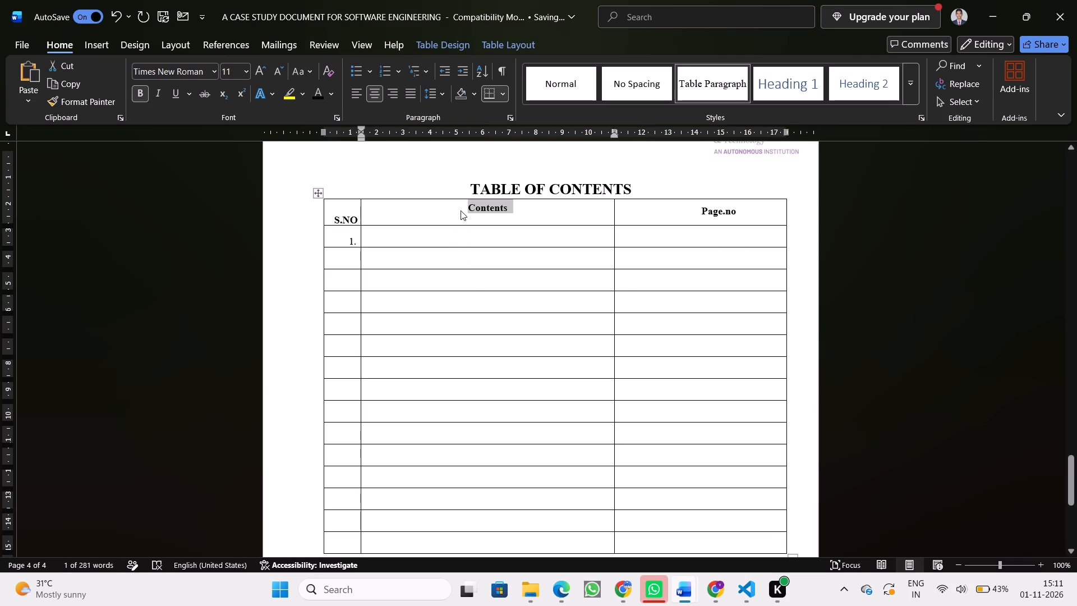
# Remove the empty line beneath the Contents header label and undo the deletion of the label's last letter.
pyautogui.click(473, 213)
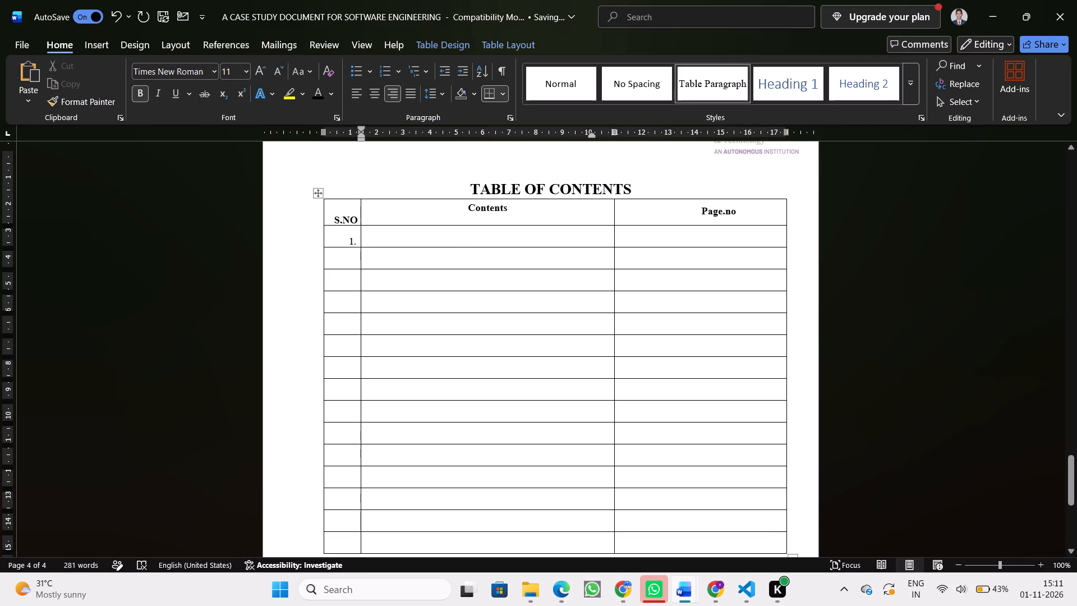
pyautogui.press('BackSpace')
pyautogui.press('BackSpace')
pyautogui.press('BackSpace')
pyautogui.press('BackSpace')
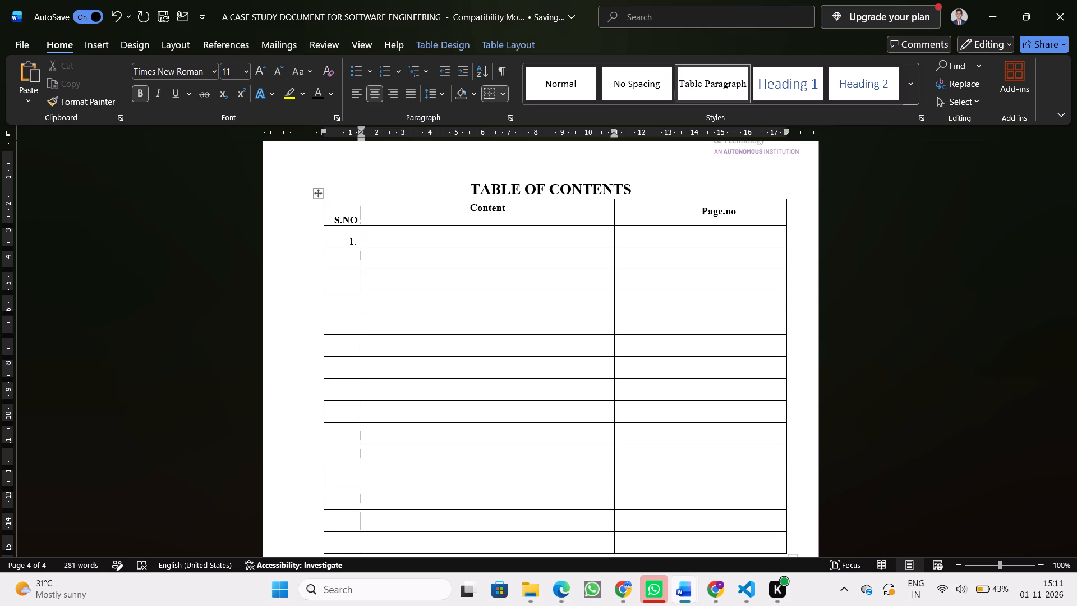
pyautogui.hotkey('ctrl', 'z')
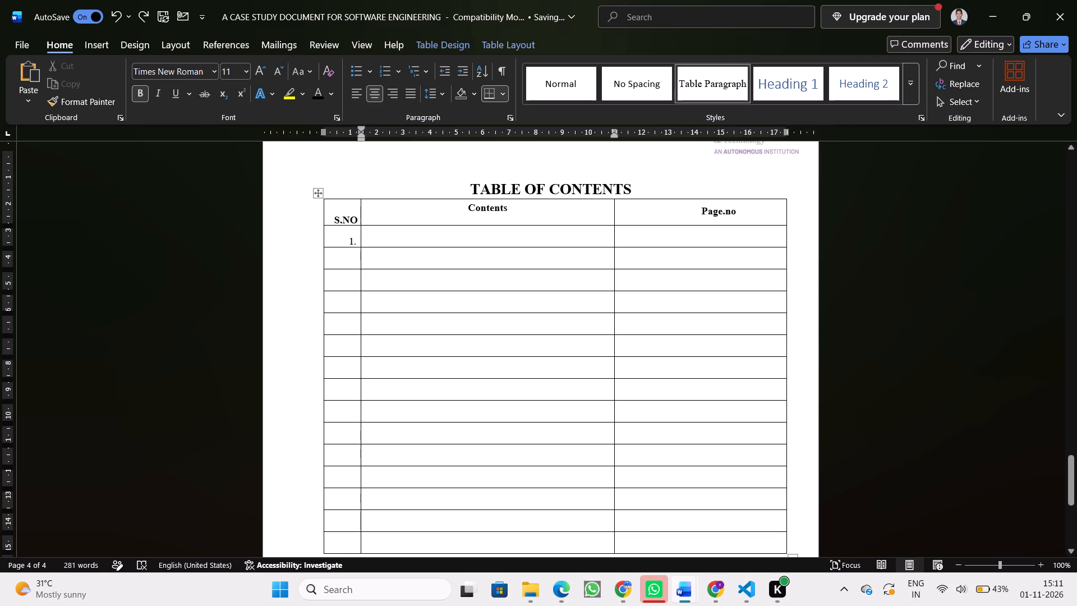
# Remove the indent and empty line before the S.NO label in the table's header row and centre the label.
pyautogui.click(470, 225)
pyautogui.click(337, 221)
pyautogui.press('BackSpace')
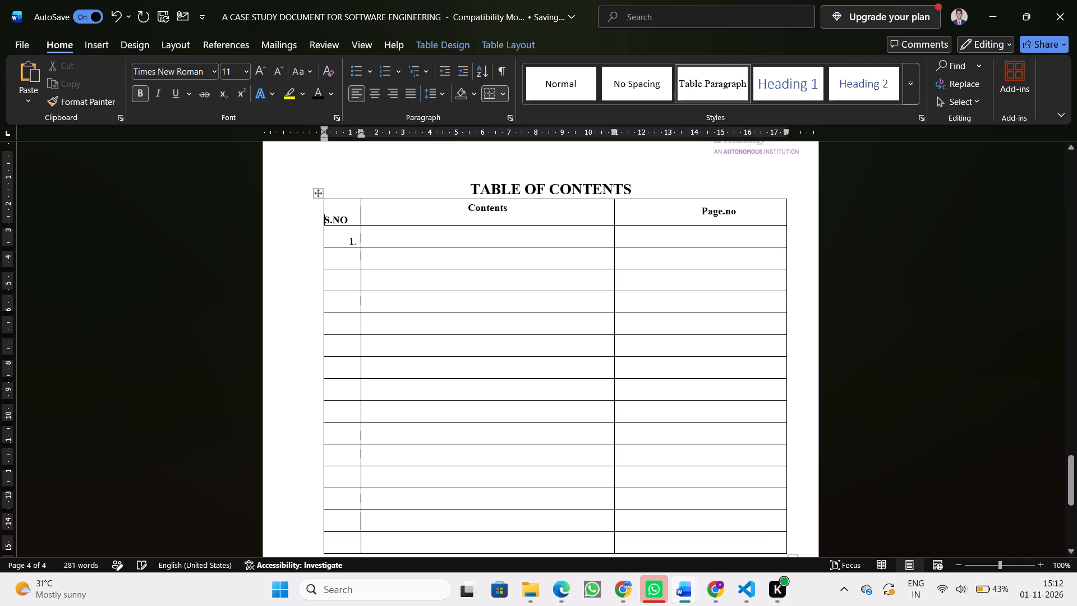
pyautogui.press('BackSpace')
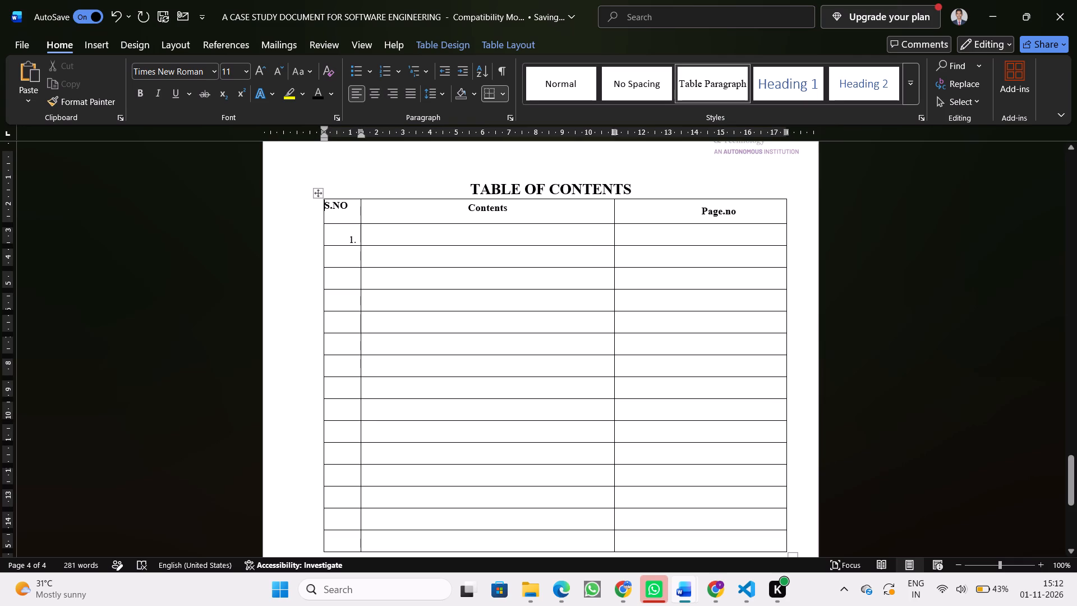
pyautogui.click(380, 82)
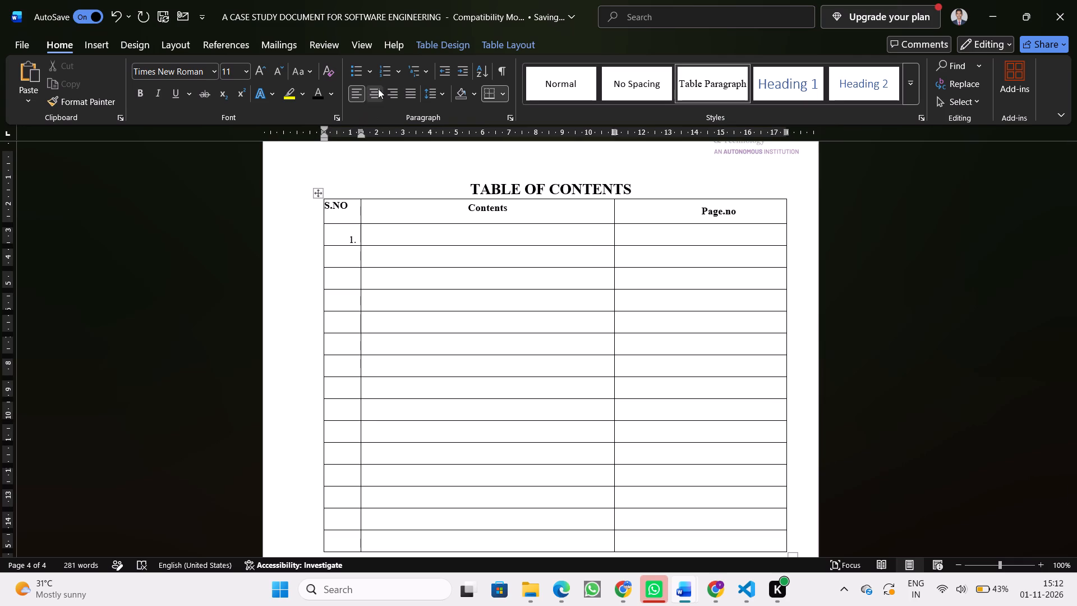
pyautogui.click(378, 89)
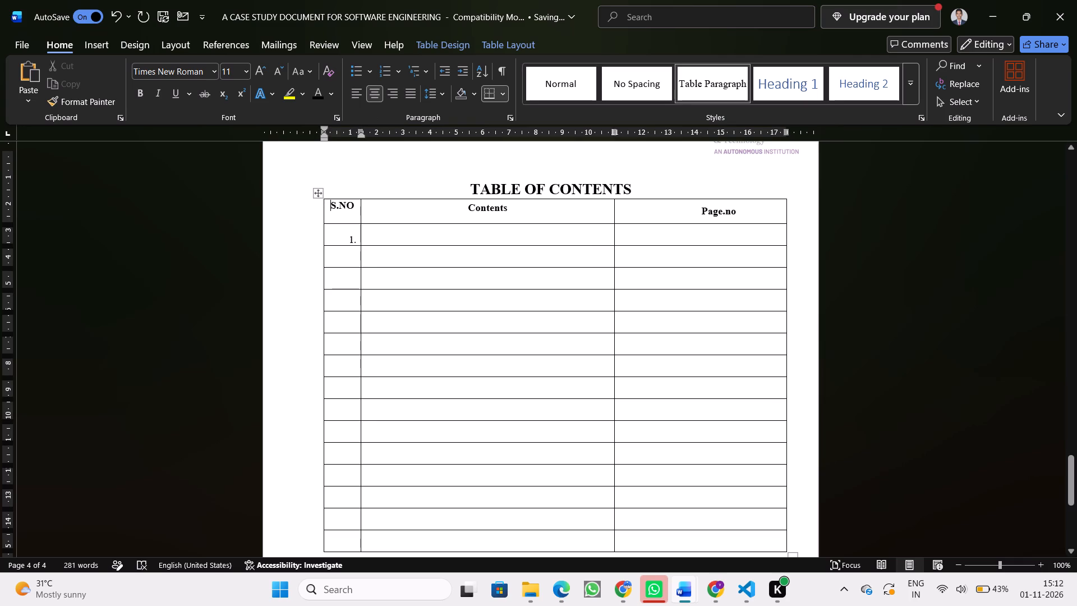
# Replace the manual 1. beneath S.NO with automatic numbering and number the first three rows below the header.
pyautogui.click(354, 240)
pyautogui.moveTo(355, 240); pyautogui.dragTo(349, 239)
pyautogui.press('Right')
pyautogui.press('BackSpace')
pyautogui.press('Right')
pyautogui.press('BackSpace')
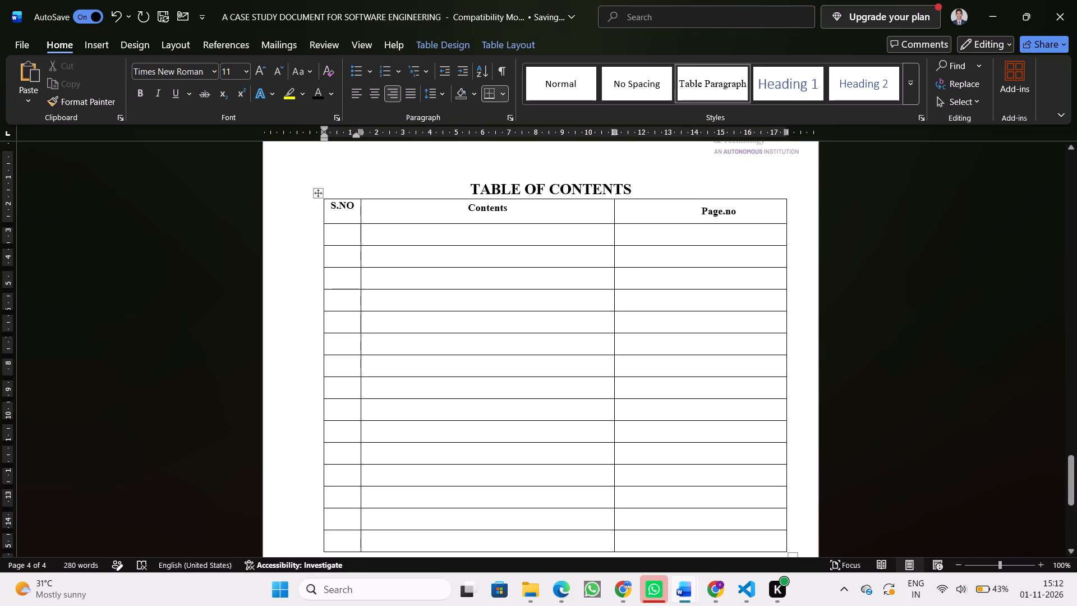
pyautogui.click(386, 73)
pyautogui.press('Down')
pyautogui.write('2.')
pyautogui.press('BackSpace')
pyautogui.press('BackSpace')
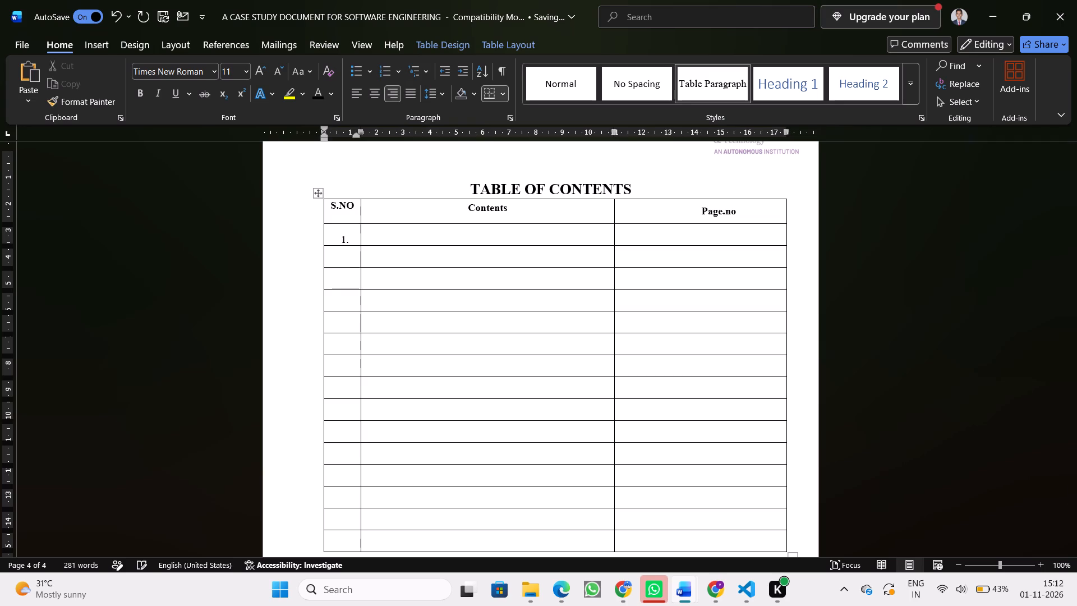
pyautogui.click(385, 74)
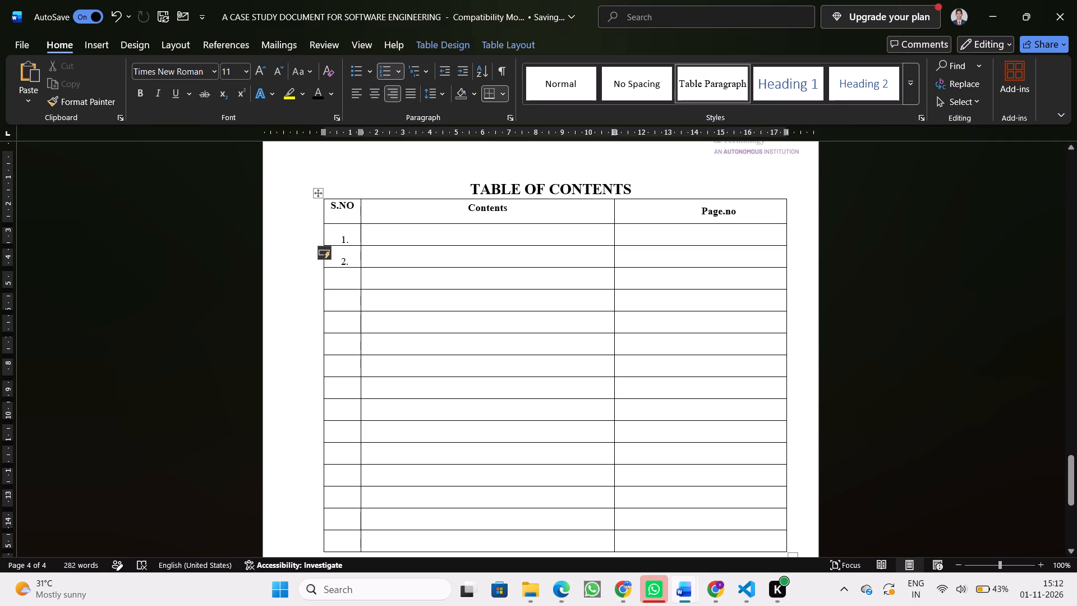
pyautogui.click(345, 278)
pyautogui.click(384, 73)
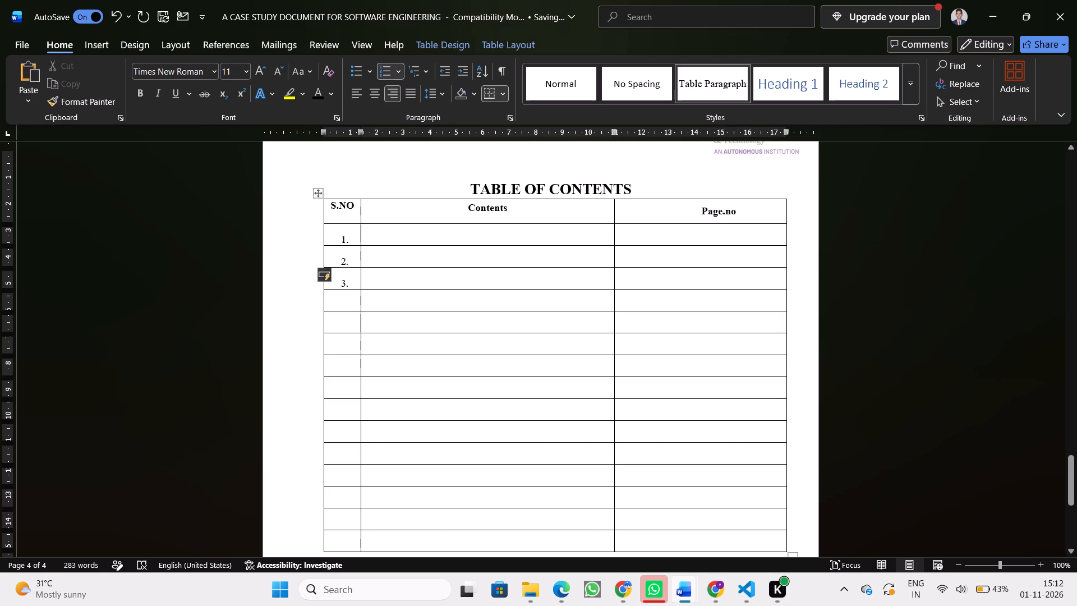
# Apply automatic numbering from 1 to 15 to all S.NO cells below the header row.
pyautogui.moveTo(333, 237); pyautogui.dragTo(356, 504)
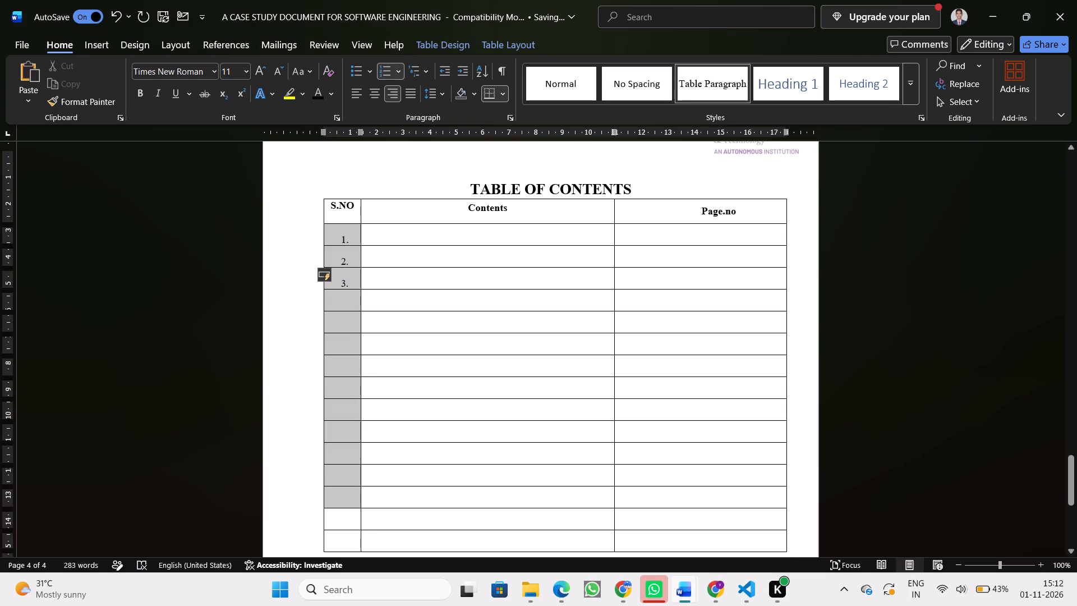
pyautogui.moveTo(356, 504); pyautogui.dragTo(352, 550)
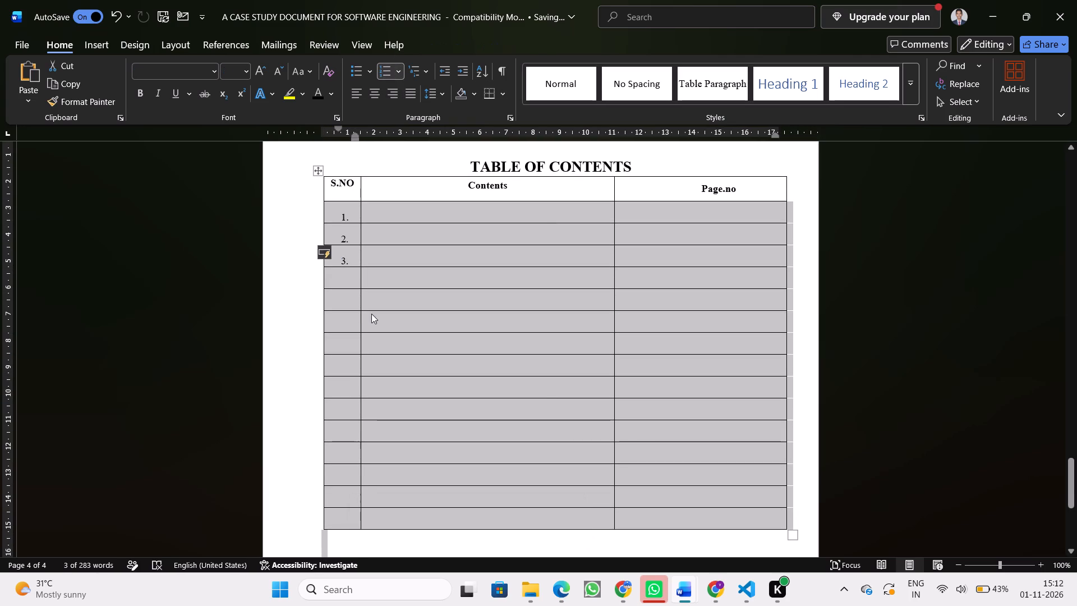
pyautogui.click(310, 412)
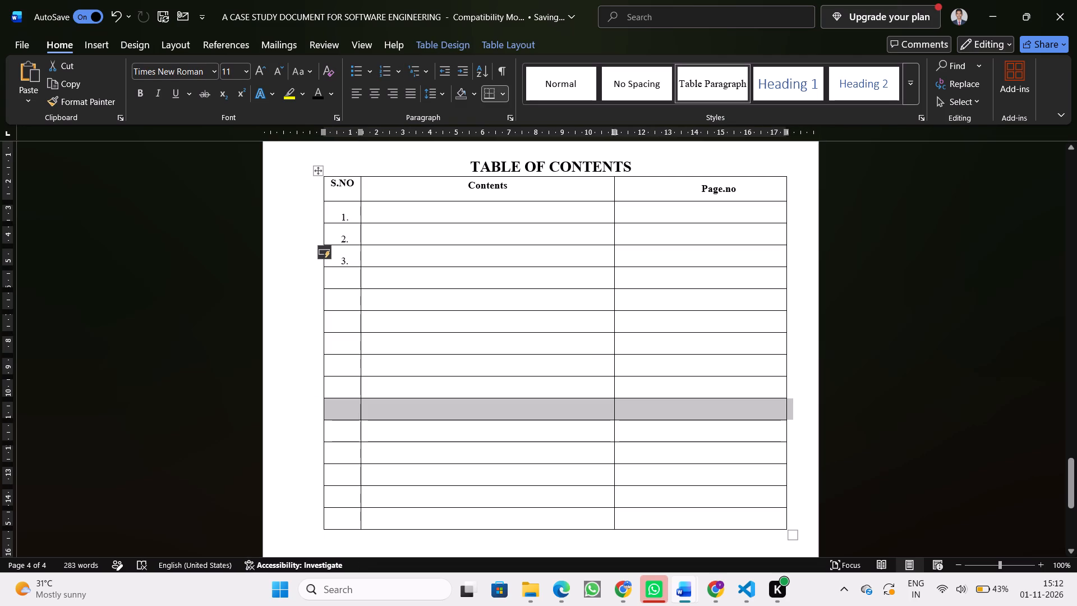
pyautogui.moveTo(332, 212); pyautogui.dragTo(351, 493)
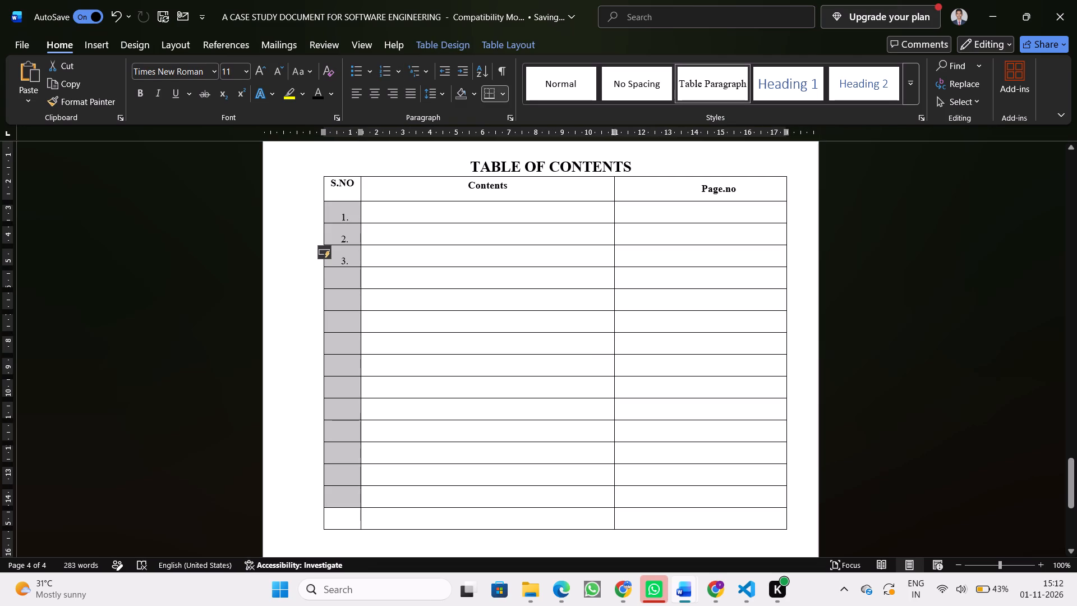
pyautogui.moveTo(351, 493); pyautogui.dragTo(353, 513)
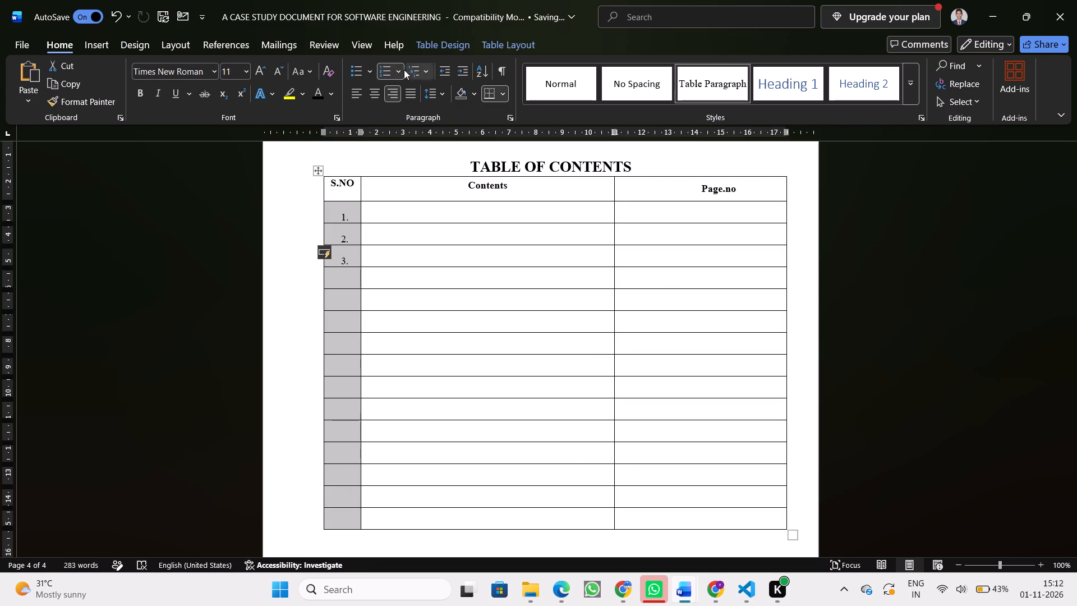
pyautogui.click(386, 70)
pyautogui.click(386, 70)
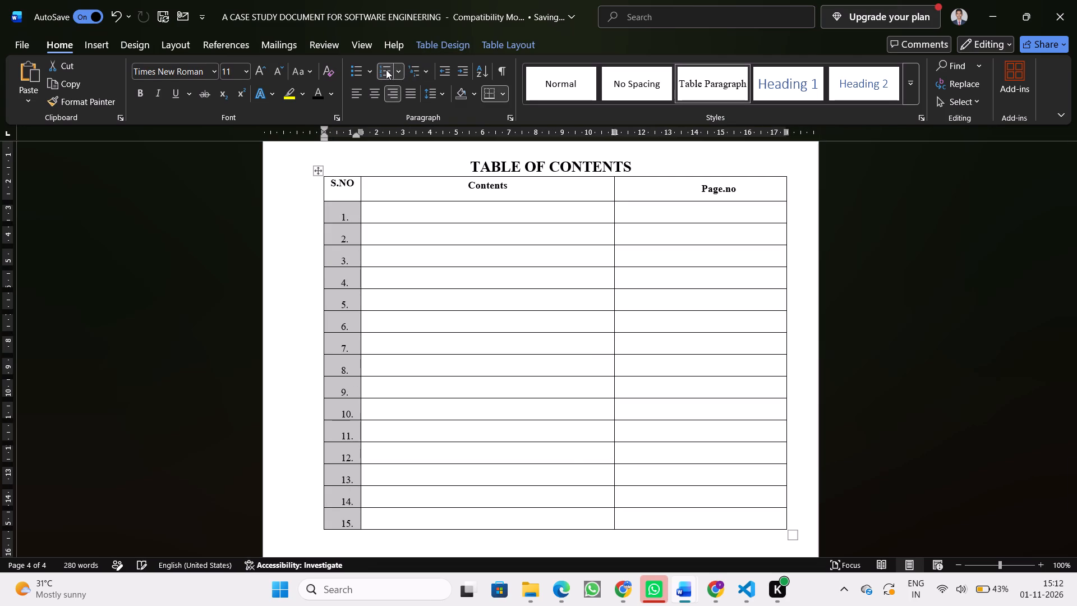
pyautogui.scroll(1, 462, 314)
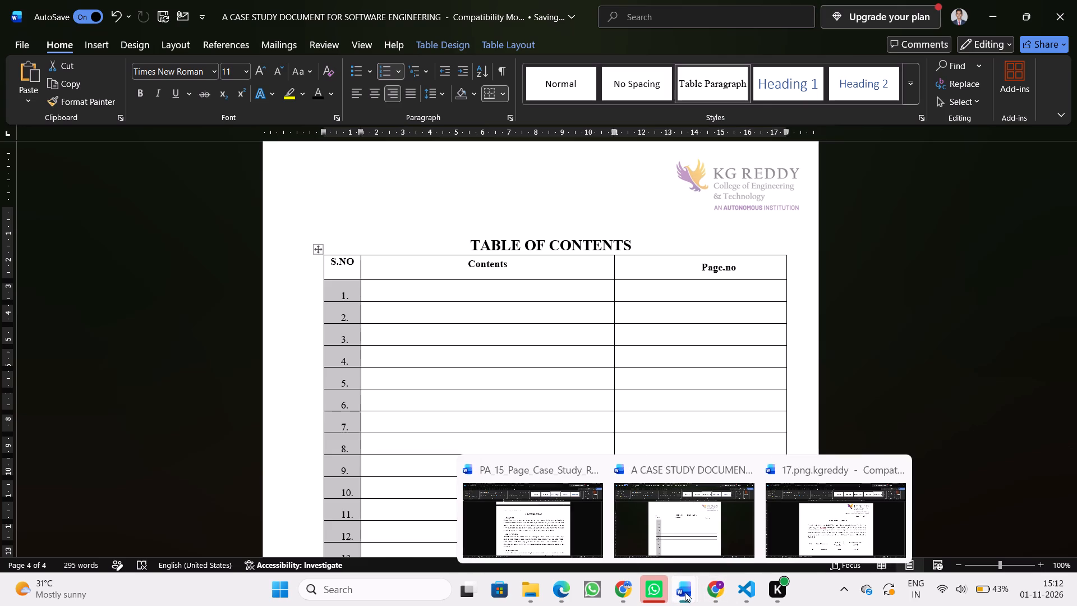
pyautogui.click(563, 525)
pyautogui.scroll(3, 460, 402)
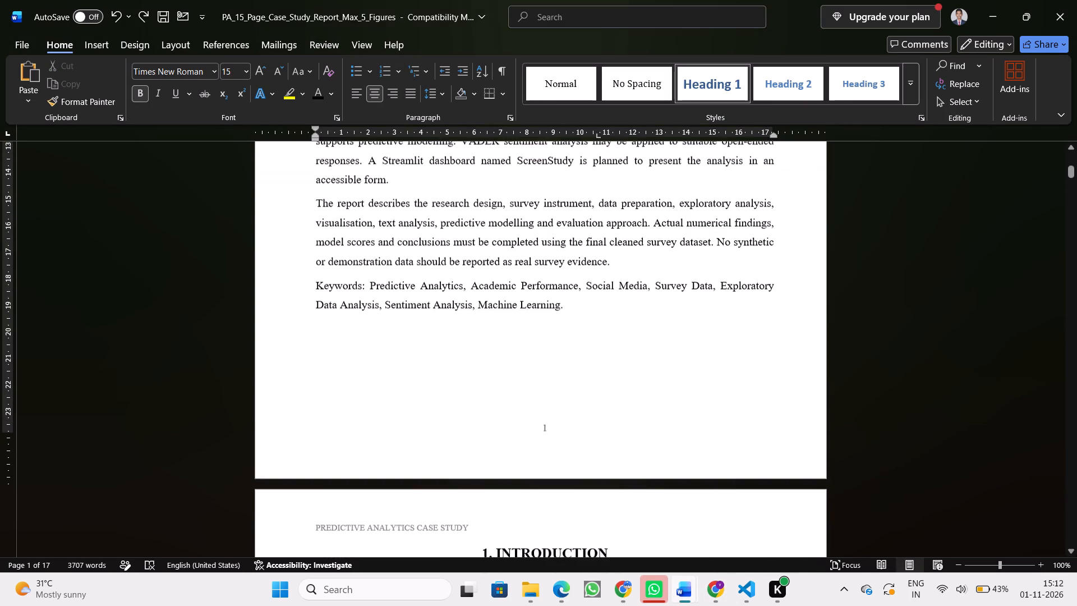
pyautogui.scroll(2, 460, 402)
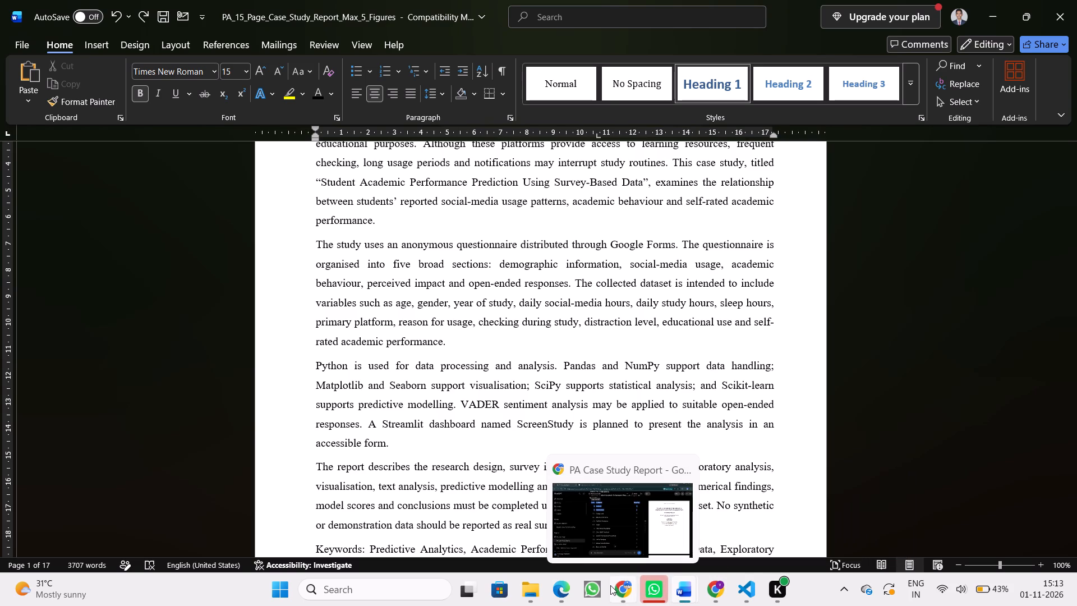
# Arrange the case study document beside the ChatGPT window in Chrome and close the report preview there to show the contents list.
pyautogui.click(602, 526)
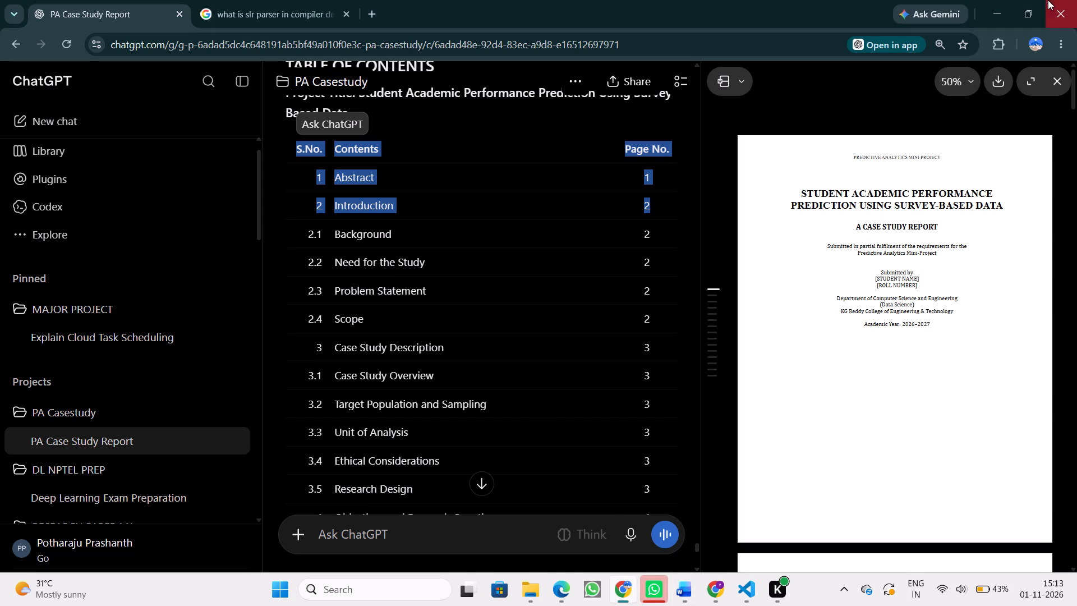
pyautogui.click(965, 49)
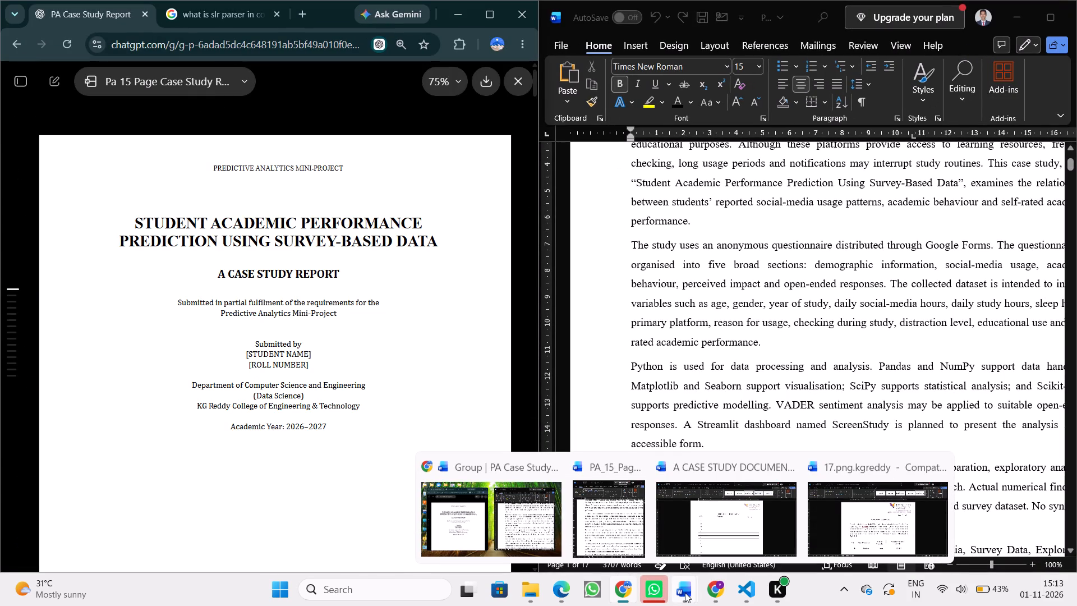
pyautogui.click(687, 535)
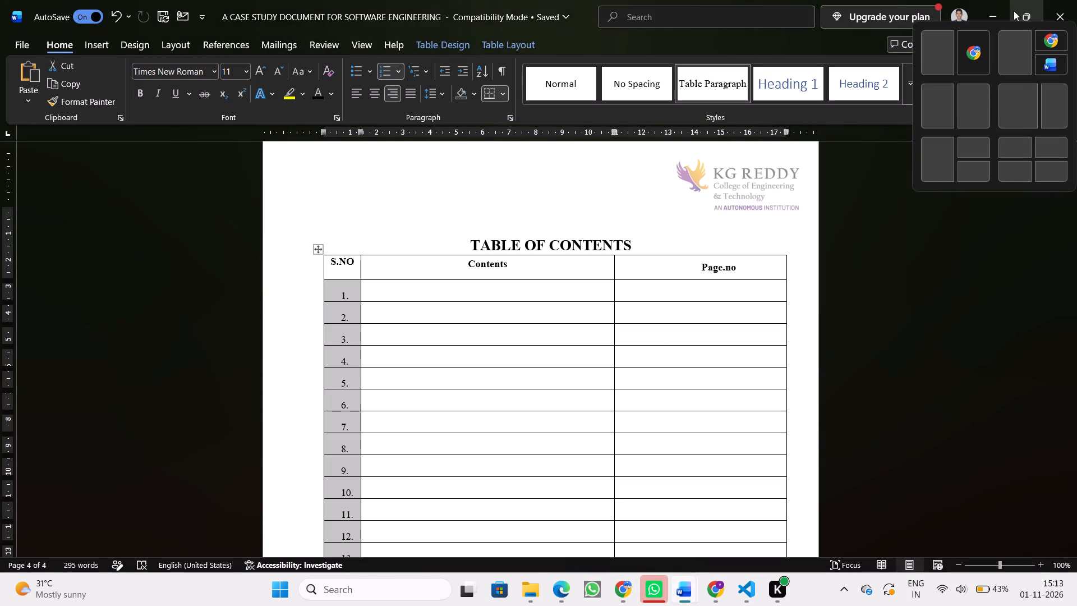
pyautogui.click(969, 57)
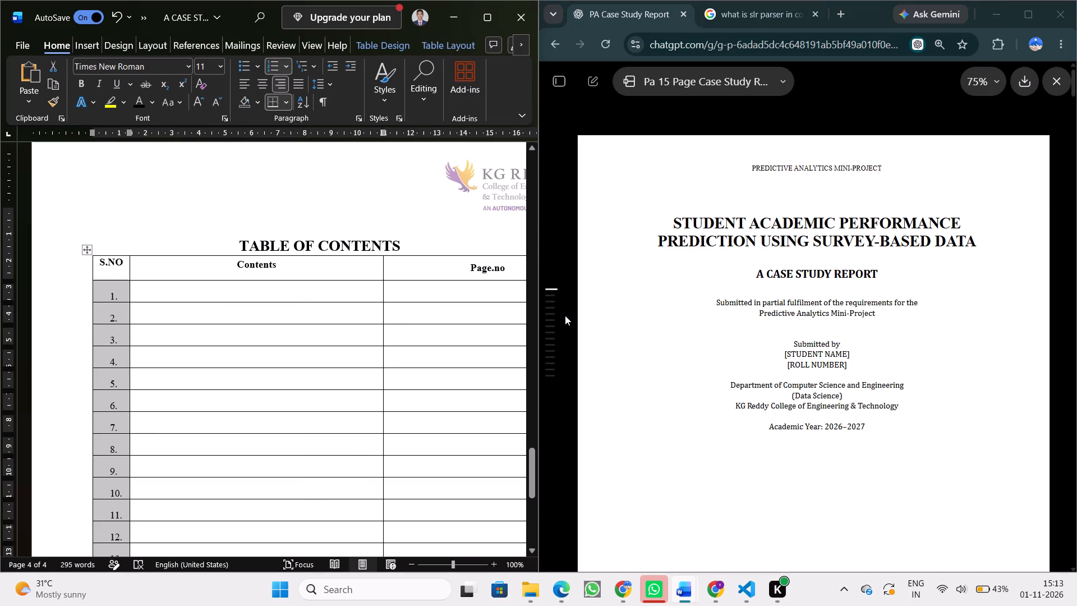
pyautogui.click(1050, 71)
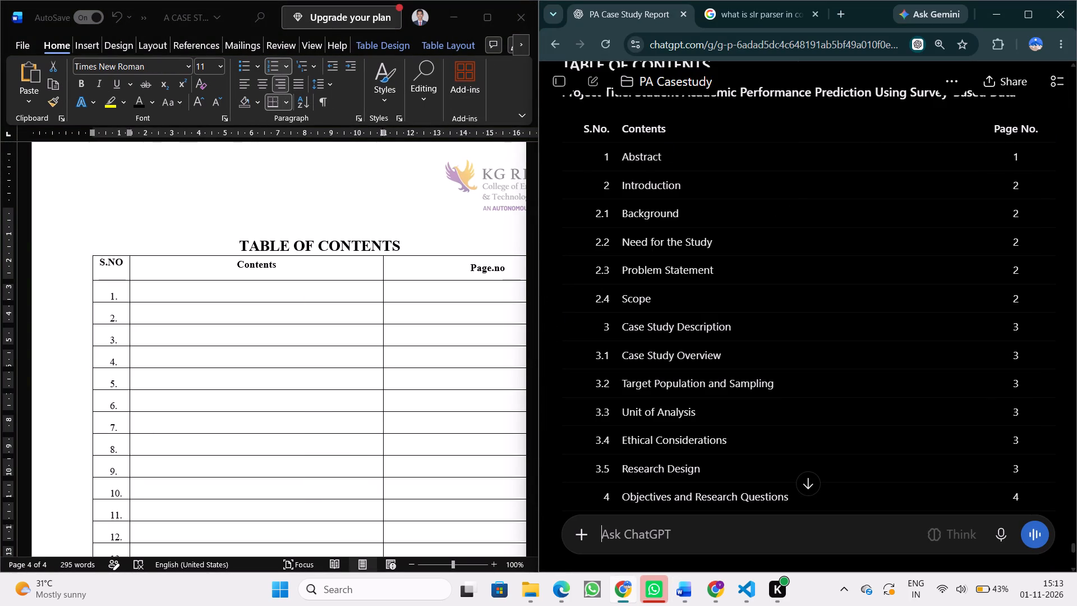
# Copy the Abstract entry from the ChatGPT contents list, centre all body cells of the Contents column, and paste Abstract into row 1.
pyautogui.moveTo(623, 157); pyautogui.dragTo(664, 157)
pyautogui.hotkey('ctrl', 'c')
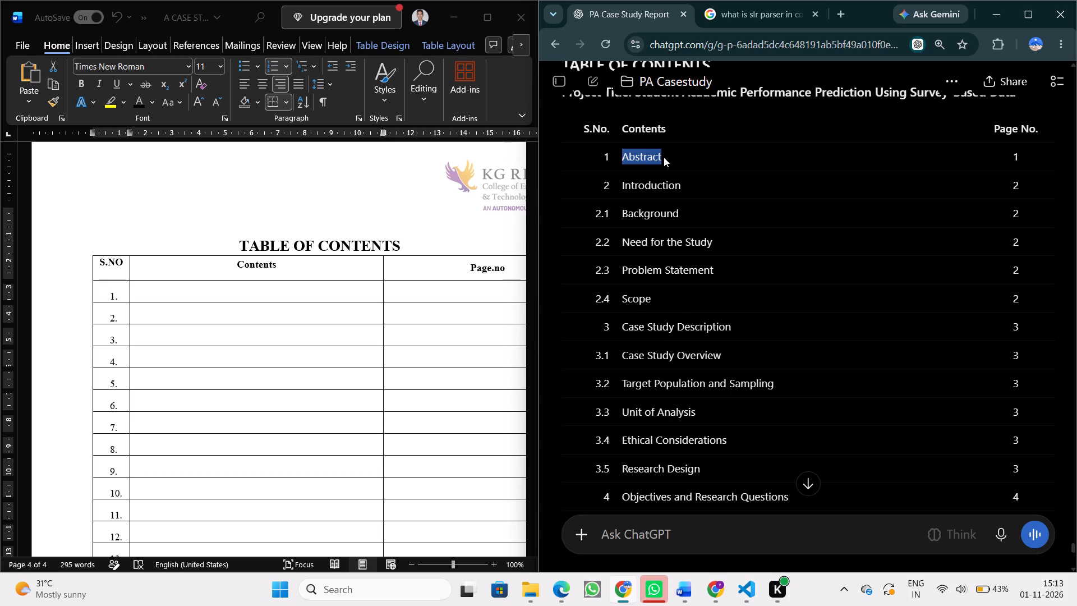
pyautogui.click(246, 294)
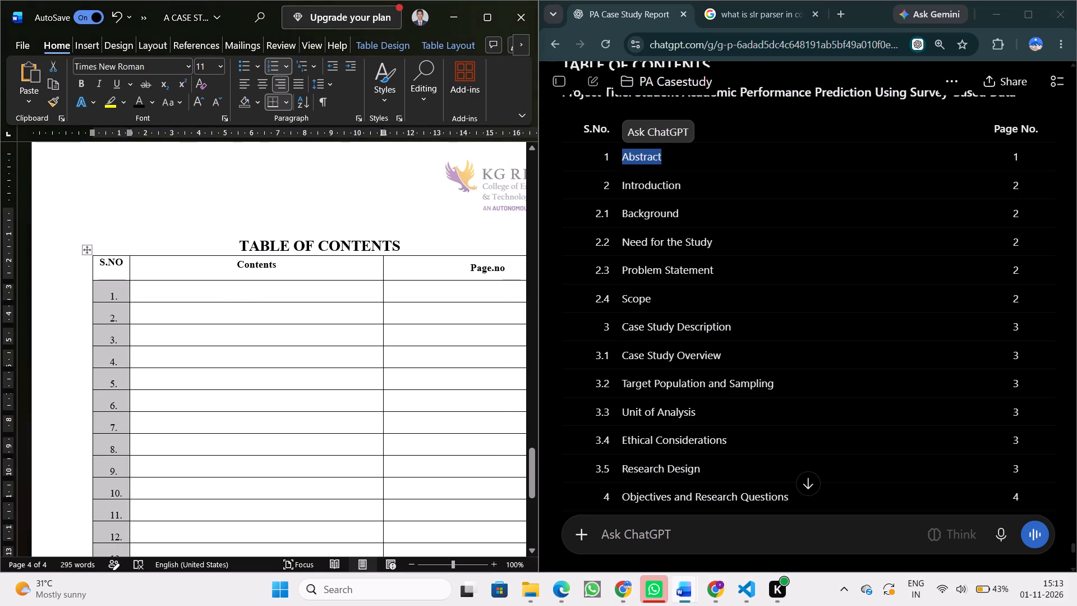
pyautogui.click(261, 290)
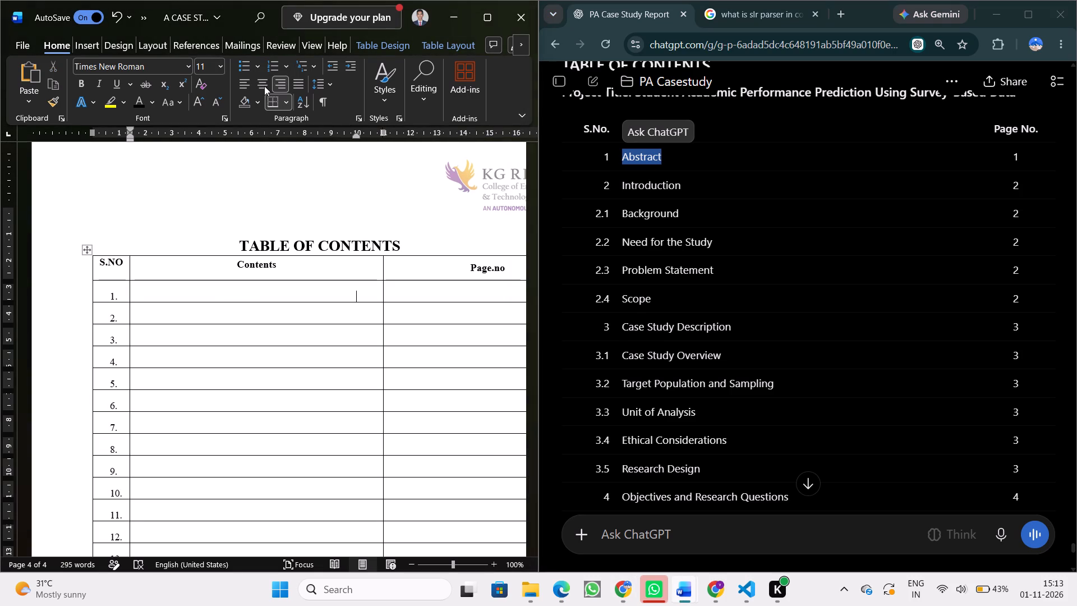
pyautogui.click(264, 86)
pyautogui.moveTo(223, 293); pyautogui.dragTo(284, 337)
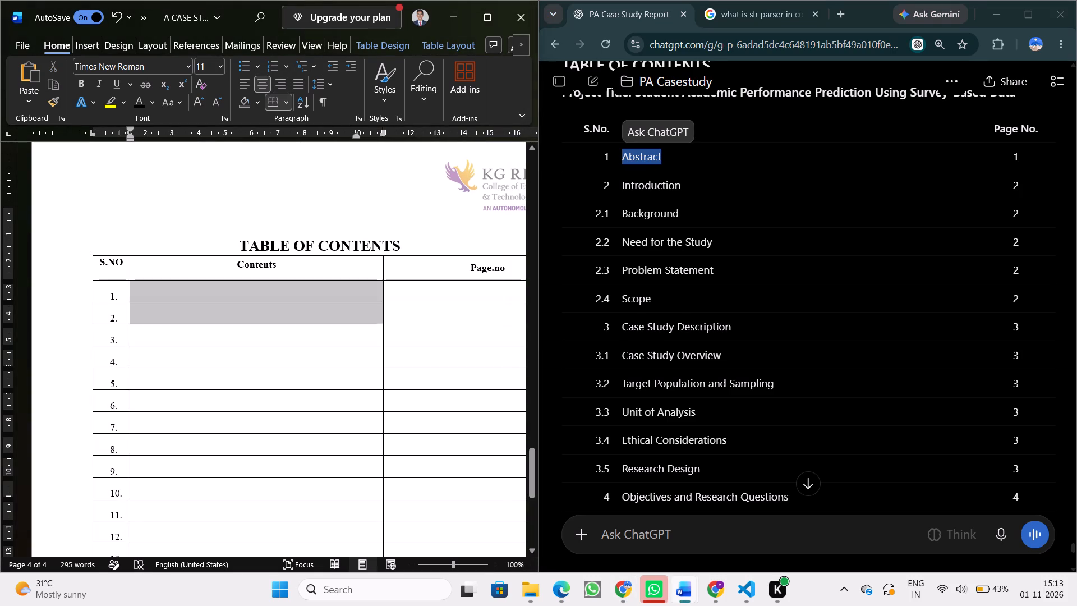
pyautogui.moveTo(284, 337); pyautogui.dragTo(301, 363)
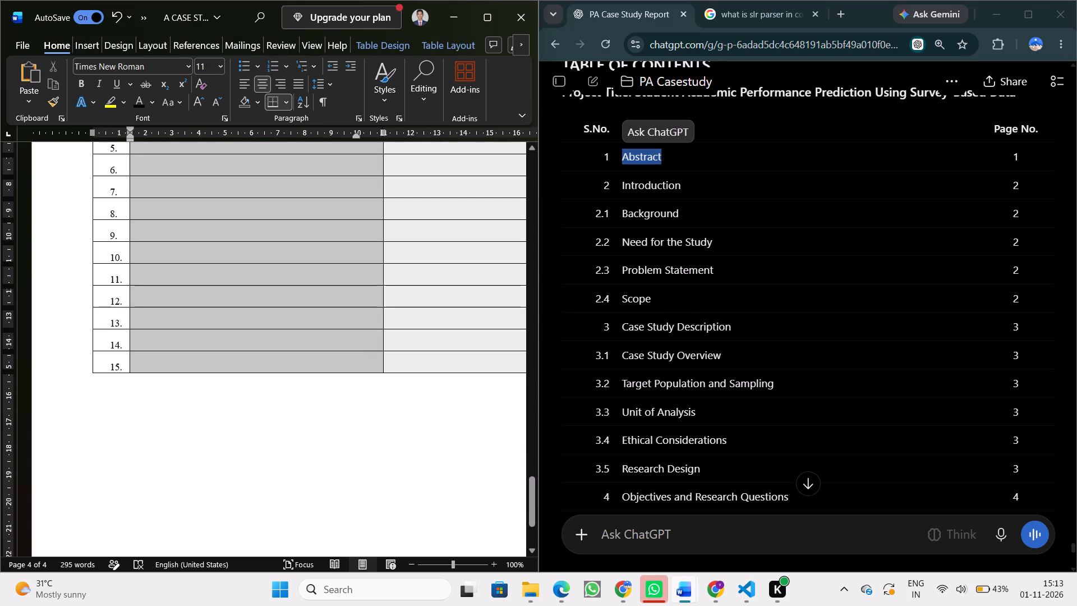
pyautogui.moveTo(301, 363); pyautogui.dragTo(300, 361)
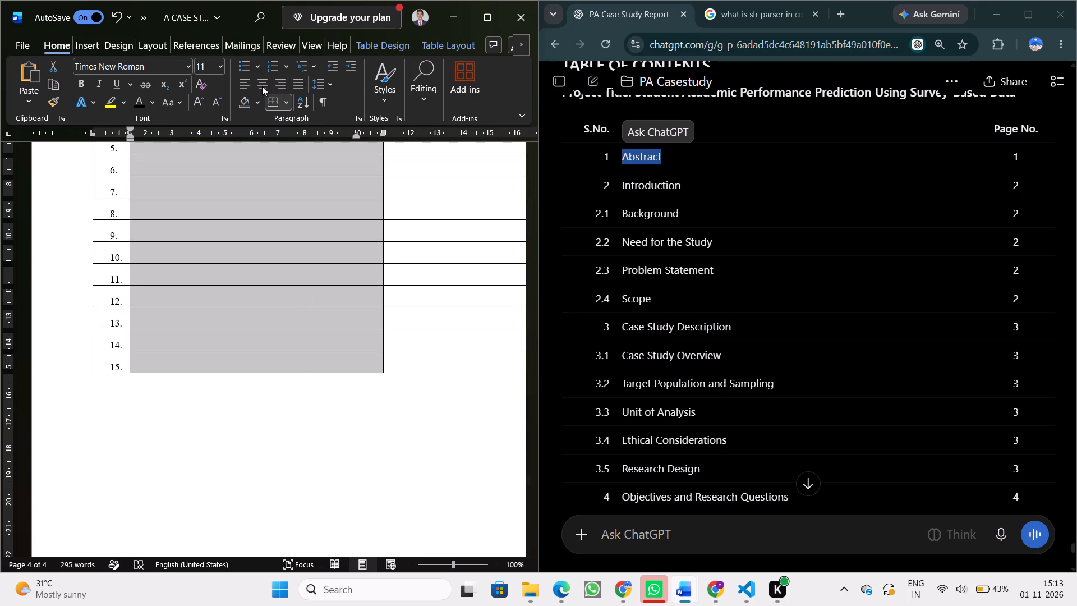
pyautogui.click(262, 86)
pyautogui.scroll(2, 334, 249)
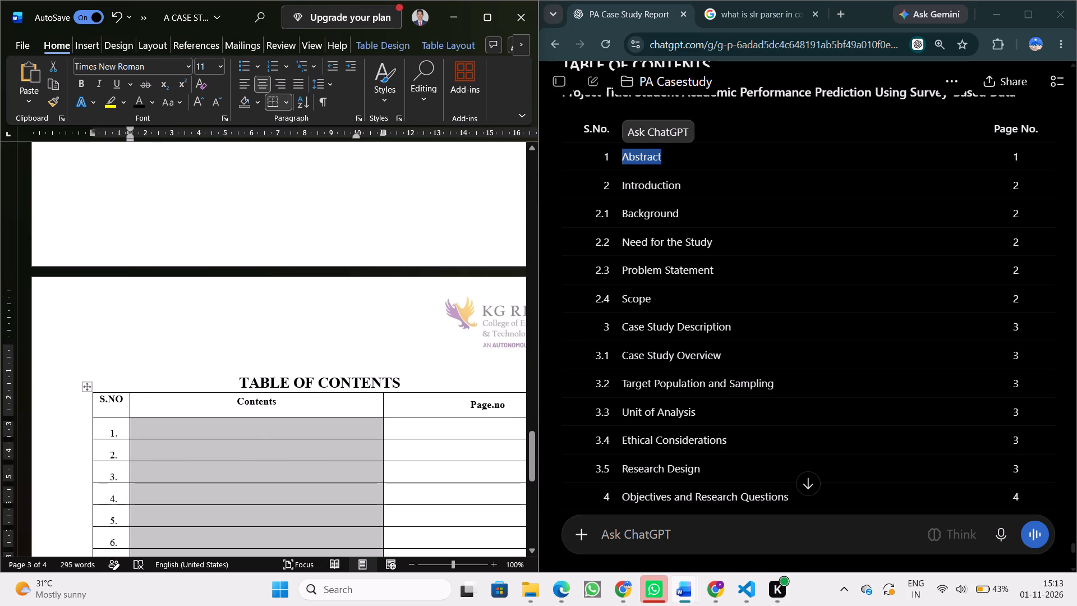
pyautogui.click(255, 425)
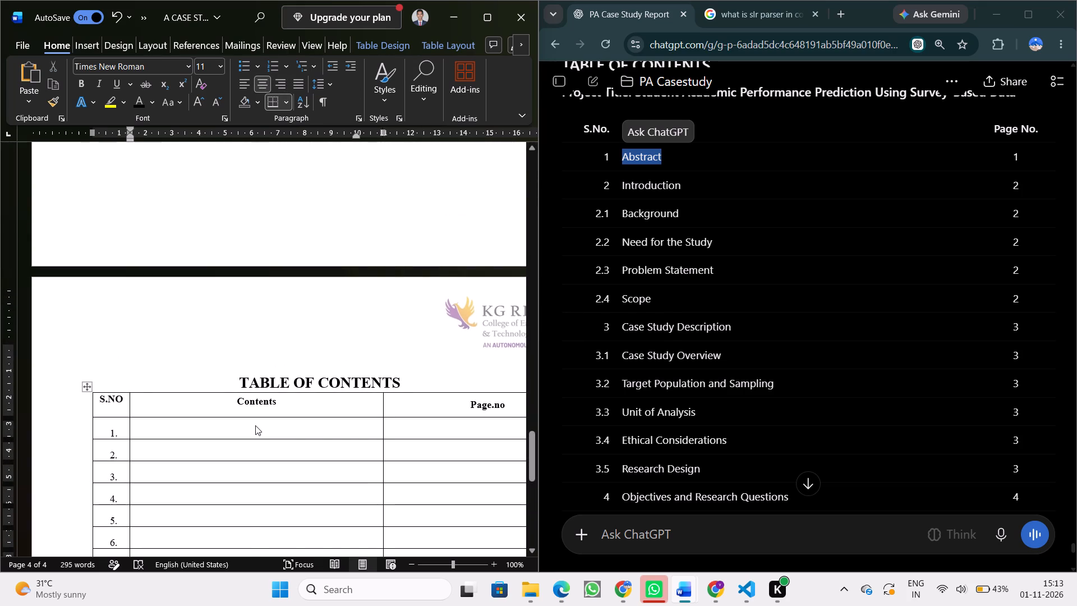
pyautogui.hotkey('ctrl', 'v')
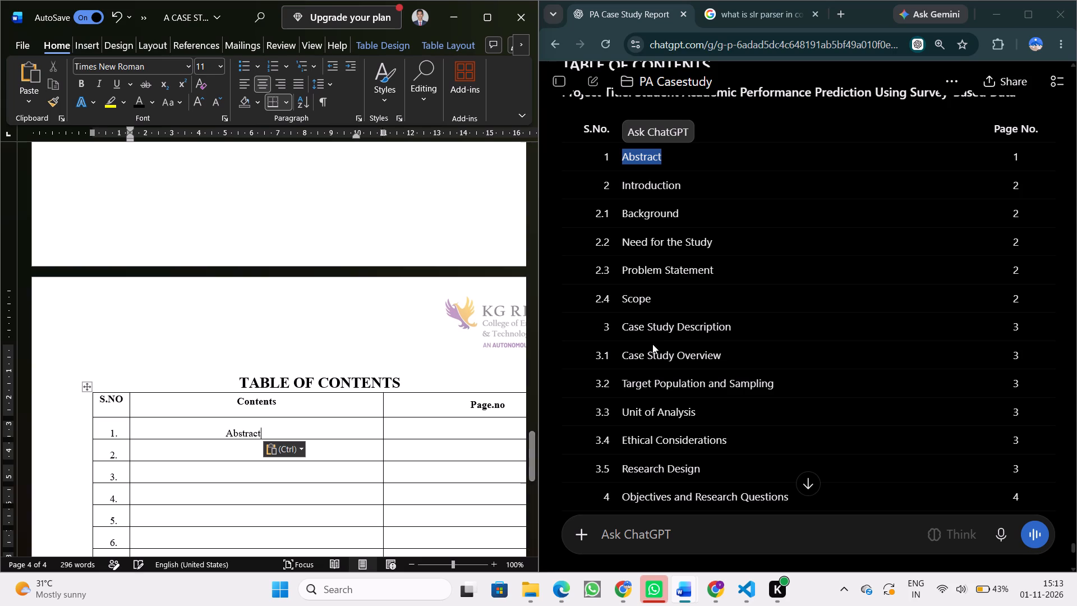
# Copy the Introduction entry from the ChatGPT contents list into row 2 of the Contents column.
pyautogui.click(620, 185)
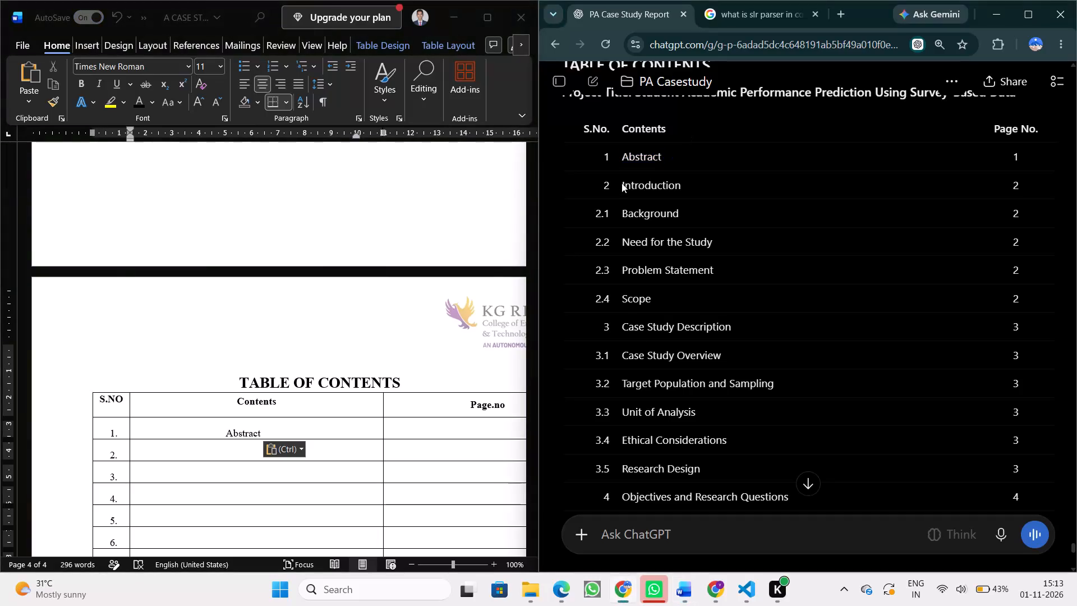
pyautogui.moveTo(622, 182); pyautogui.dragTo(700, 183)
pyautogui.hotkey('ctrl', 'c')
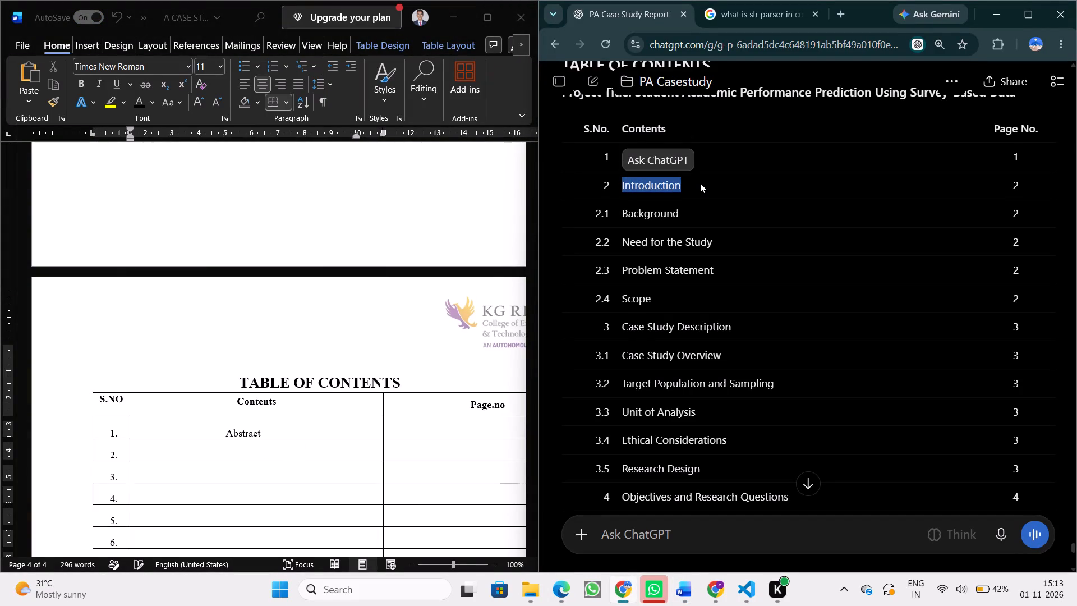
pyautogui.doubleClick(243, 452)
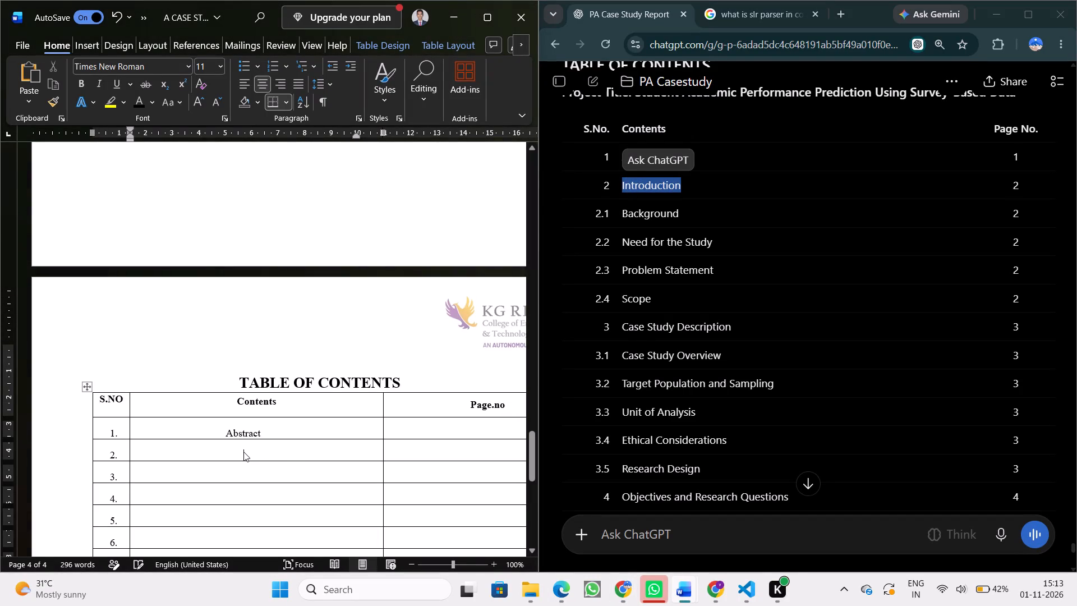
pyautogui.hotkey('ctrl', 'v')
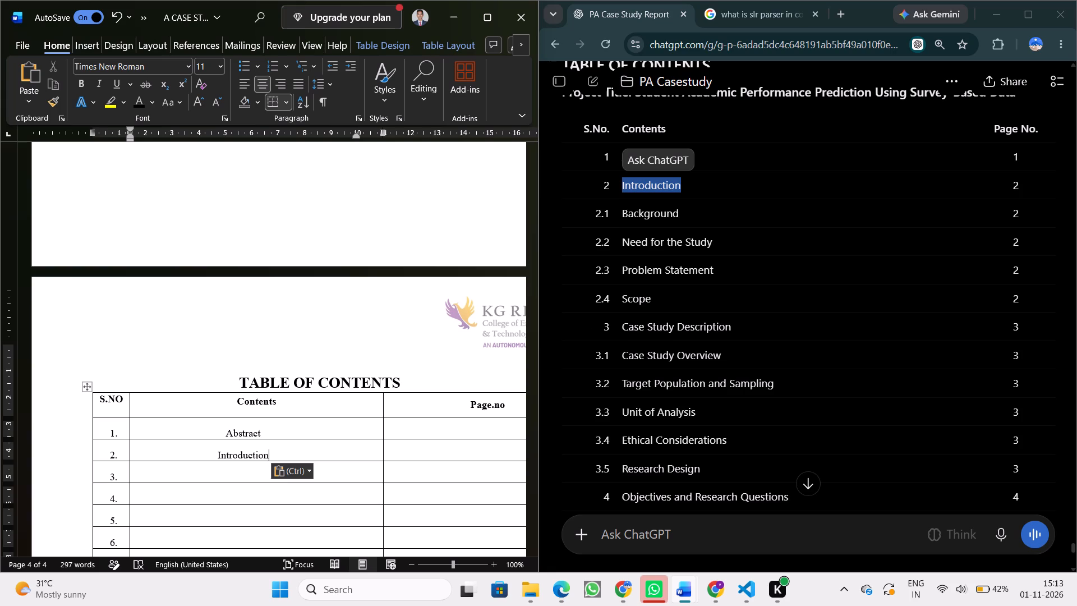
# Copy the Case Study Description entry from the ChatGPT list into row 3 of the Contents column.
pyautogui.scroll(-1, 645, 258)
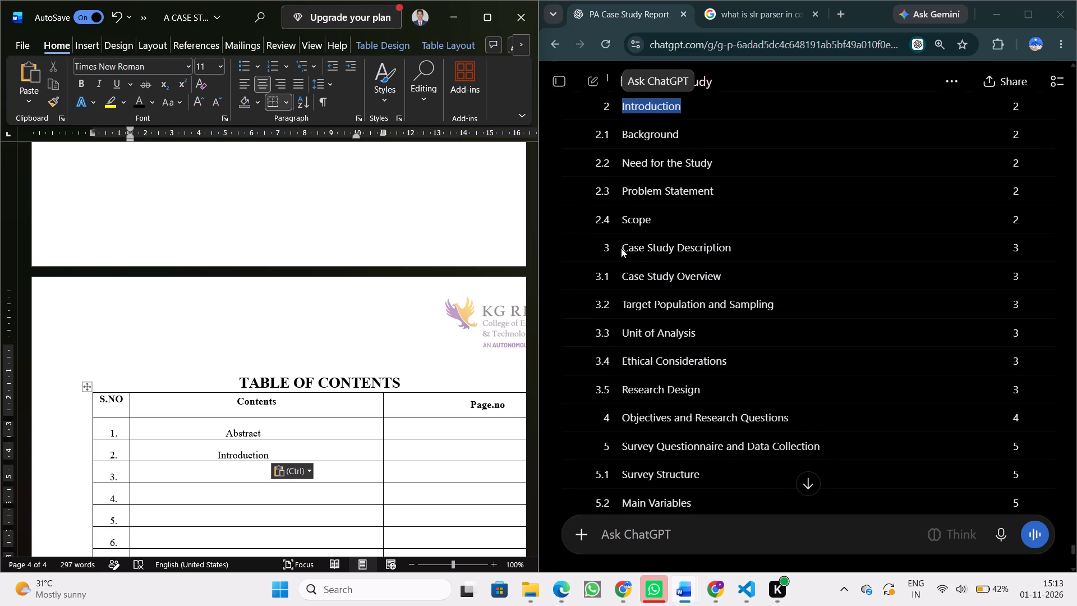
pyautogui.moveTo(623, 248); pyautogui.dragTo(734, 246)
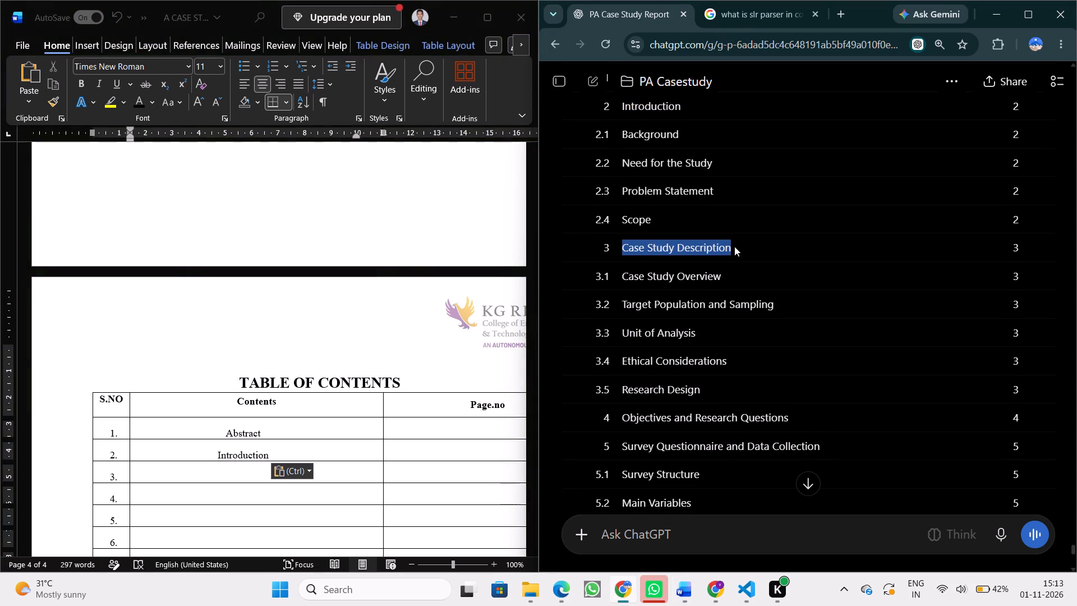
pyautogui.hotkey('ctrl', 'c')
pyautogui.doubleClick(242, 471)
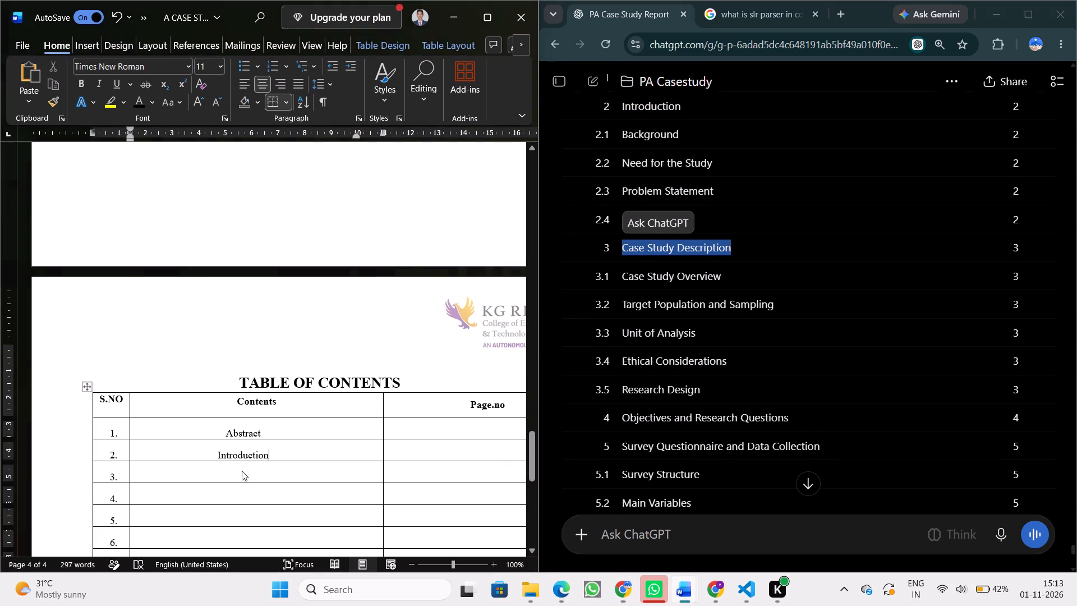
pyautogui.hotkey('ctrl', 'v')
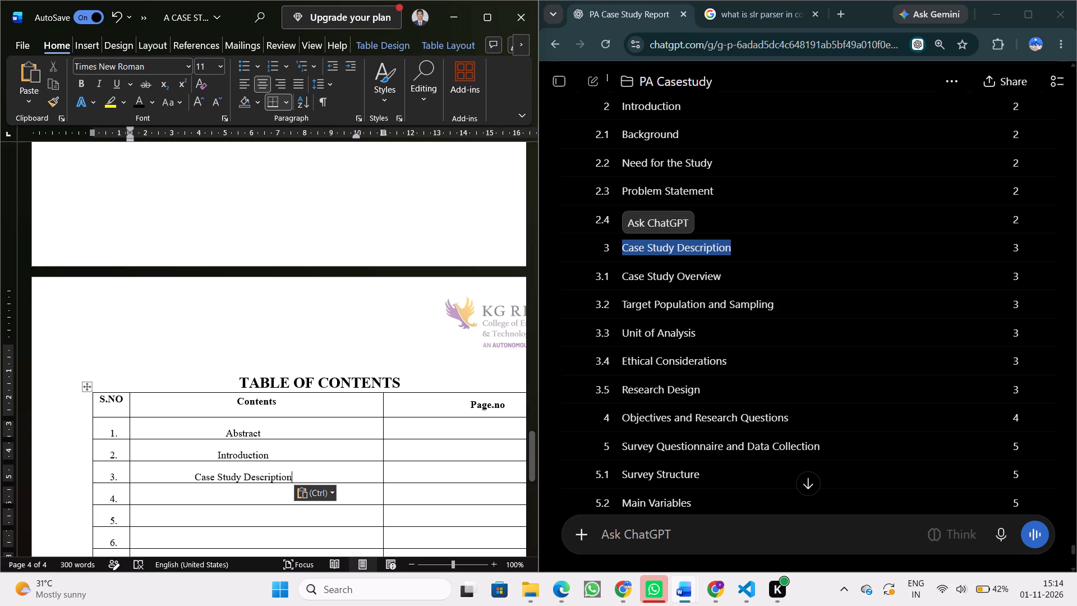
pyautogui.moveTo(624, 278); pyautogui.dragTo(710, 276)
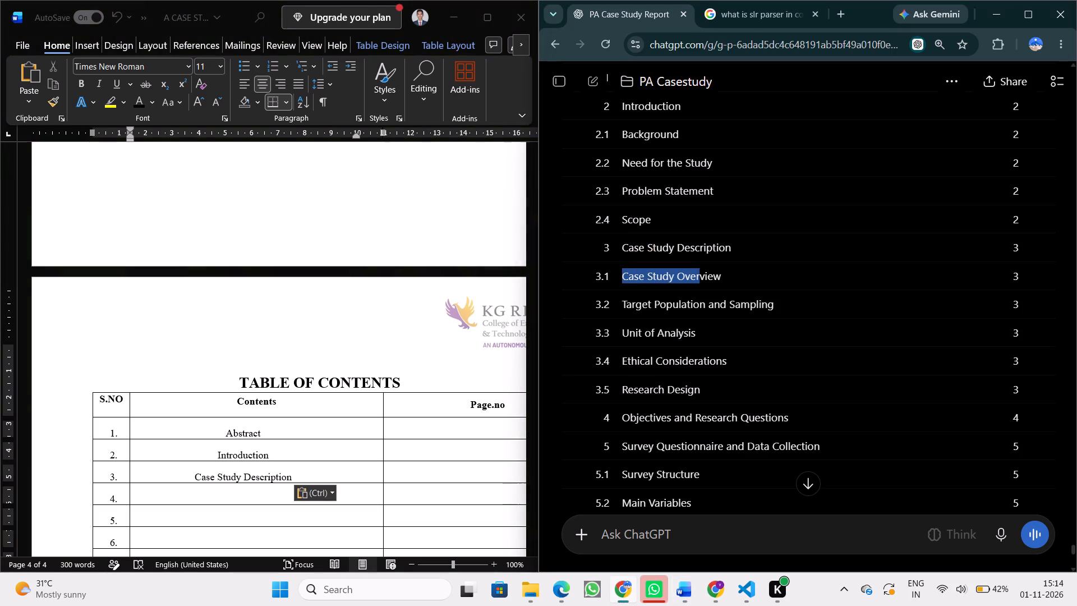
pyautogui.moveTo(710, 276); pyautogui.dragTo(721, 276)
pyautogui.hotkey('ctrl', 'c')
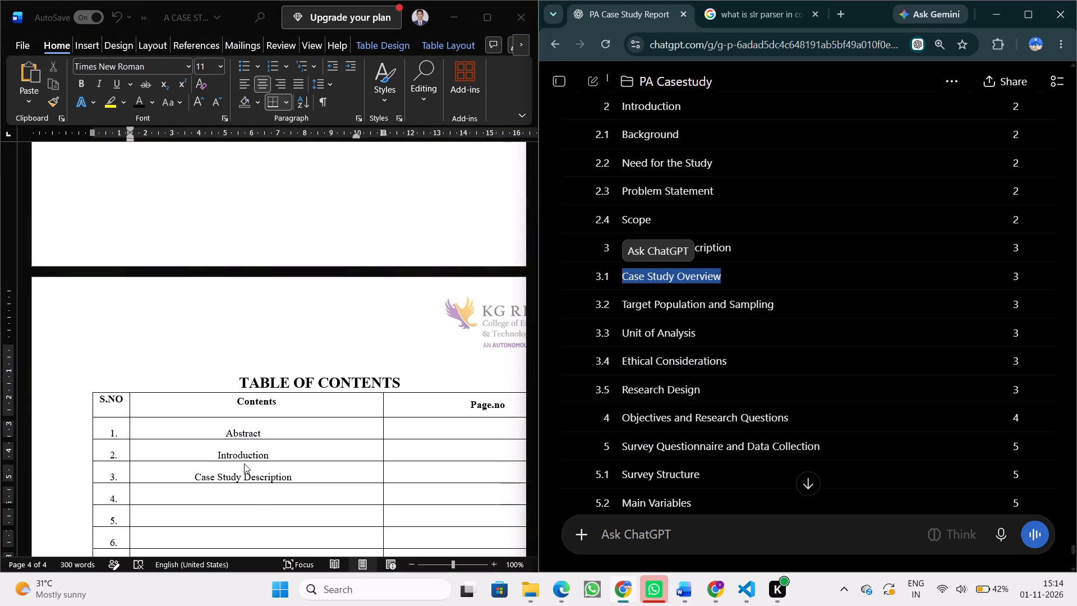
# Copy the Objectives and Research Questions entry from the ChatGPT list into row 4 of the Contents column.
pyautogui.scroll(-1, 739, 311)
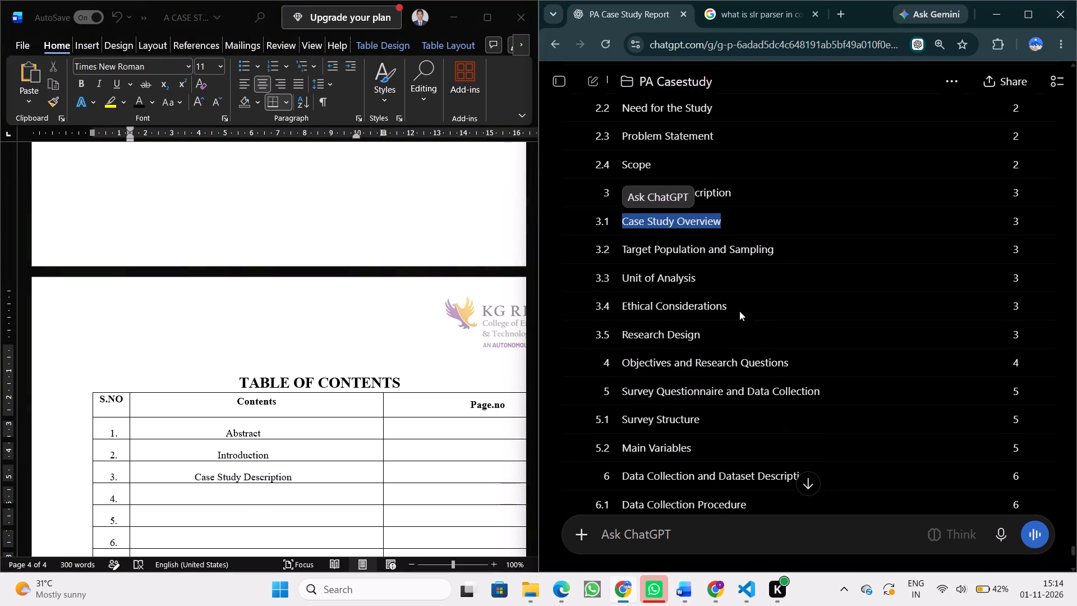
pyautogui.scroll(-1, 739, 311)
pyautogui.moveTo(625, 345); pyautogui.dragTo(710, 345)
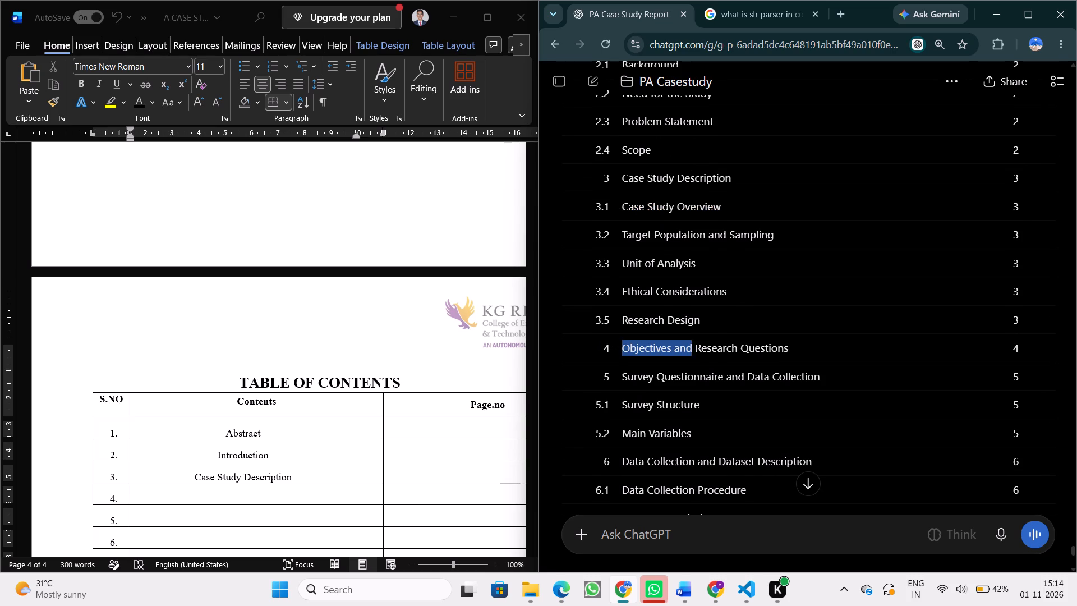
pyautogui.moveTo(710, 345); pyautogui.dragTo(791, 340)
pyautogui.hotkey('ctrl', 'c')
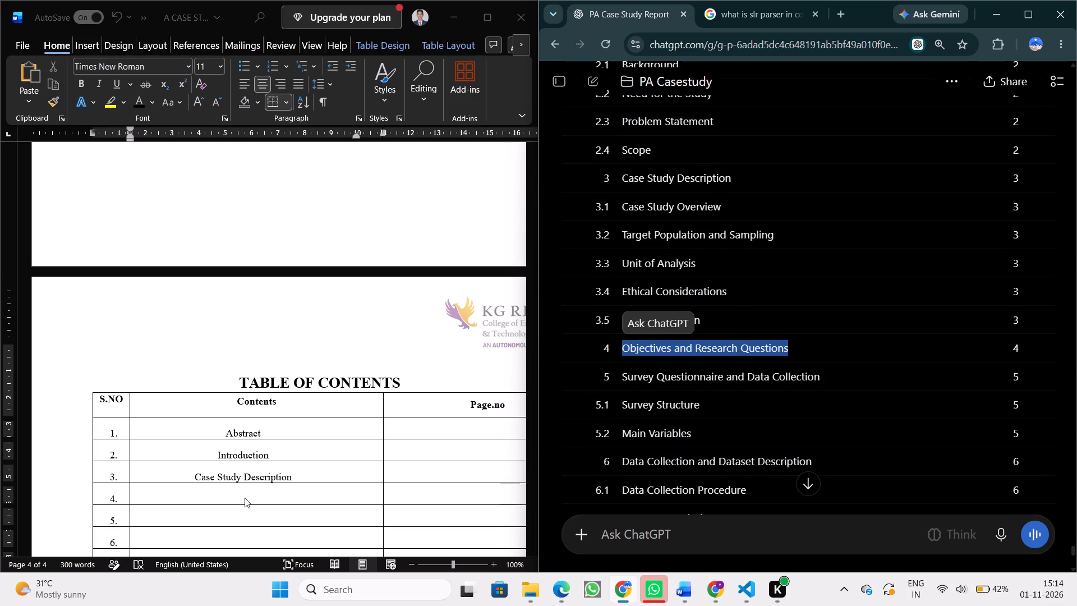
pyautogui.doubleClick(245, 498)
pyautogui.hotkey('ctrl', 'v')
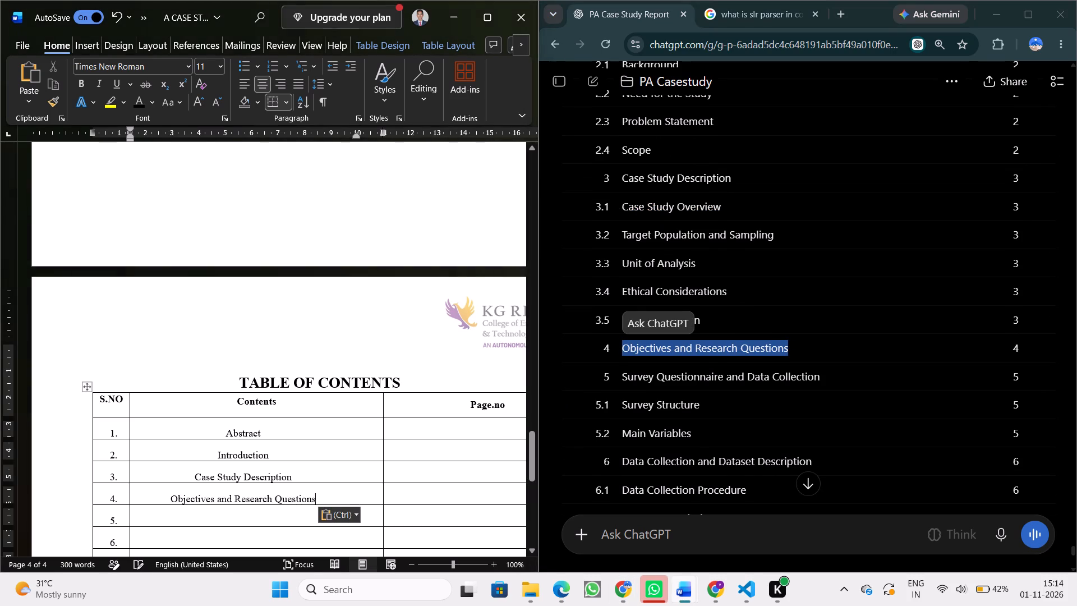
# Copy the Survey Questionnaire and Data Collection entry from the ChatGPT list into row 5 of the Contents column.
pyautogui.moveTo(623, 377); pyautogui.dragTo(808, 378)
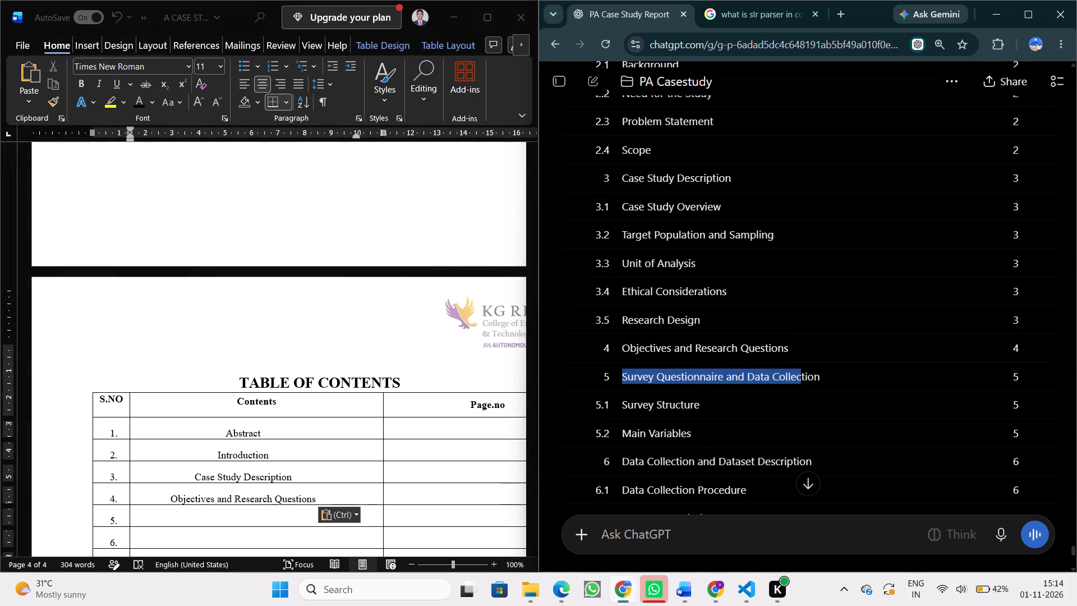
pyautogui.moveTo(808, 378); pyautogui.dragTo(825, 379)
pyautogui.hotkey('ctrl', 'c')
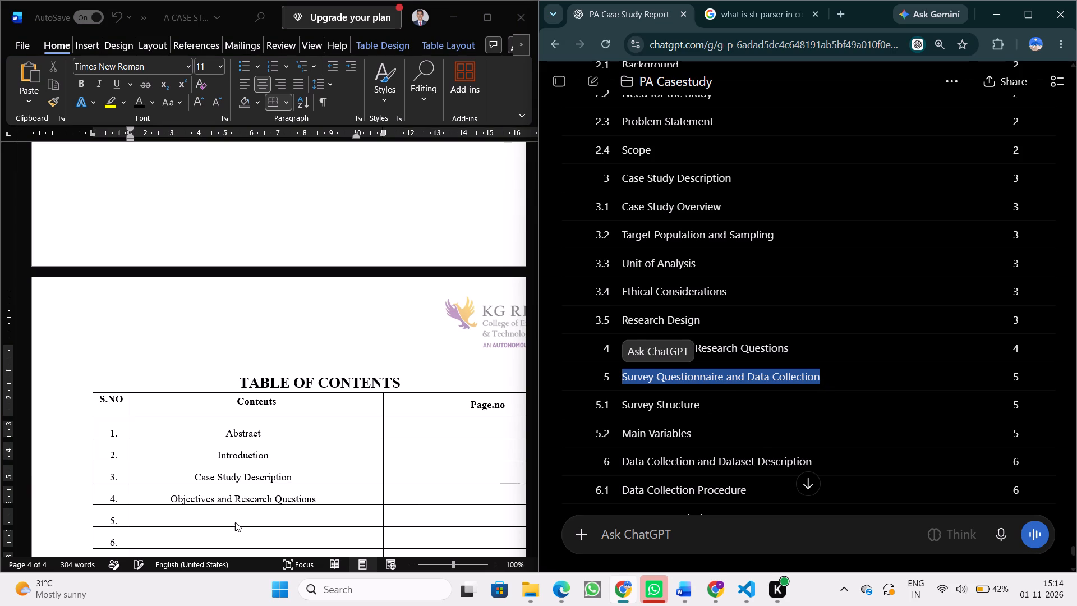
pyautogui.doubleClick(243, 516)
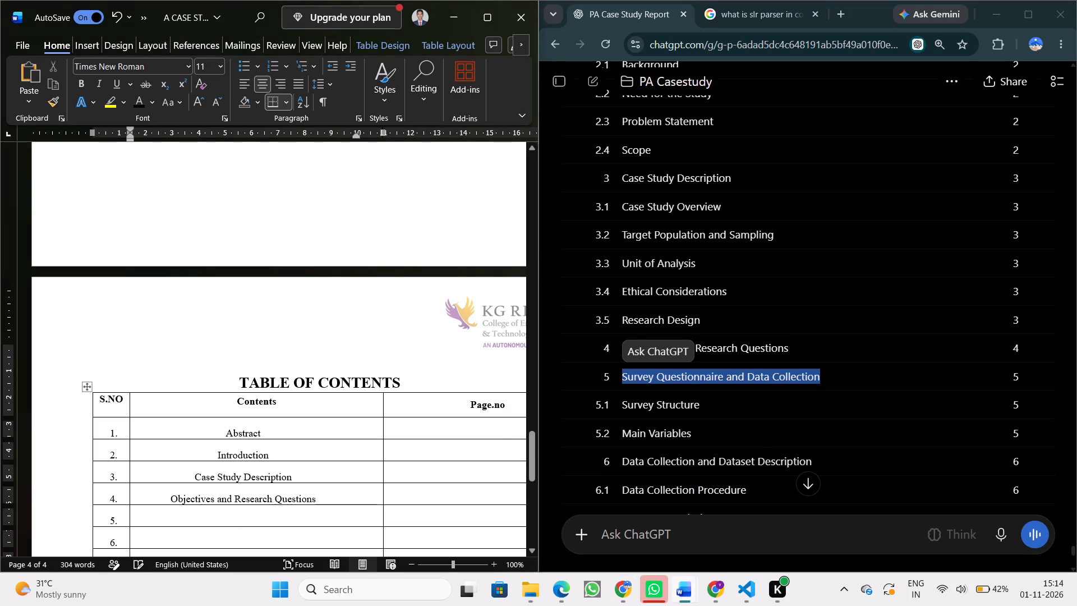
pyautogui.hotkey('ctrl', 'v')
# Copy Data Collection and Dataset Description from the ChatGPT list into row 6 and remove the indent before it.
pyautogui.scroll(-1, 790, 383)
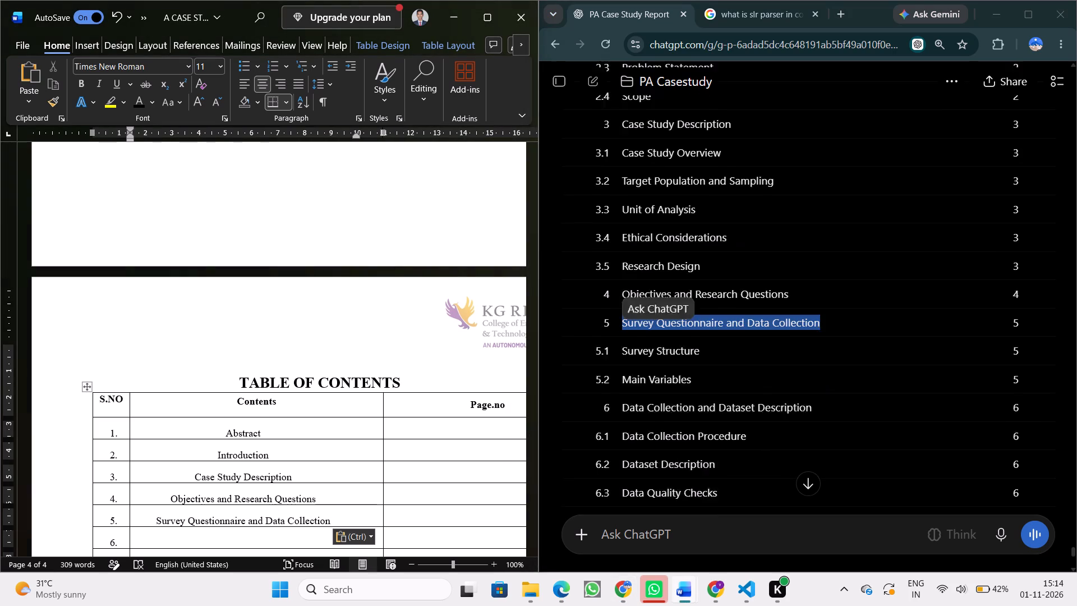
pyautogui.scroll(-1, 790, 383)
pyautogui.moveTo(624, 348); pyautogui.dragTo(830, 348)
pyautogui.hotkey('ctrl', 'c')
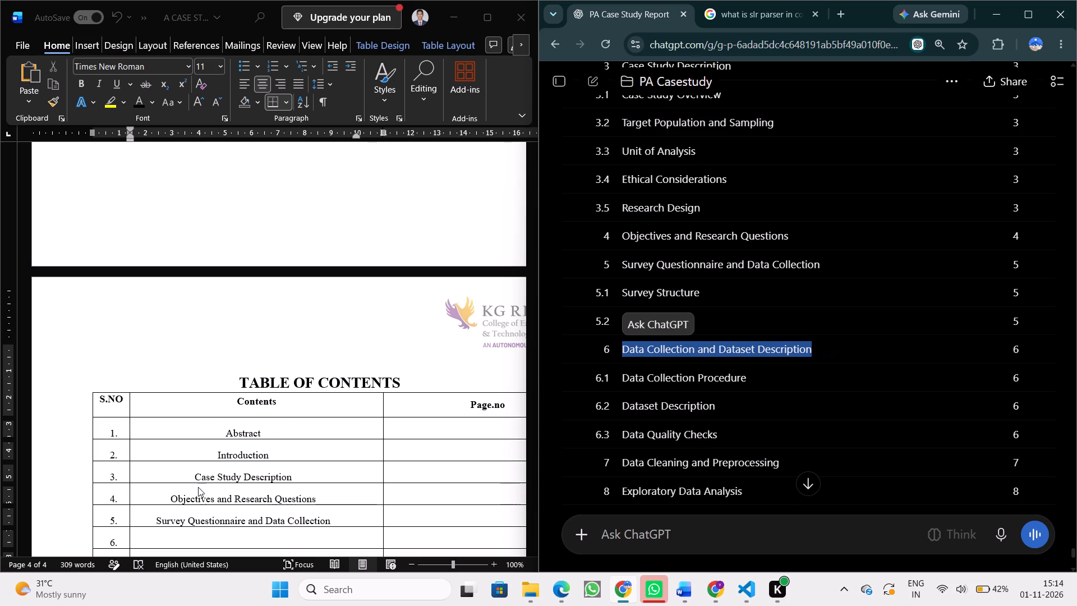
pyautogui.doubleClick(217, 532)
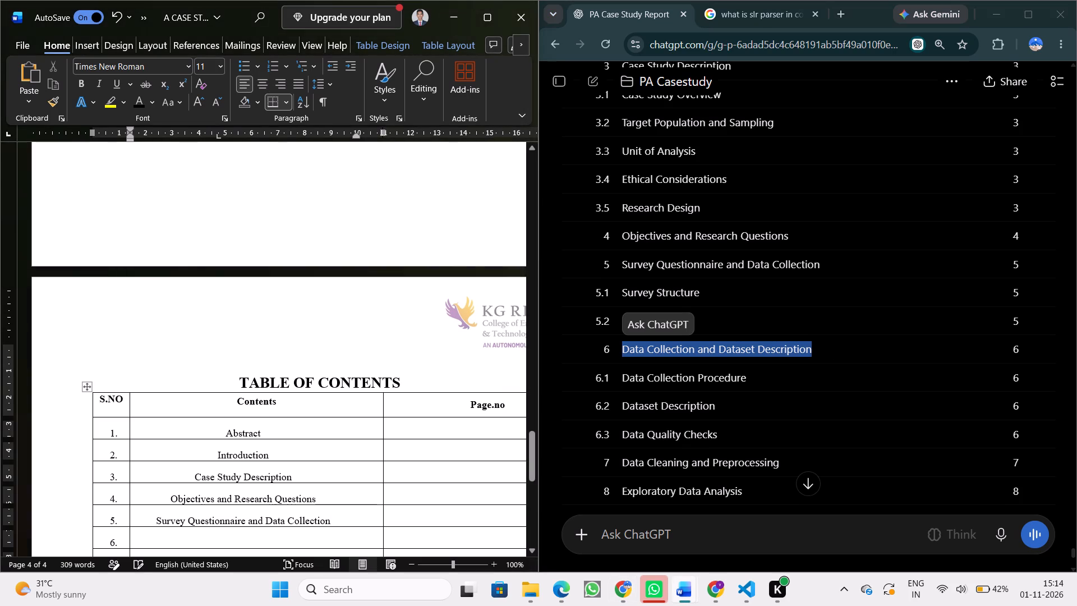
pyautogui.hotkey('ctrl', 'v')
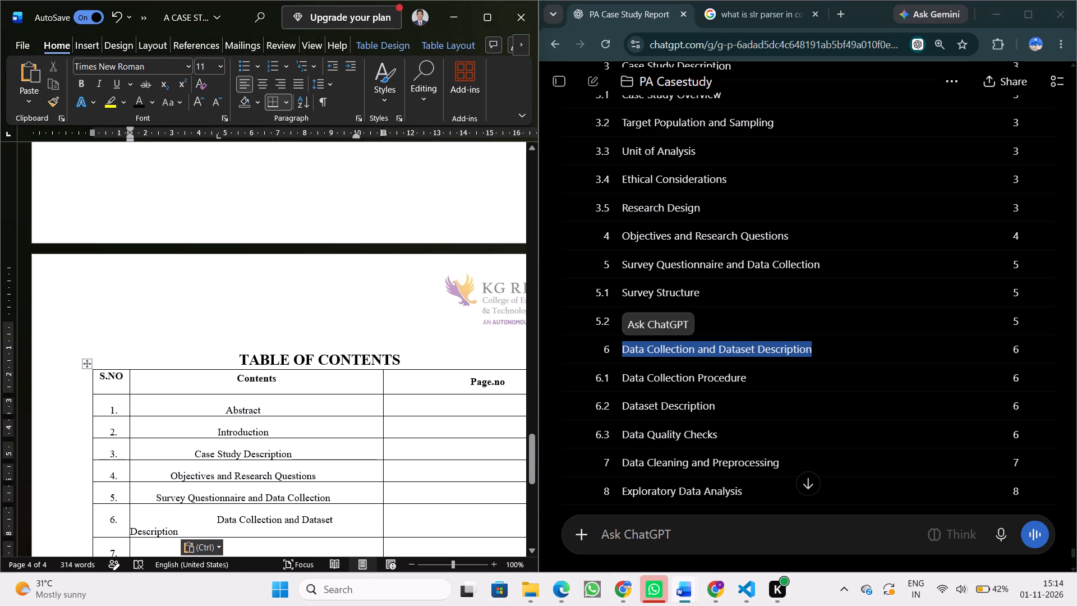
pyautogui.click(217, 520)
pyautogui.press('BackSpace')
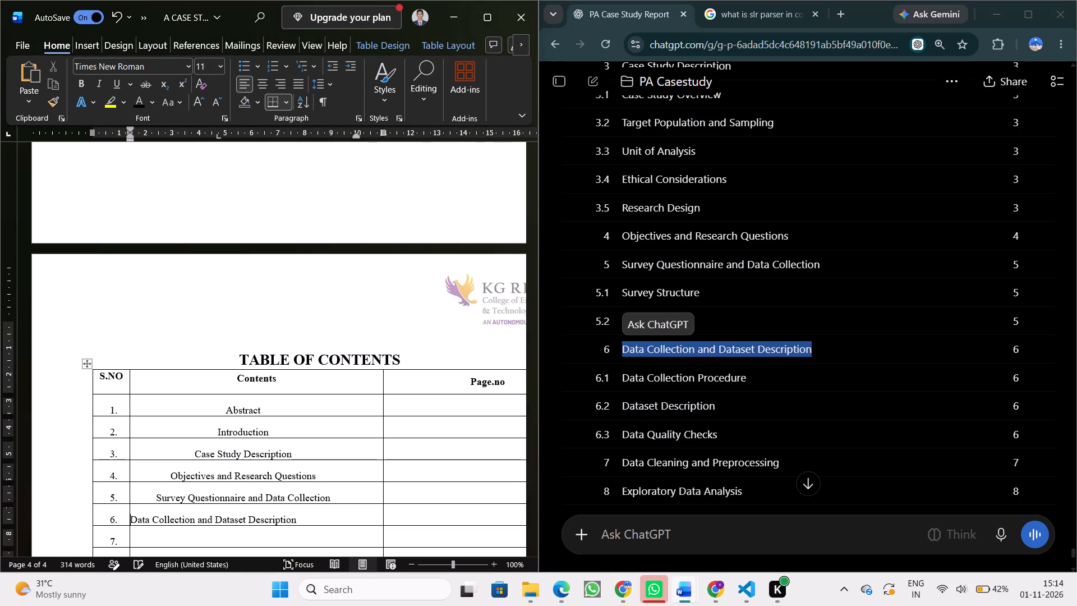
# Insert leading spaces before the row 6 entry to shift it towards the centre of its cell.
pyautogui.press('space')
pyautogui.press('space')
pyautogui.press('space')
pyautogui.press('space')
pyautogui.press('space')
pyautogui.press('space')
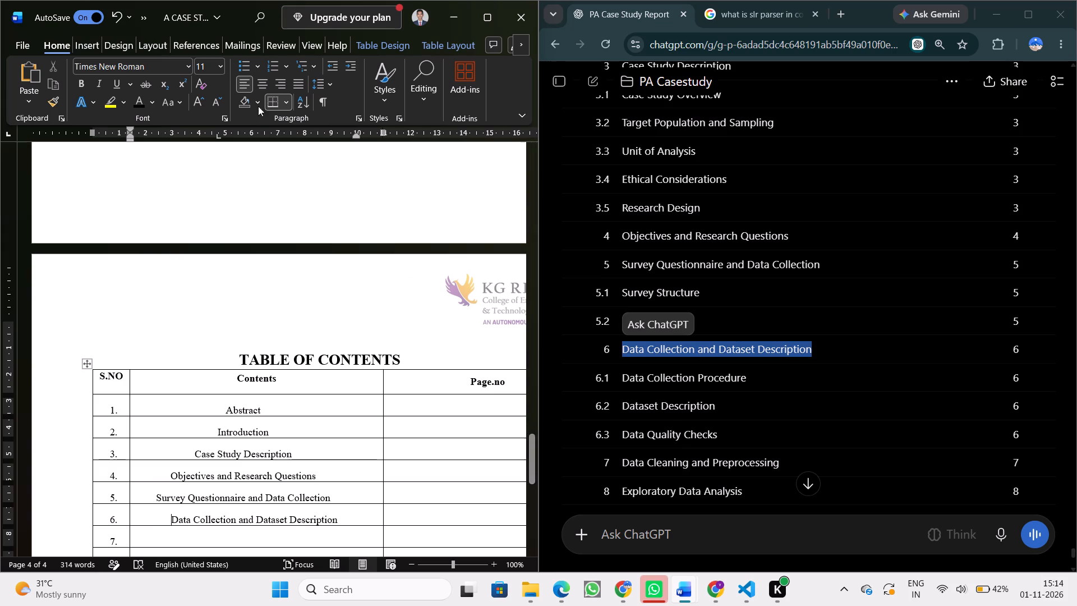
# Left-align the Contents cells of rows 1 to 6.
pyautogui.click(241, 82)
pyautogui.moveTo(197, 409); pyautogui.dragTo(331, 519)
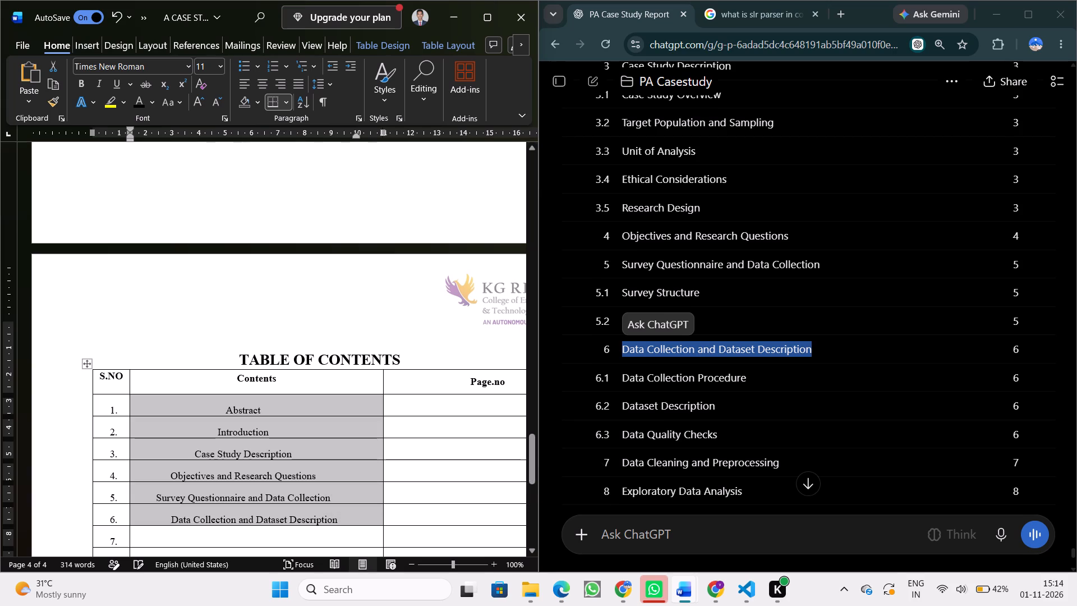
pyautogui.click(243, 91)
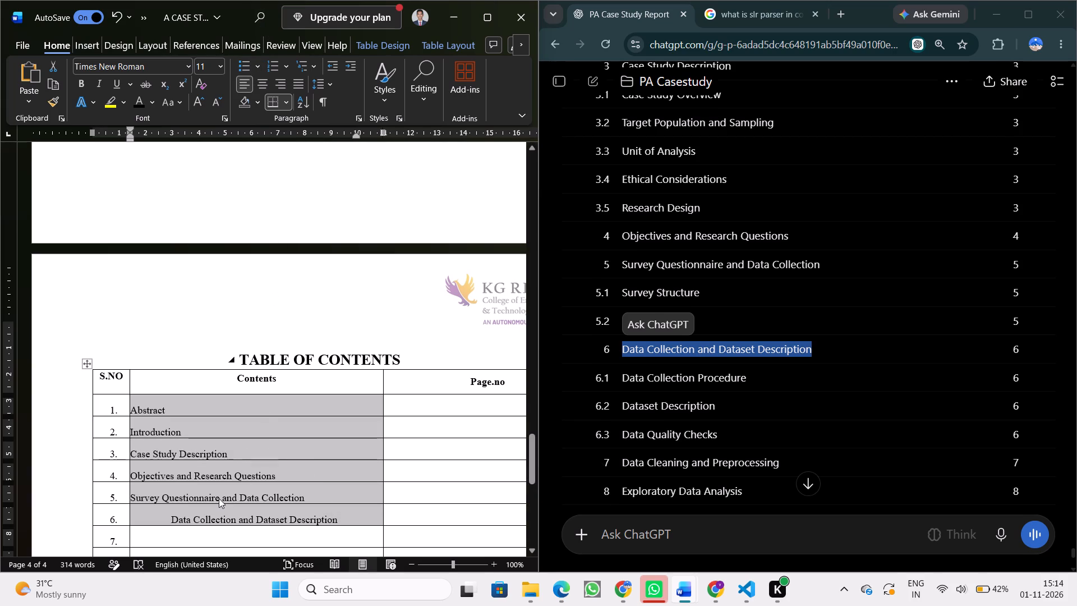
# Delete the leading spaces before Data Collection and Dataset Description in row 6 so it starts at the cell's left edge.
pyautogui.click(170, 520)
pyautogui.press('BackSpace')
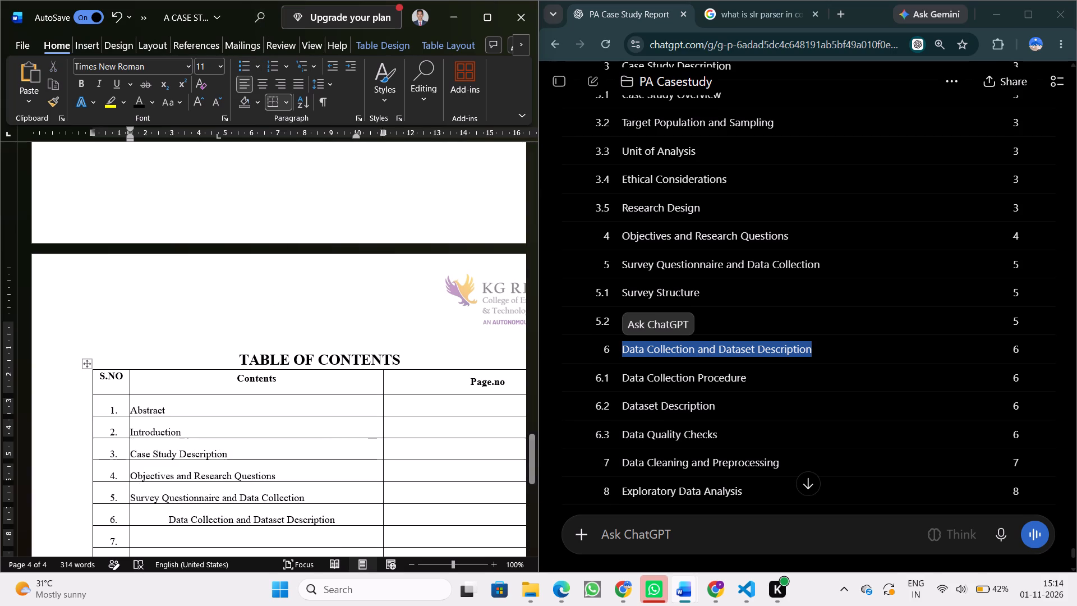
pyautogui.press('BackSpace')
pyautogui.press('BackSpace')
pyautogui.press('BackSpace')
pyautogui.press('BackSpace')
pyautogui.press('BackSpace')
pyautogui.press('BackSpace')
pyautogui.press('BackSpace')
pyautogui.press('BackSpace')
pyautogui.press('BackSpace')
pyautogui.press('BackSpace')
pyautogui.press('BackSpace')
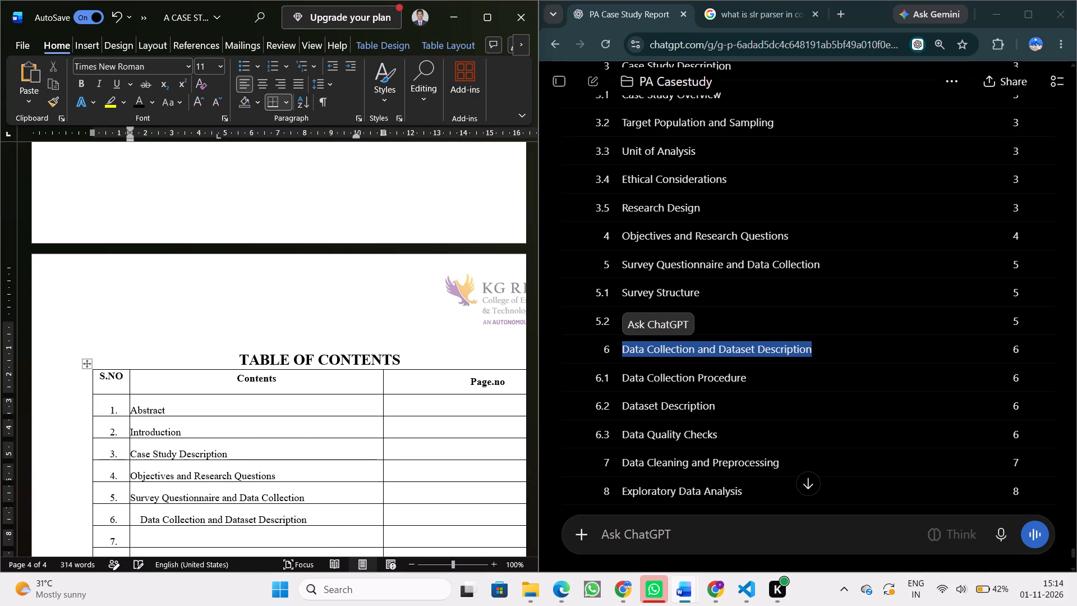
pyautogui.press('BackSpace')
pyautogui.press('BackSpace')
pyautogui.press('BackSpace')
pyautogui.press('BackSpace')
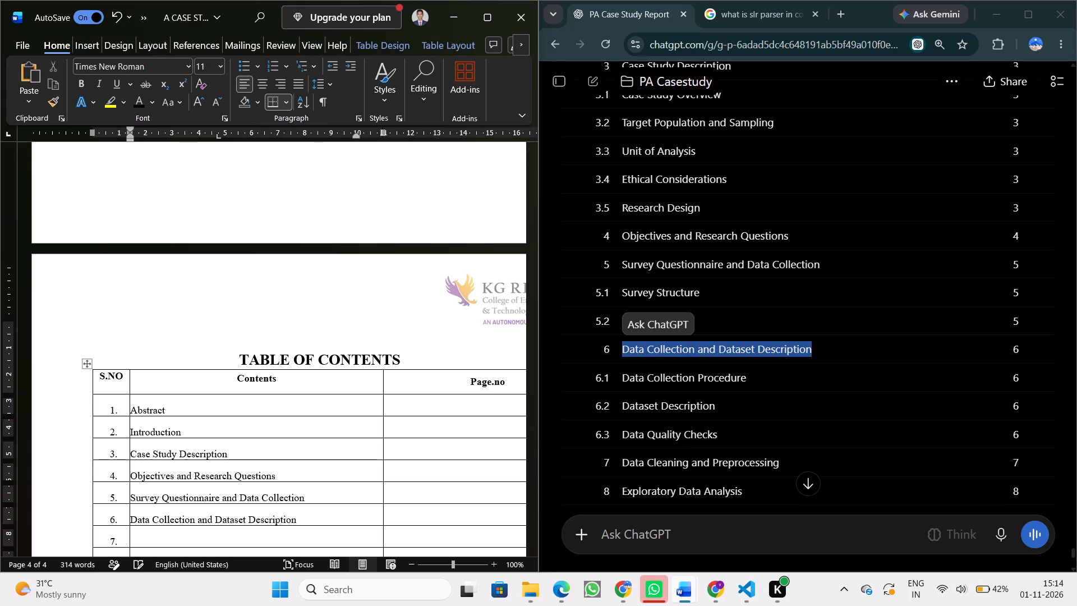
# Copy Data Cleaning and Preprocessing from the ChatGPT list and paste it flush left in row 7 of the Contents column.
pyautogui.scroll(-2, 660, 447)
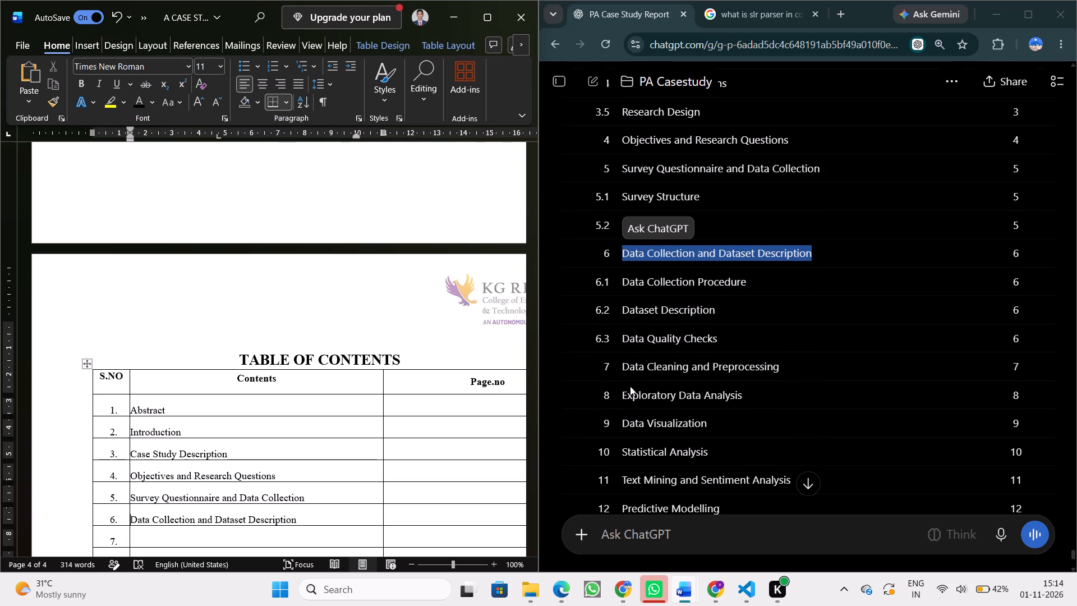
pyautogui.moveTo(624, 365); pyautogui.dragTo(817, 362)
pyautogui.hotkey('ctrl', 'c')
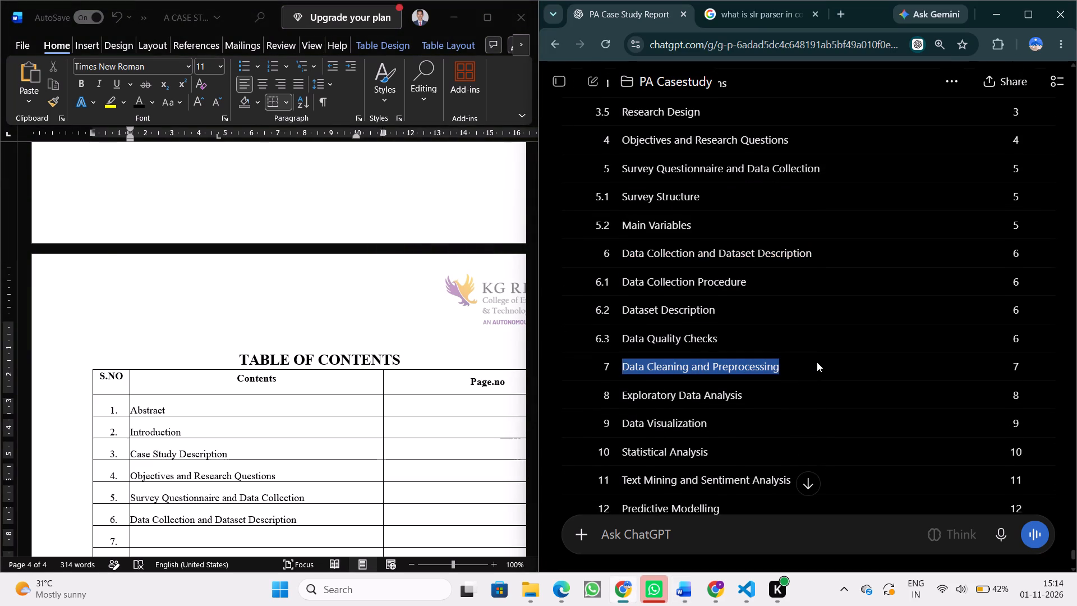
pyautogui.doubleClick(178, 537)
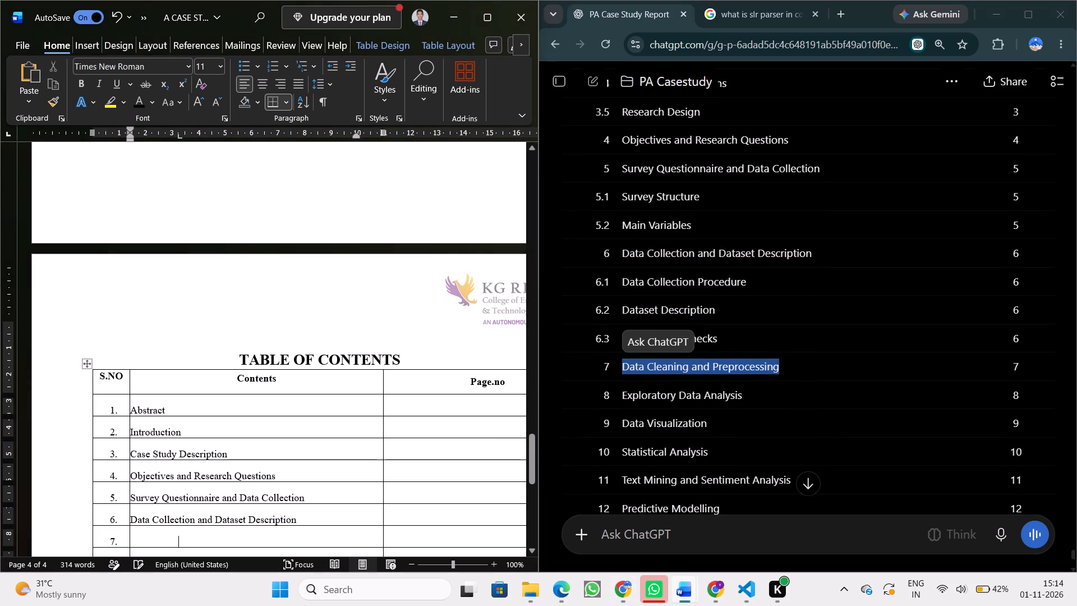
pyautogui.doubleClick(178, 537)
pyautogui.press('BackSpace')
pyautogui.hotkey('ctrl', 'v')
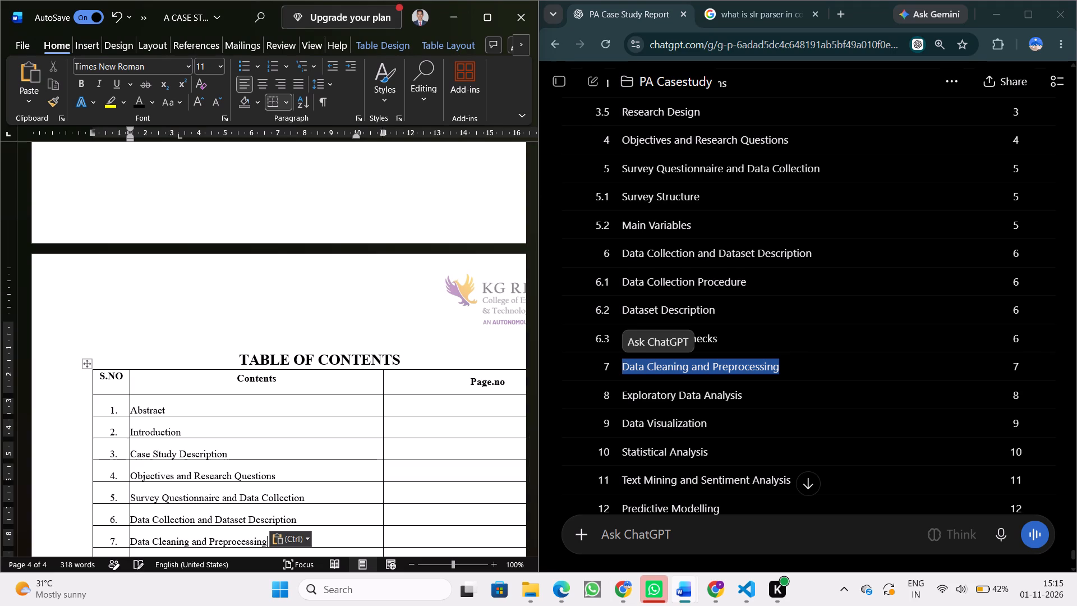
pyautogui.scroll(-1, 284, 489)
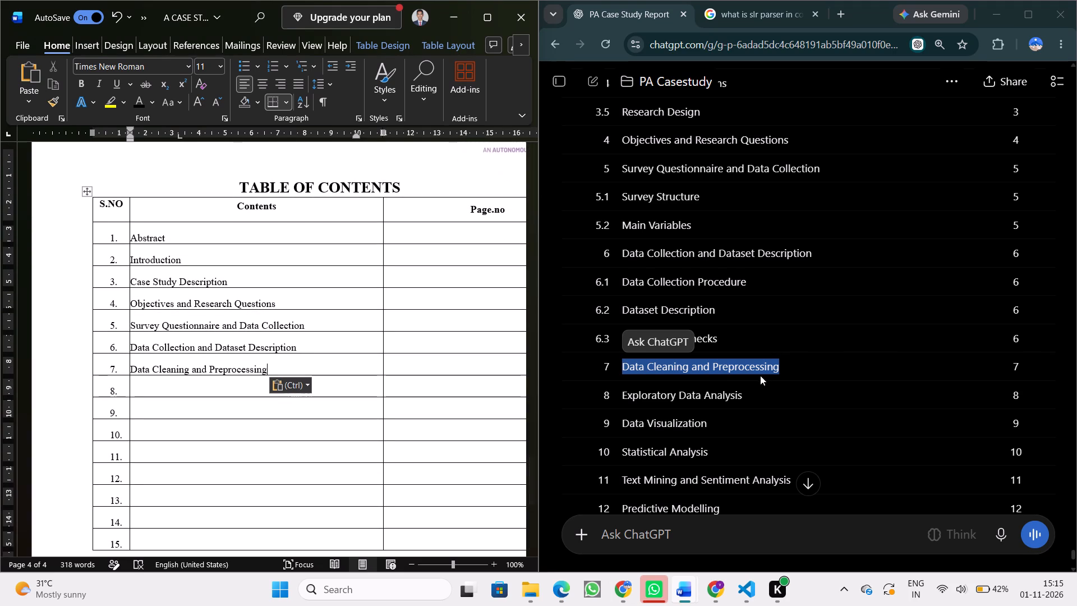
# Copy Exploratory Data Analysis from the ChatGPT list and paste it flush left in row 8 of the Contents column.
pyautogui.moveTo(622, 394); pyautogui.dragTo(728, 395)
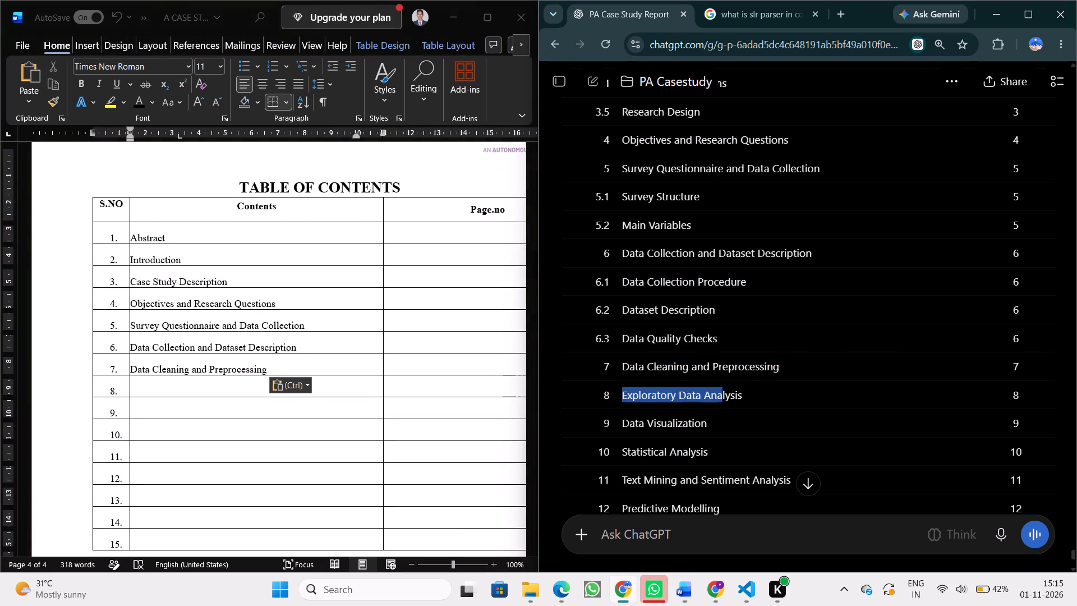
pyautogui.moveTo(728, 395); pyautogui.dragTo(745, 397)
pyautogui.hotkey('ctrl', 'c')
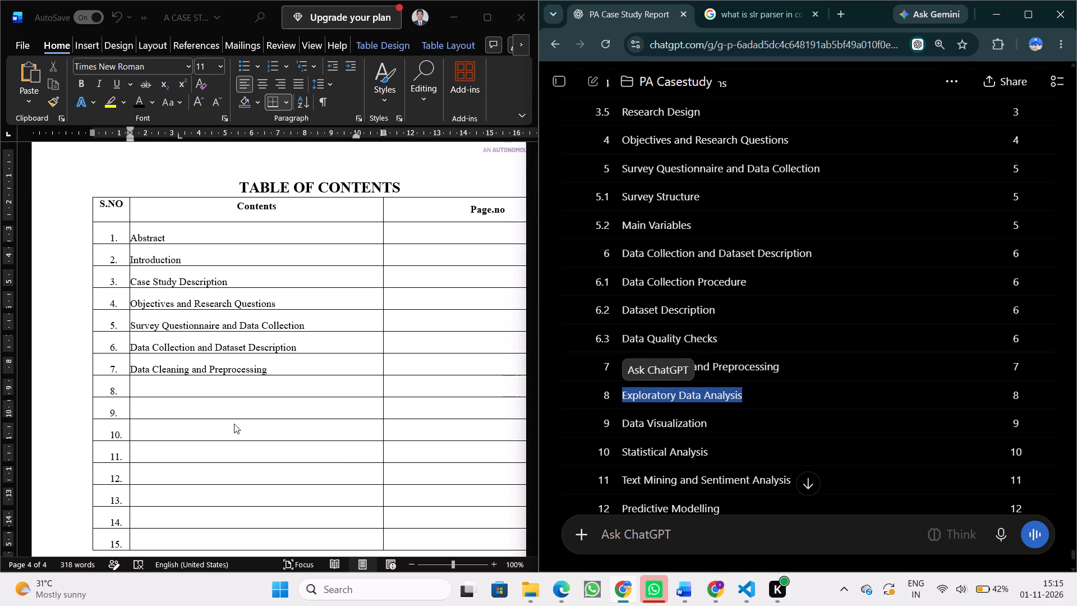
pyautogui.doubleClick(201, 388)
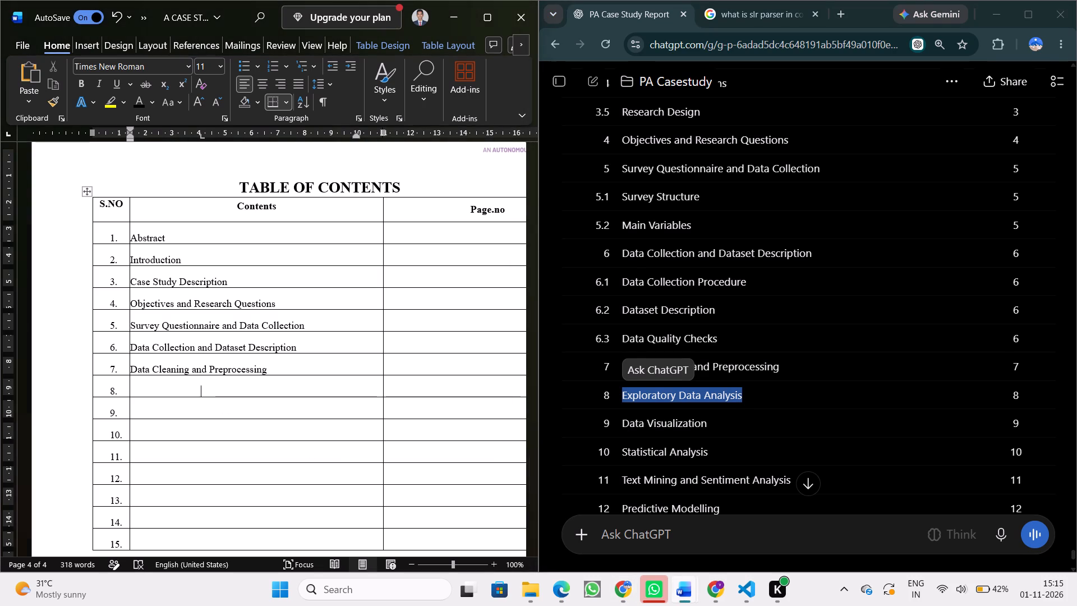
pyautogui.press('BackSpace')
pyautogui.hotkey('ctrl', 'v')
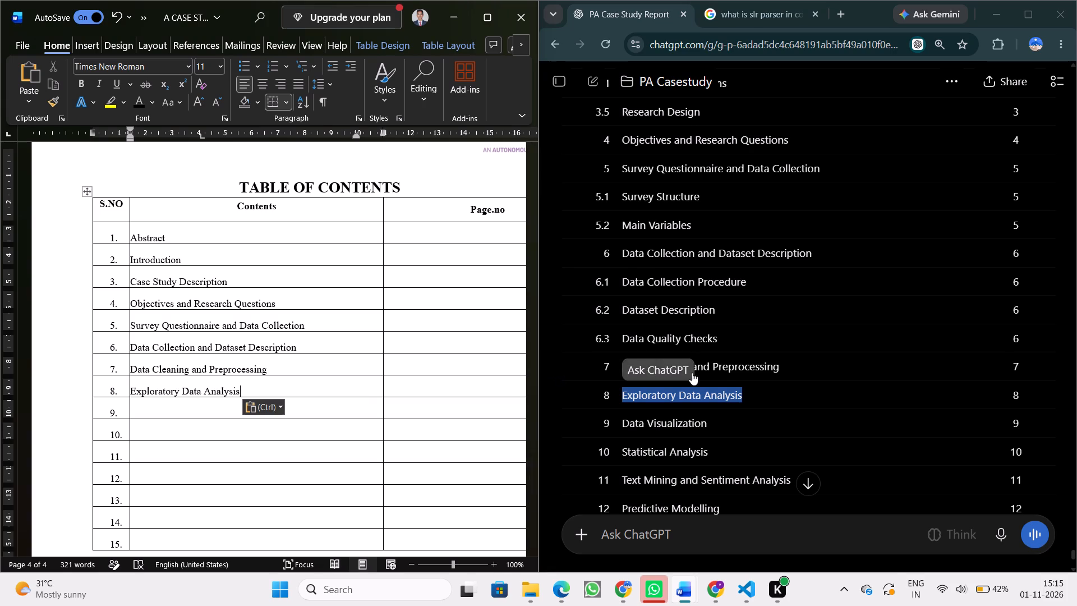
# Copy Data Visualization from the ChatGPT list and paste it flush left in row 9 of the Contents column.
pyautogui.scroll(-1, 720, 374)
pyautogui.moveTo(623, 334); pyautogui.dragTo(737, 330)
pyautogui.hotkey('ctrl', 'c')
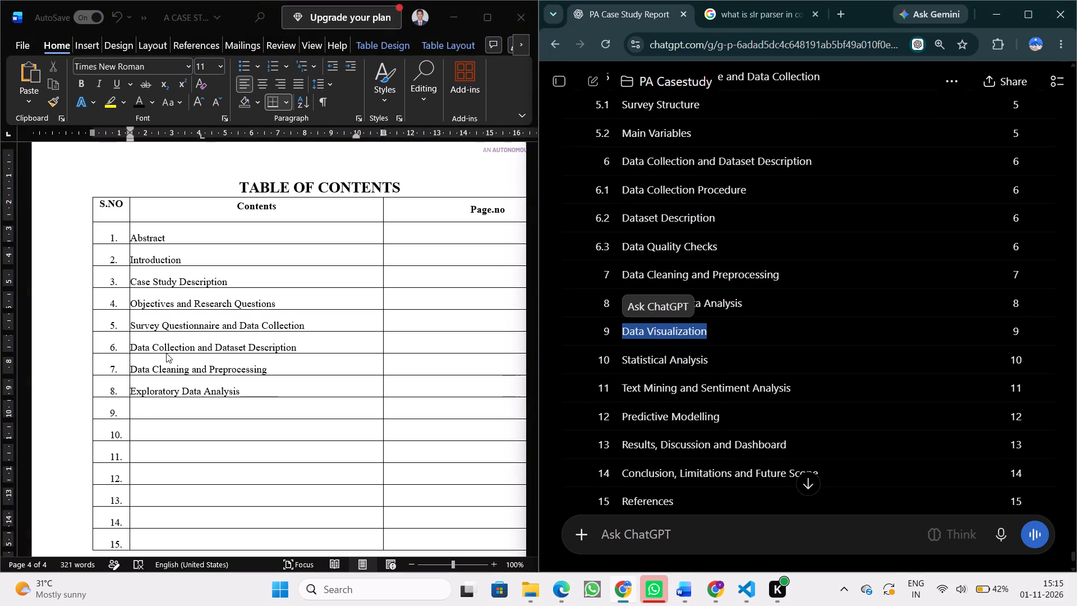
pyautogui.doubleClick(136, 411)
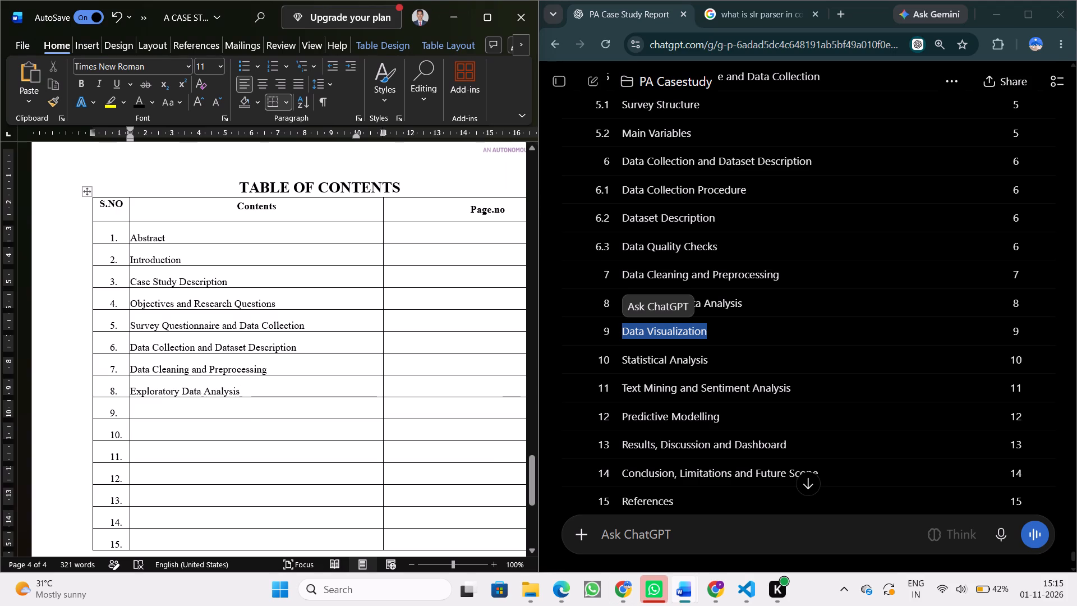
pyautogui.hotkey('ctrl', 'v')
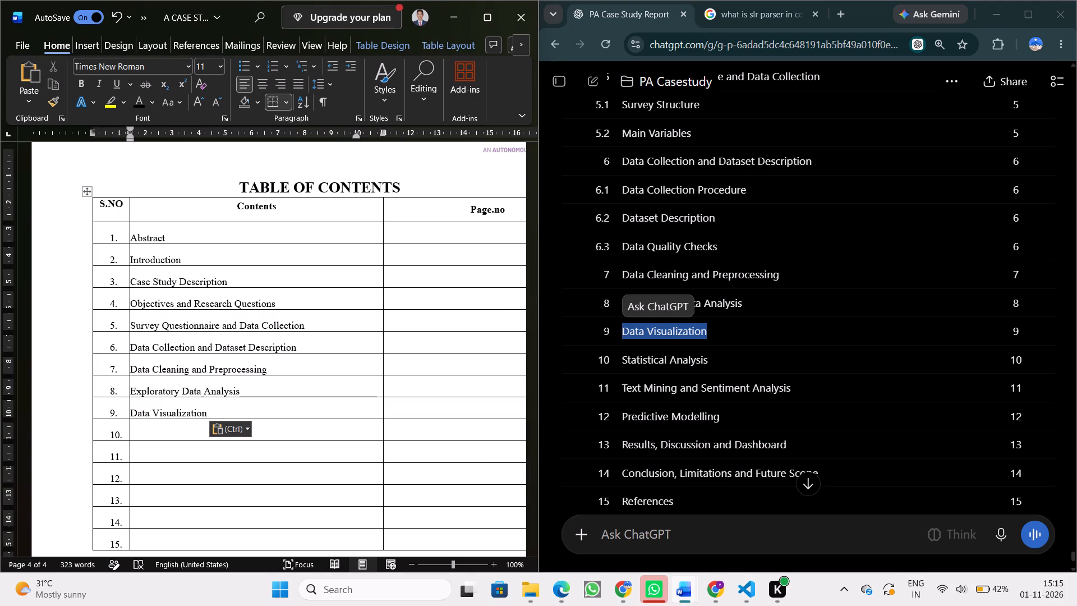
# Copy Statistical Analysis from the ChatGPT list and paste it flush left in row 10 of the Contents column.
pyautogui.moveTo(624, 359); pyautogui.dragTo(717, 357)
pyautogui.hotkey('ctrl', 'c')
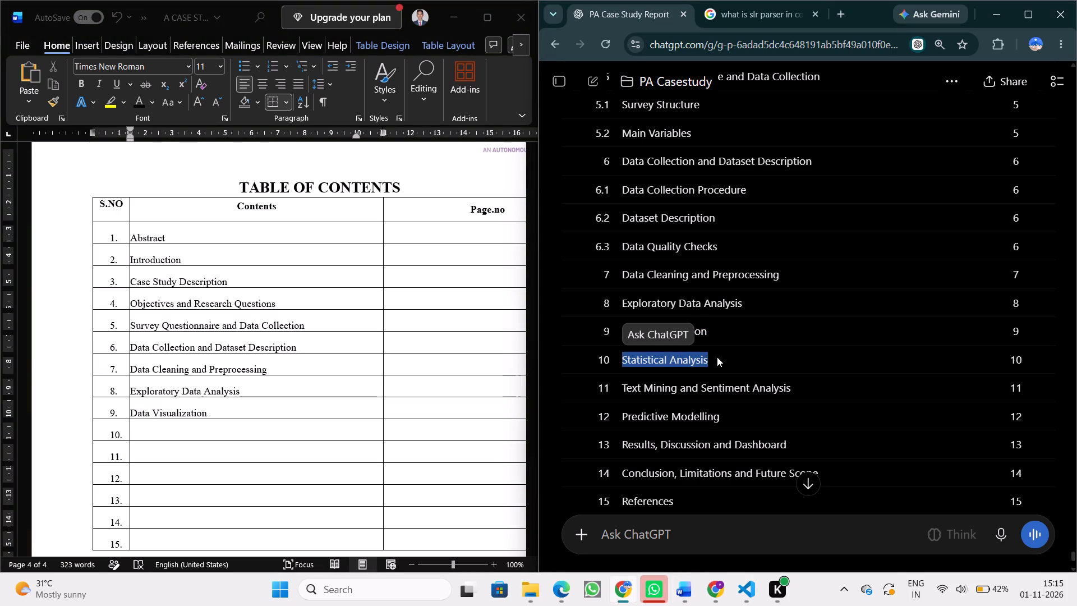
pyautogui.doubleClick(134, 431)
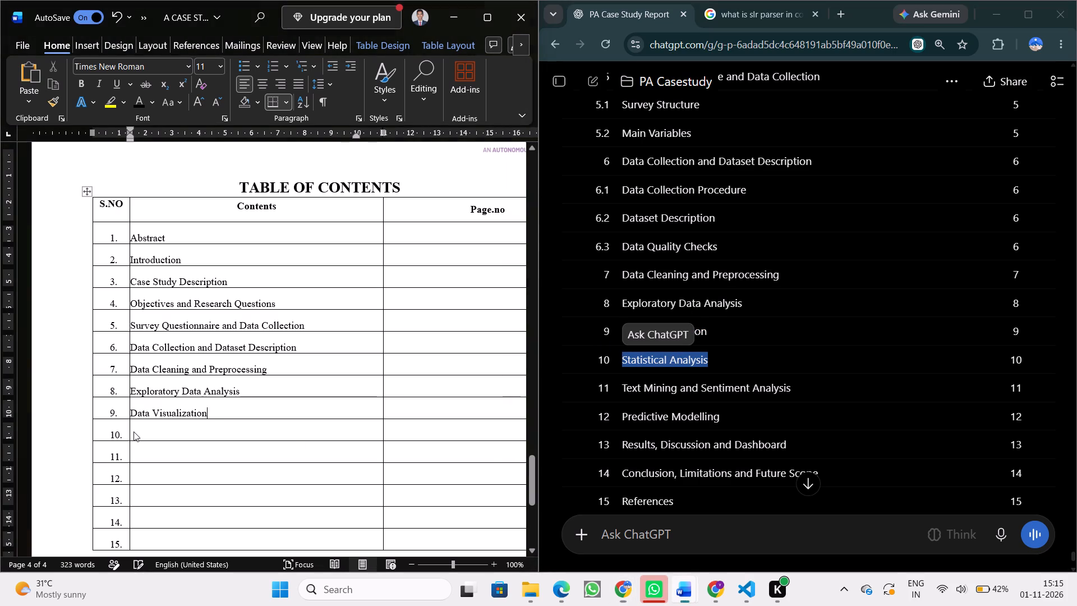
pyautogui.hotkey('ctrl', 'v')
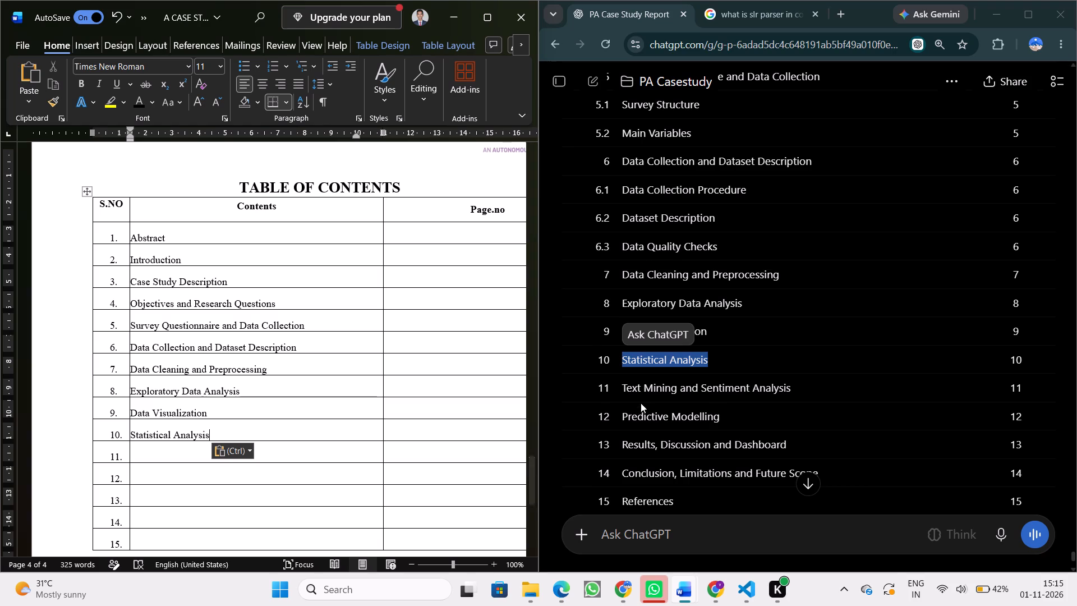
# Copy Text Mining and Sentiment Analysis from the ChatGPT list and paste it flush left in row 11 of the Contents column.
pyautogui.click(624, 391)
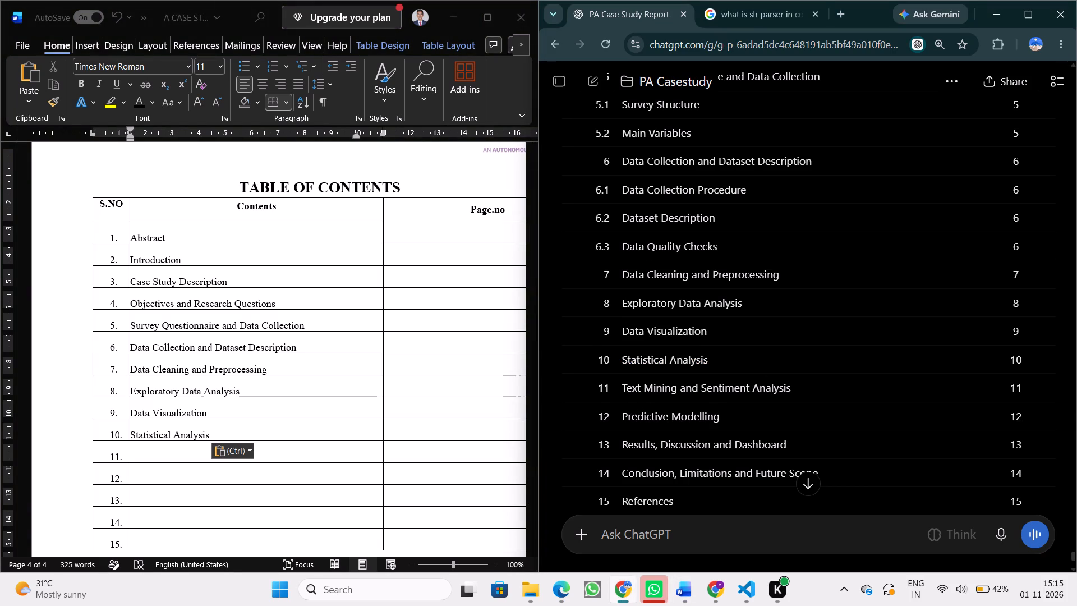
pyautogui.moveTo(623, 388); pyautogui.dragTo(785, 370)
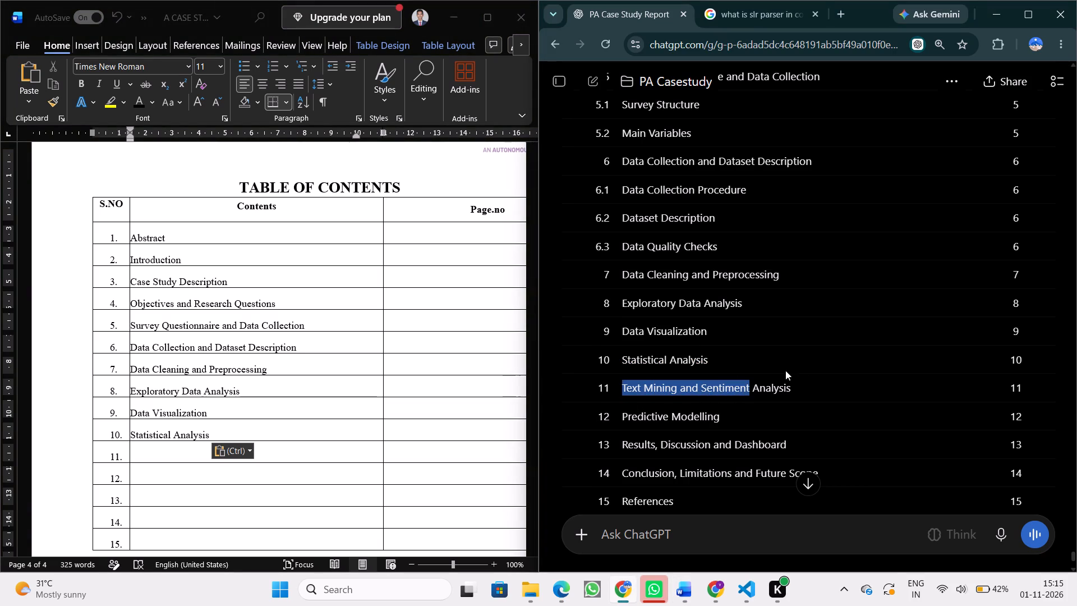
pyautogui.moveTo(785, 370); pyautogui.dragTo(802, 383)
pyautogui.hotkey('ctrl', 'c')
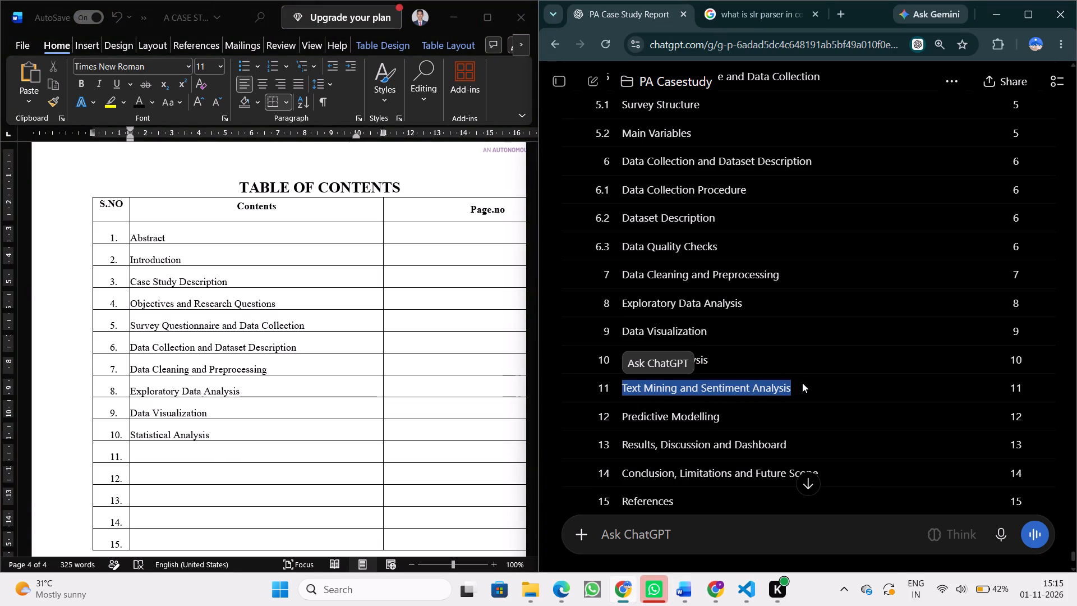
pyautogui.doubleClick(177, 450)
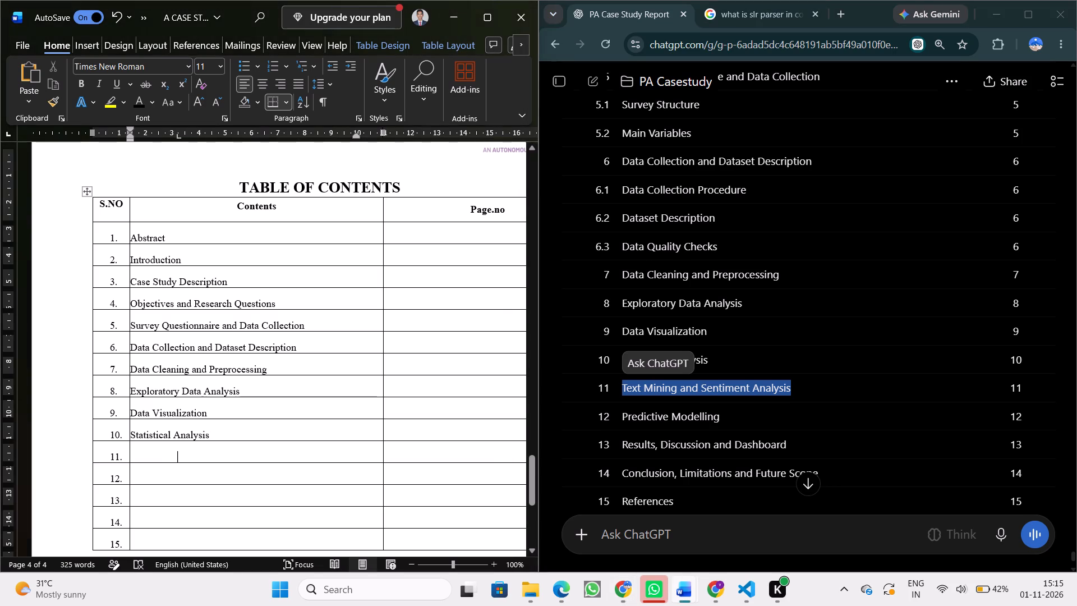
pyautogui.click(138, 452)
pyautogui.press('BackSpace')
pyautogui.hotkey('ctrl', 'v')
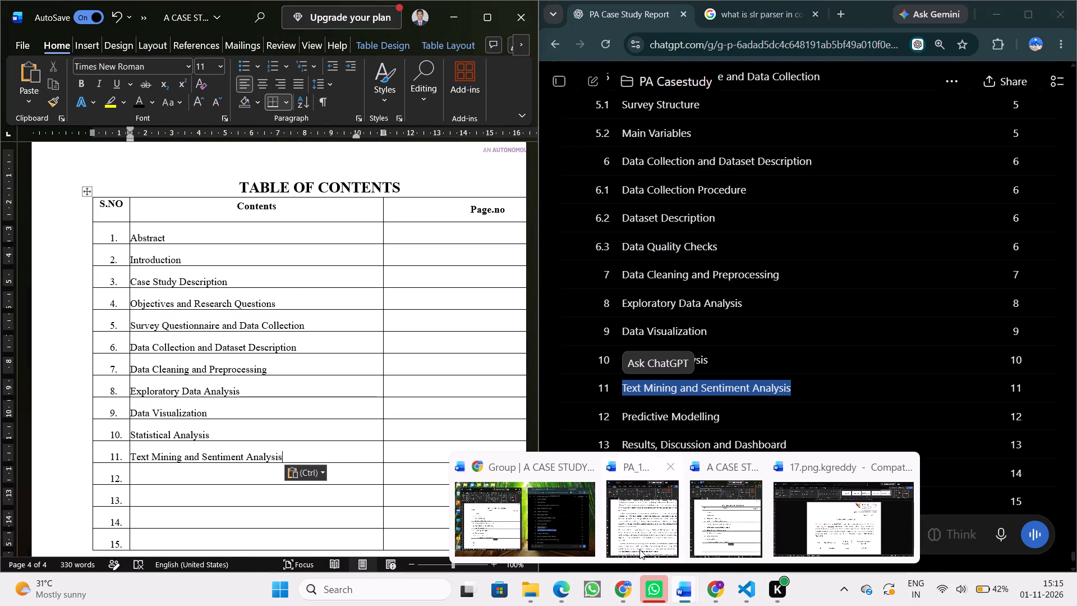
# Switch to the predictive analytics report document in Word and examine the headings and numbering of its closing chapters.
pyautogui.click(639, 549)
pyautogui.scroll(5, 679, 420)
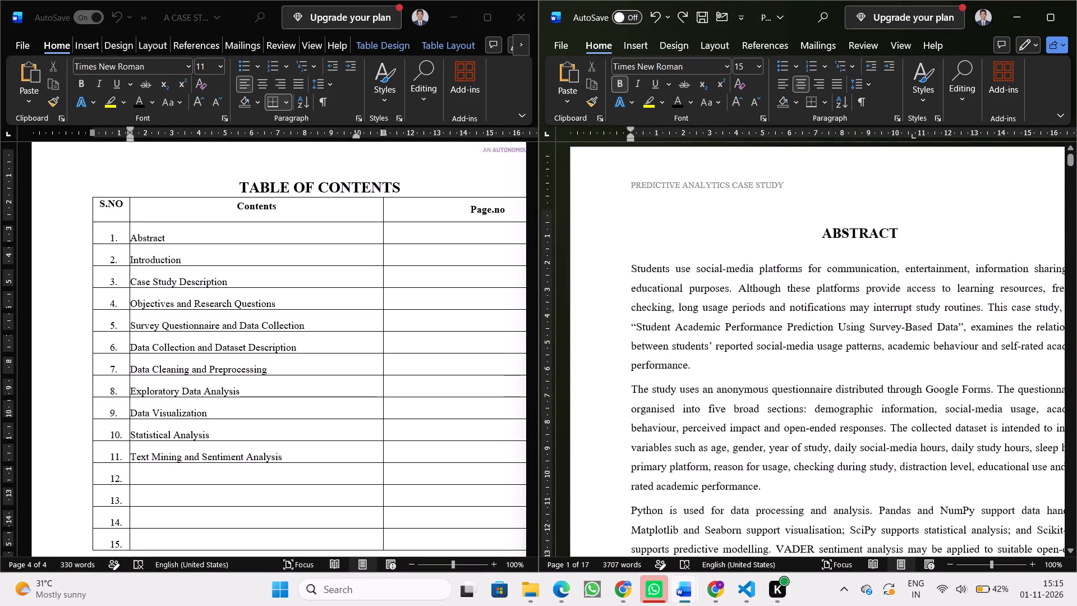
pyautogui.scroll(1, 679, 420)
pyautogui.scroll(-19, 679, 420)
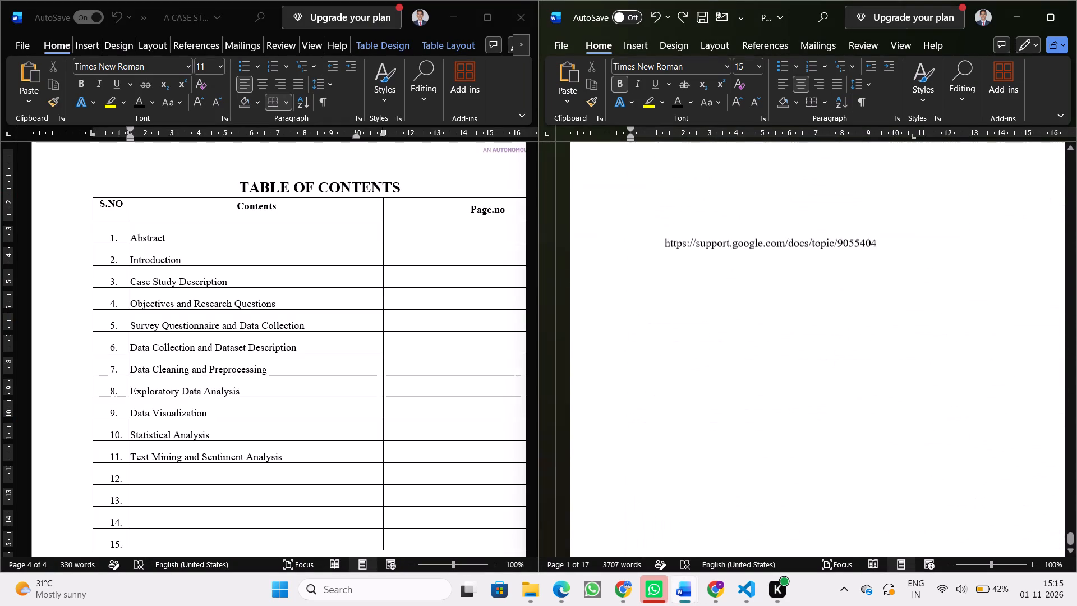
pyautogui.scroll(8, 698, 375)
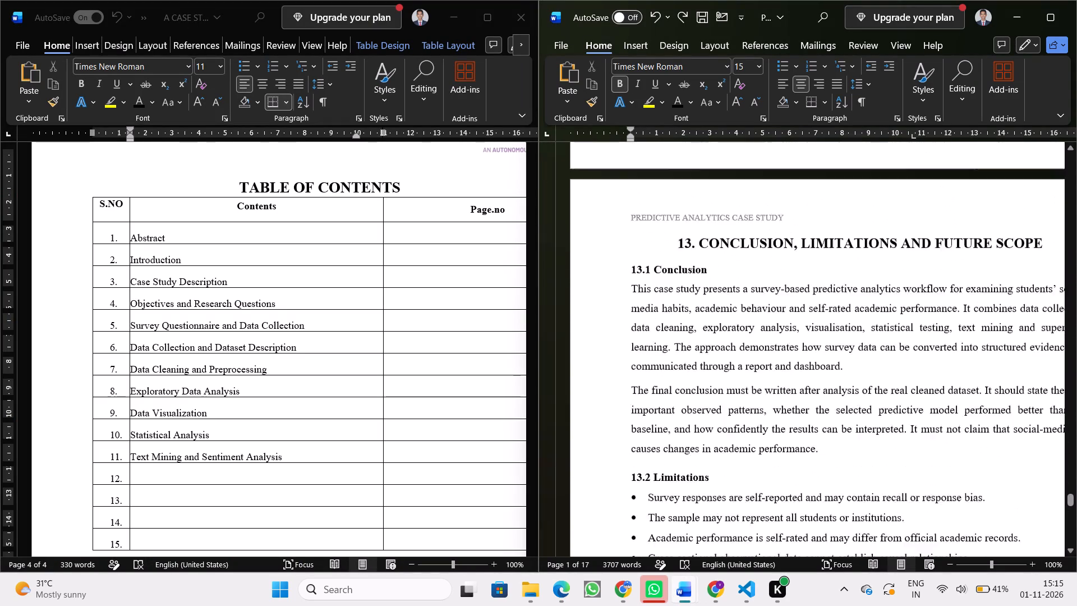
pyautogui.scroll(1, 698, 375)
pyautogui.scroll(-1, 698, 375)
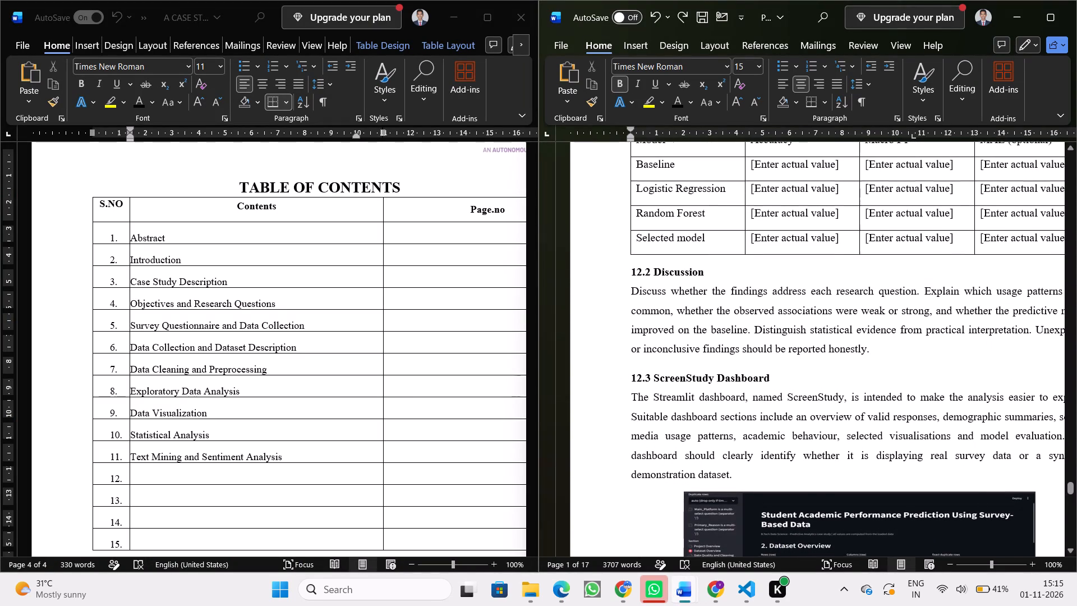
pyautogui.scroll(-1, 698, 375)
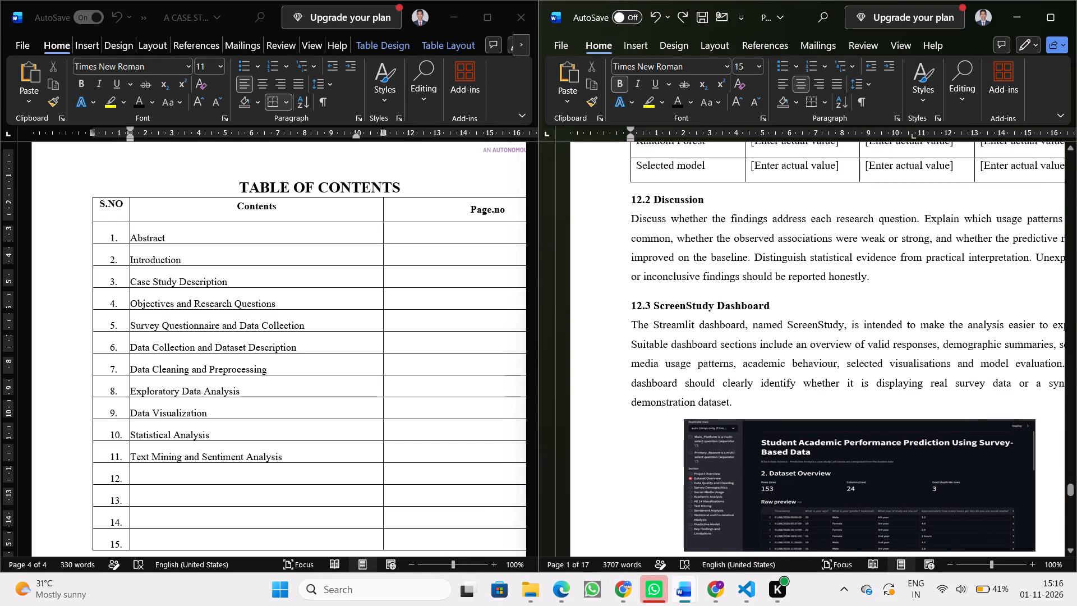
# Return to ChatGPT in Chrome, copy Predictive Modelling from its list and paste it flush left in row 12 of the Contents column.
pyautogui.click(624, 598)
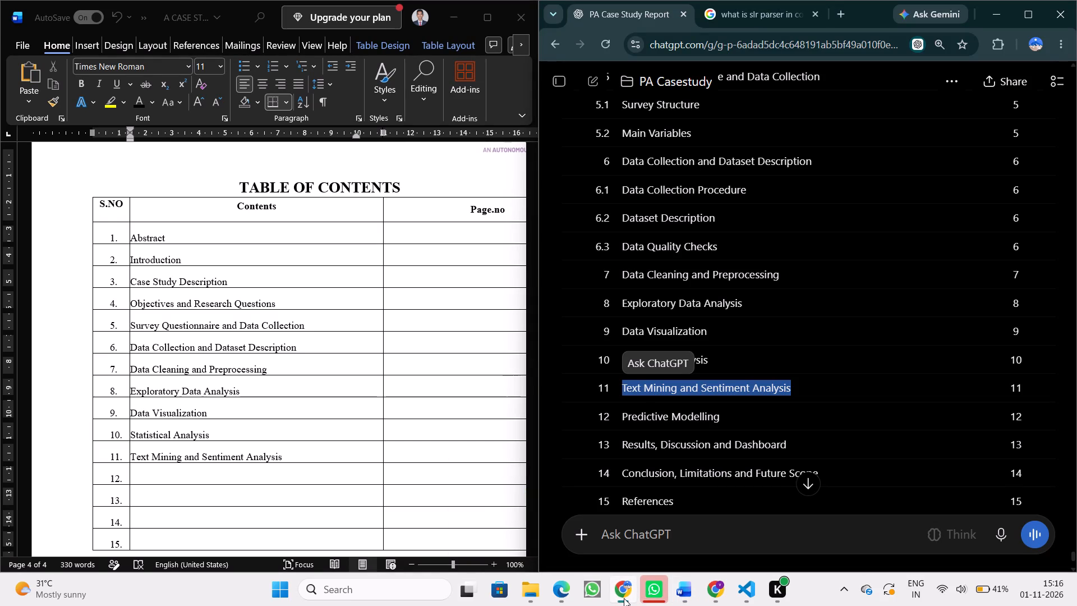
pyautogui.scroll(-1, 311, 452)
pyautogui.scroll(1, 311, 452)
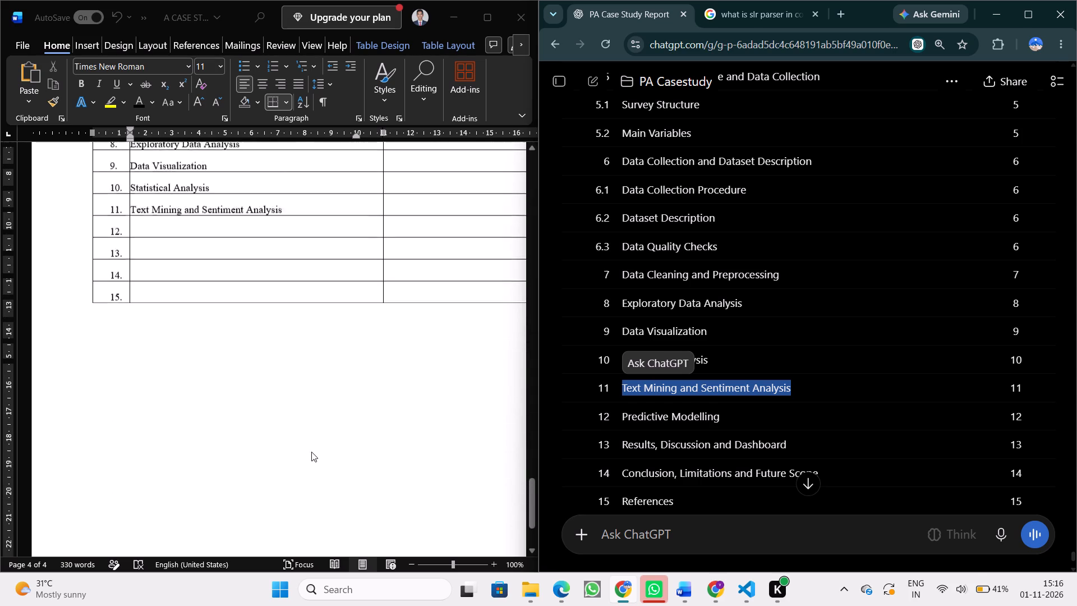
pyautogui.scroll(1, 311, 452)
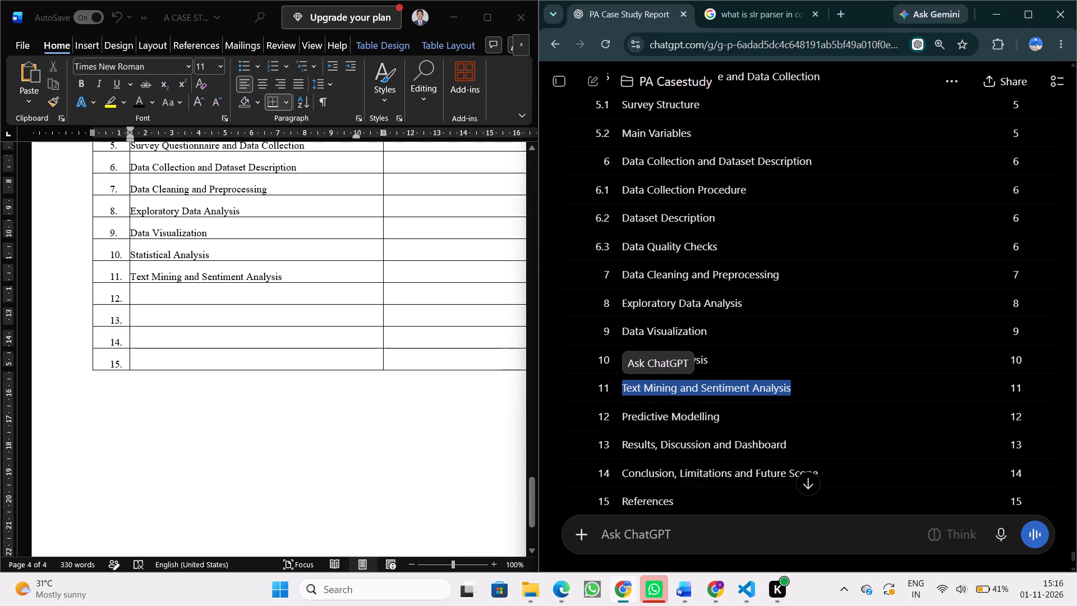
pyautogui.moveTo(623, 417); pyautogui.dragTo(728, 429)
pyautogui.hotkey('ctrl', 'c')
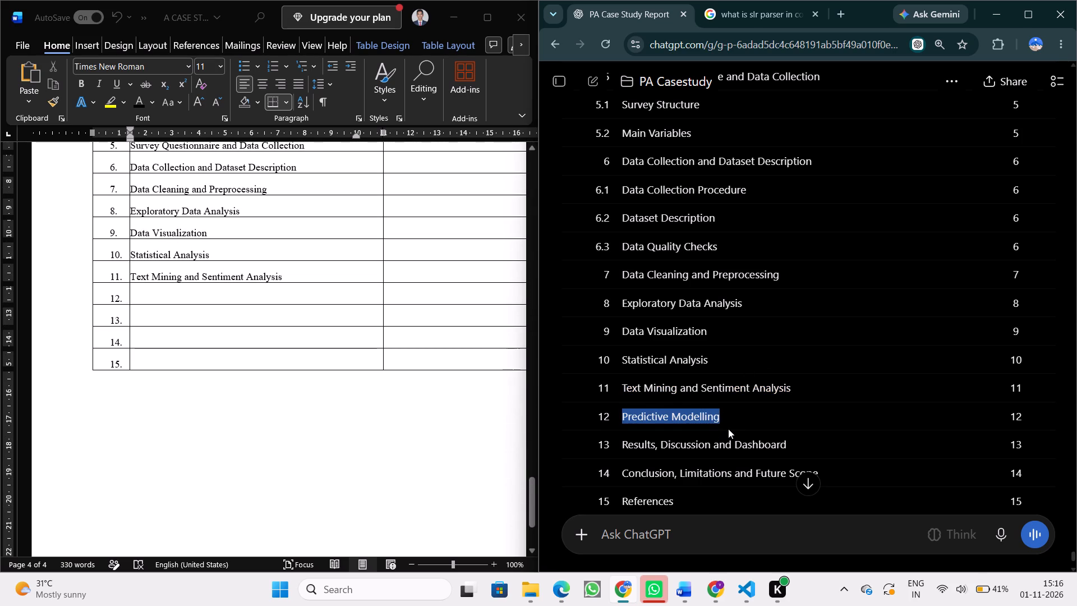
pyautogui.doubleClick(153, 293)
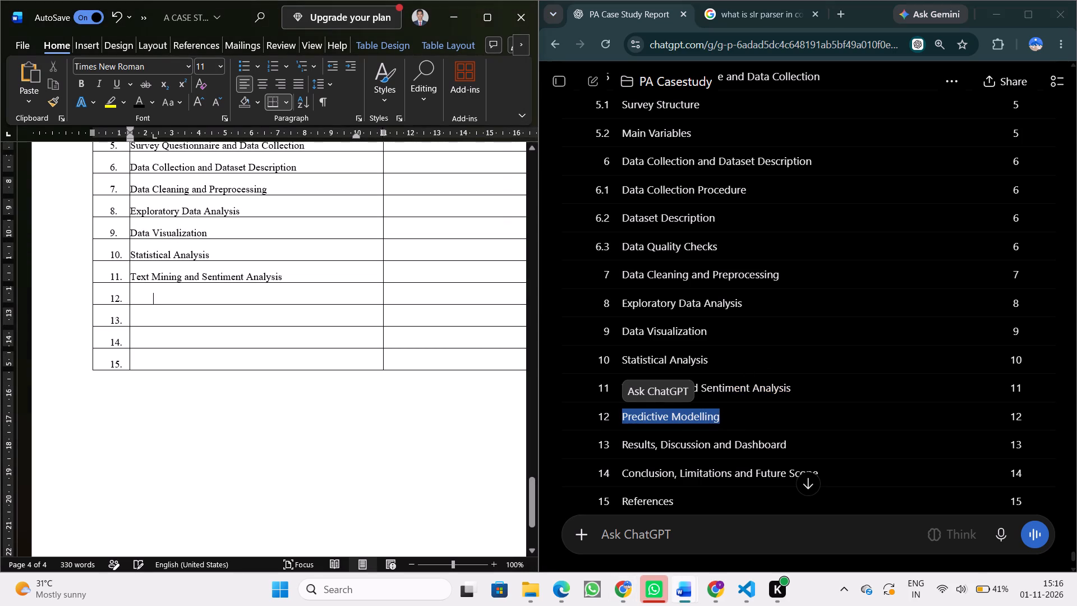
pyautogui.press('BackSpace')
pyautogui.hotkey('ctrl', 'v')
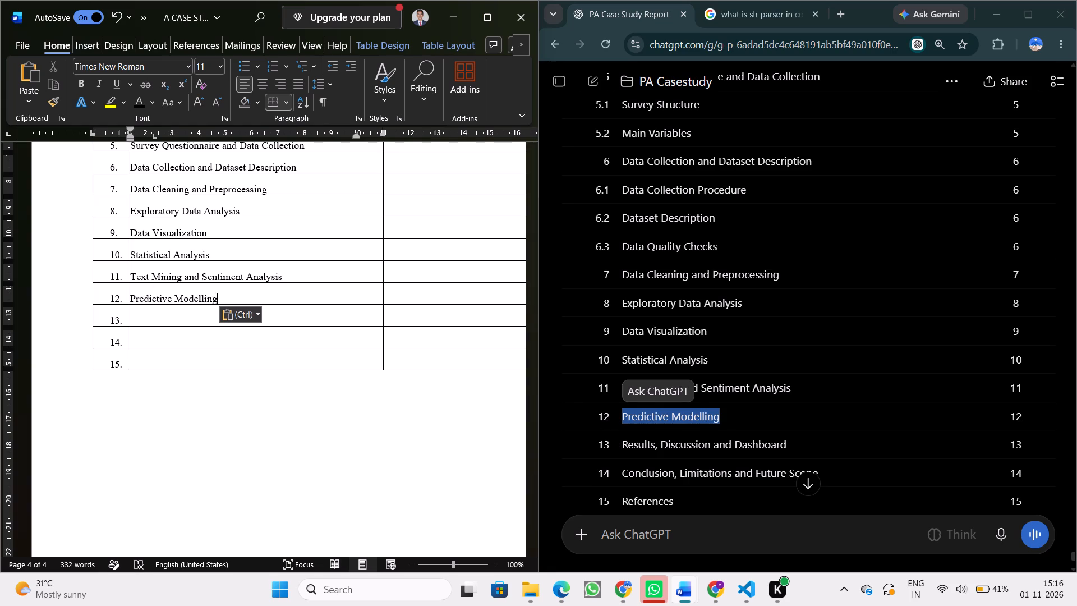
# Copy Results, Discussion and Dashboard from the ChatGPT list and paste it flush left in row 13 of the Contents column.
pyautogui.moveTo(623, 445); pyautogui.dragTo(815, 442)
pyautogui.hotkey('ctrl', 'c')
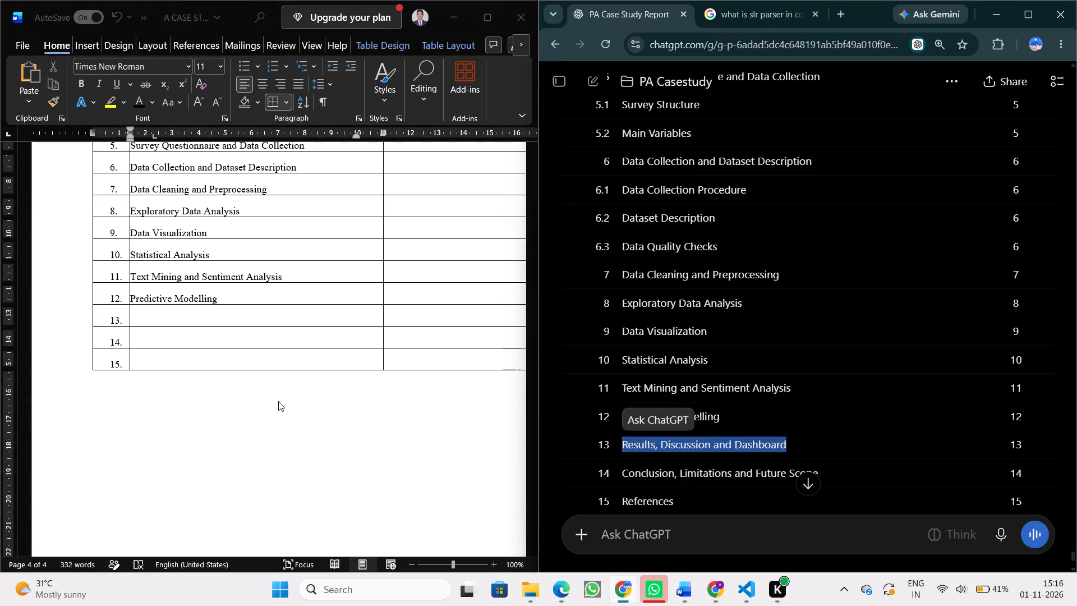
pyautogui.doubleClick(146, 318)
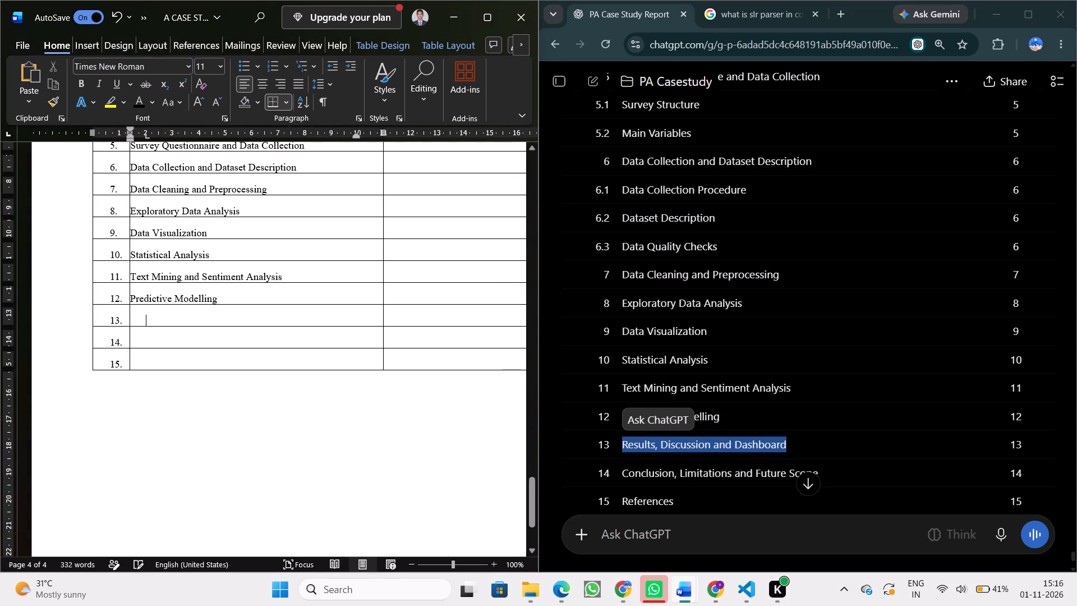
pyautogui.press('BackSpace')
pyautogui.hotkey('ctrl', 'v')
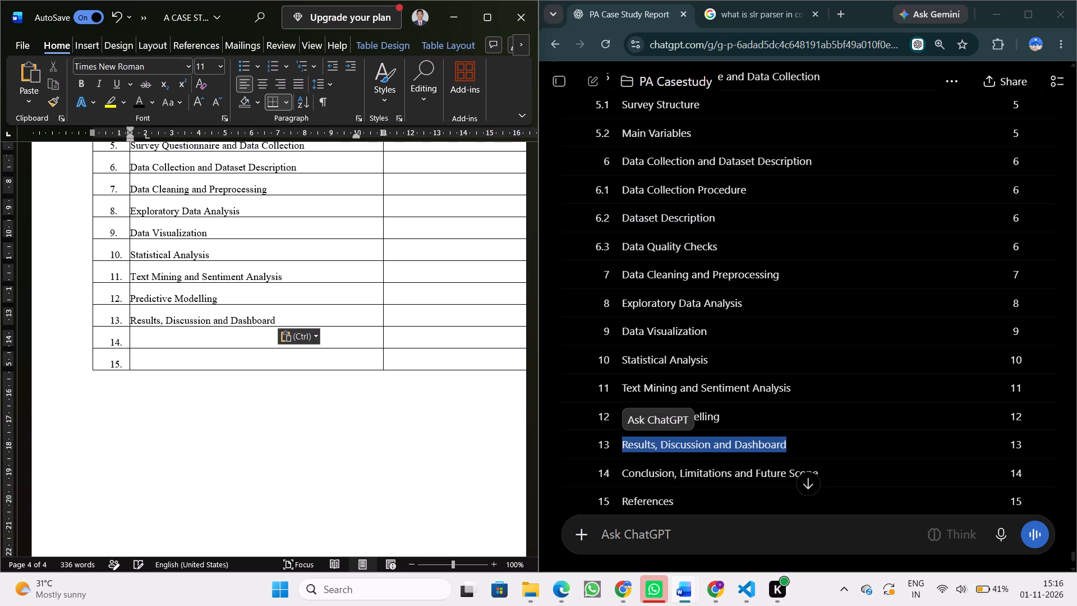
# Switch to the predictive analytics report in Word and check its chapter headings, numbering and page numbers against the contents table and ChatGPT's list.
pyautogui.scroll(-1, 670, 433)
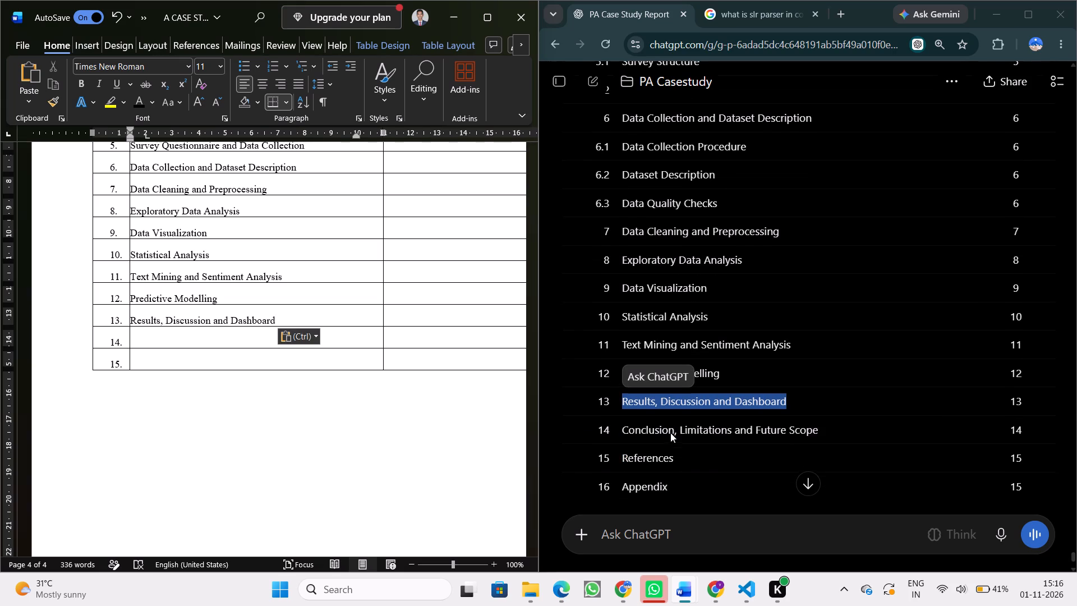
pyautogui.scroll(-2, 670, 433)
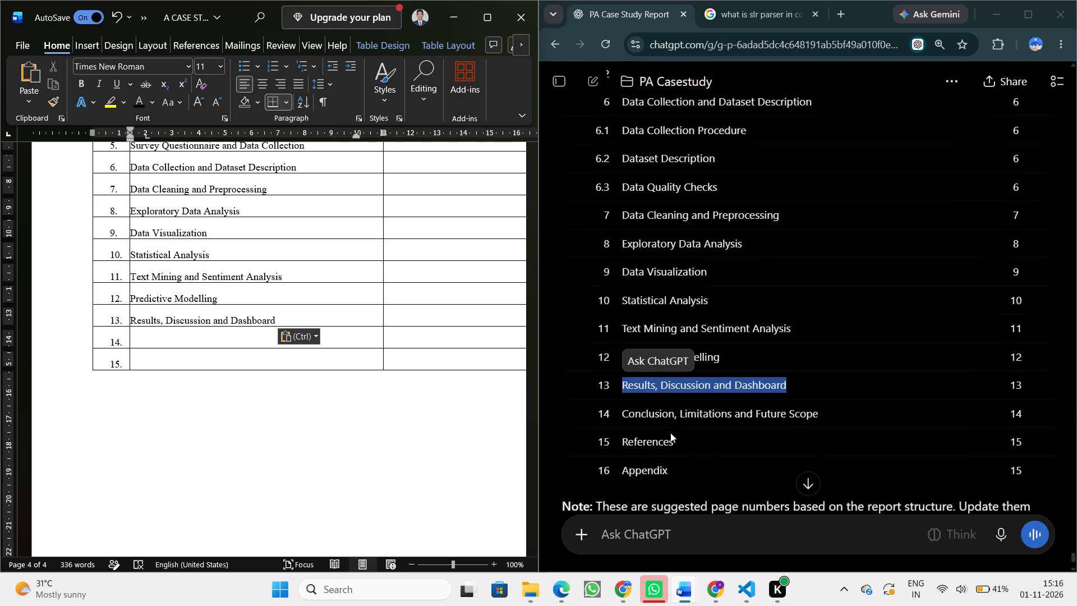
pyautogui.scroll(-1, 670, 433)
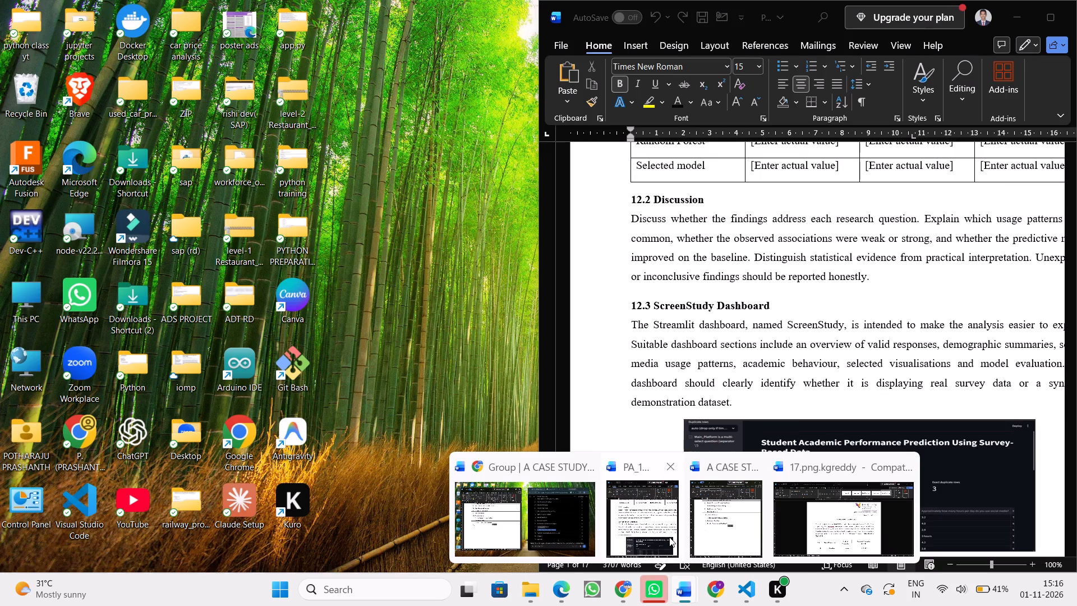
pyautogui.click(644, 529)
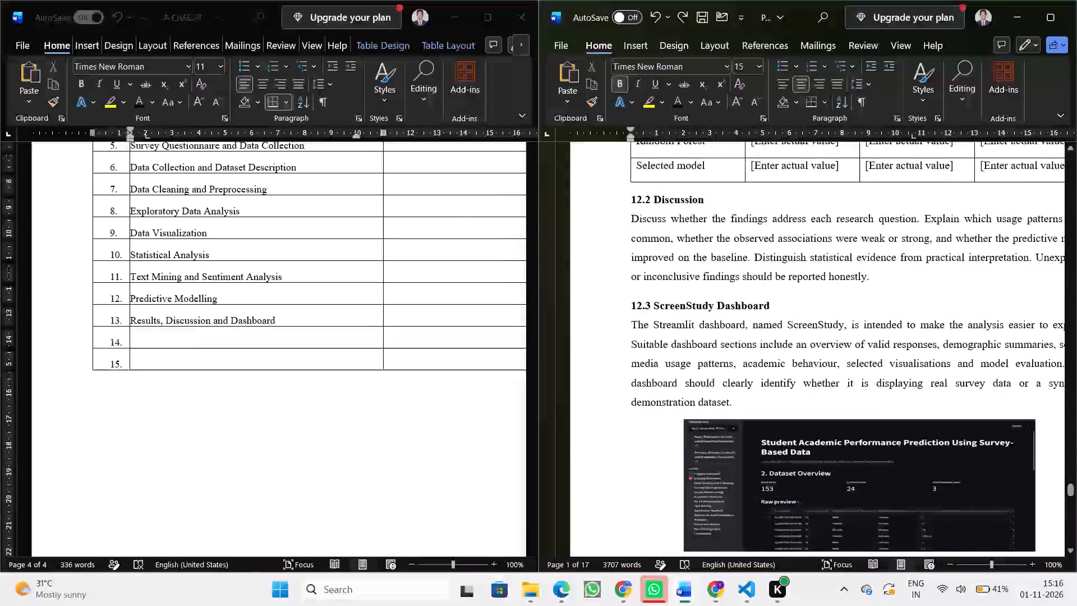
pyautogui.scroll(-3, 688, 383)
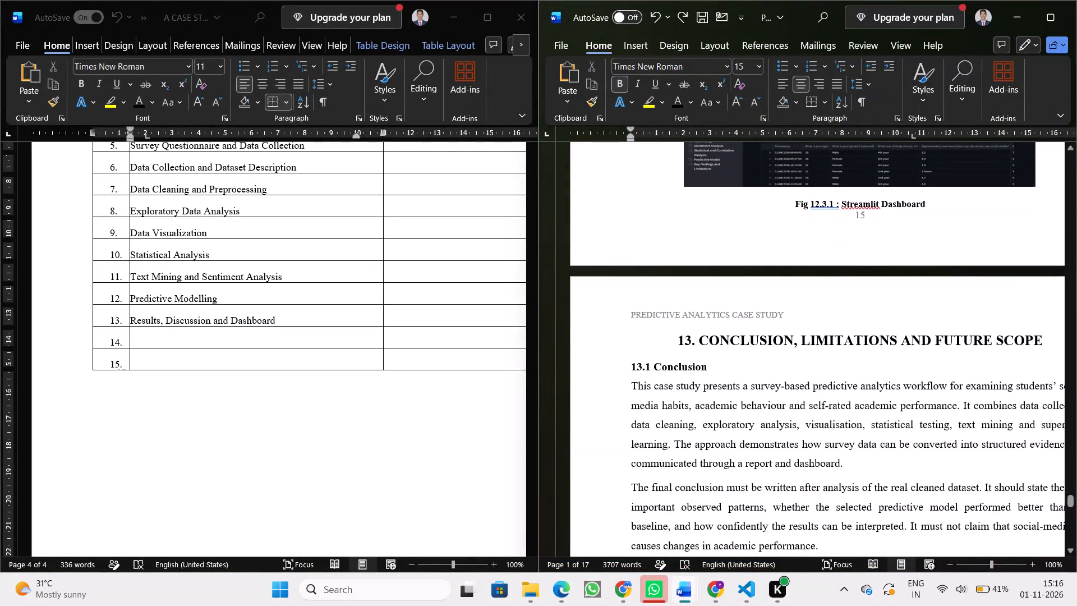
pyautogui.scroll(4, 804, 330)
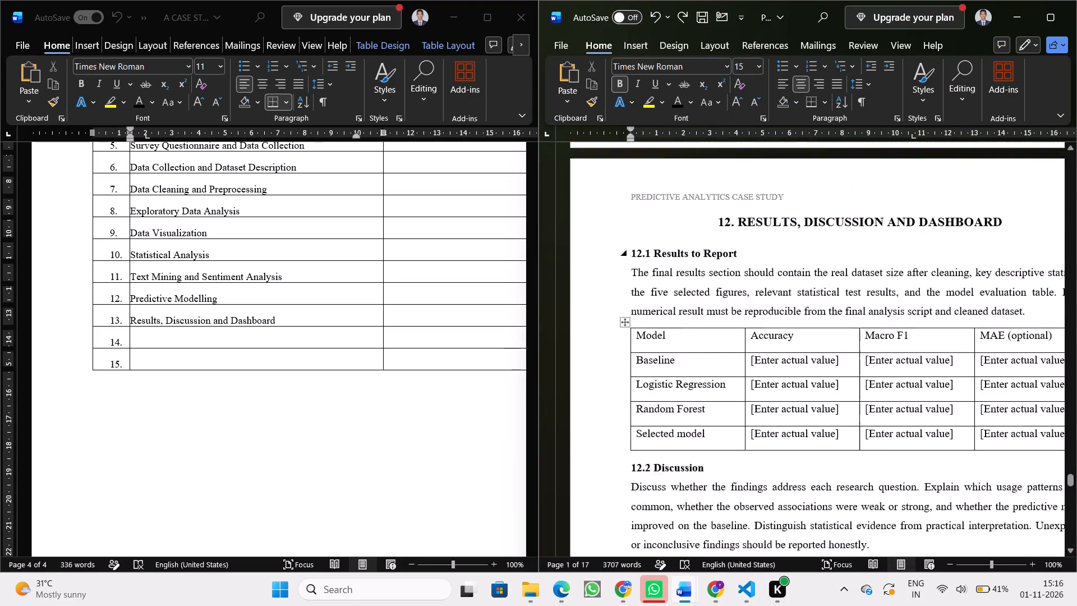
pyautogui.scroll(3, 804, 330)
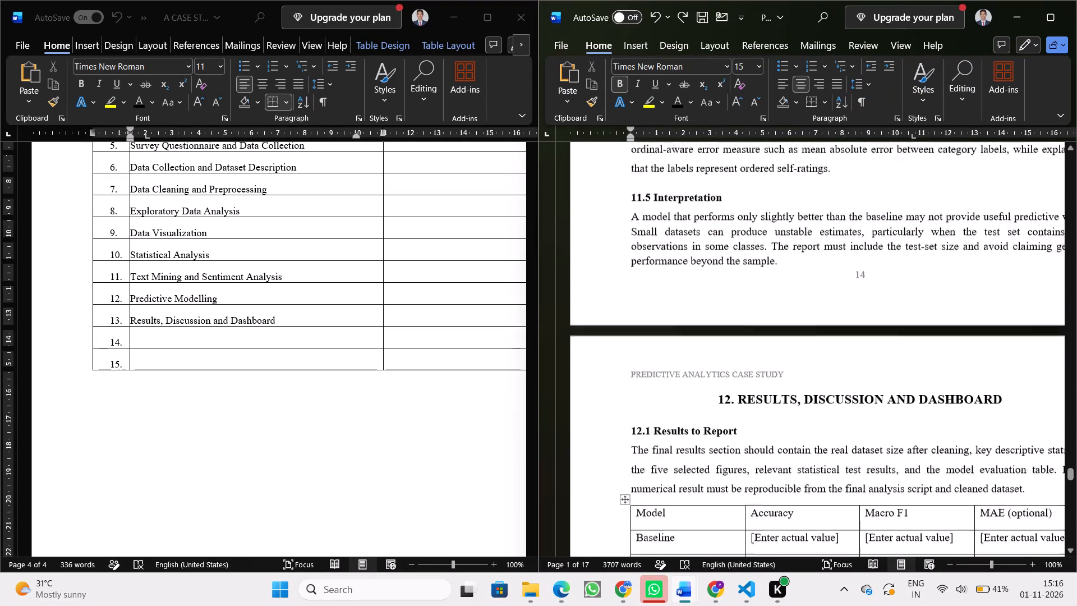
pyautogui.scroll(7, 804, 330)
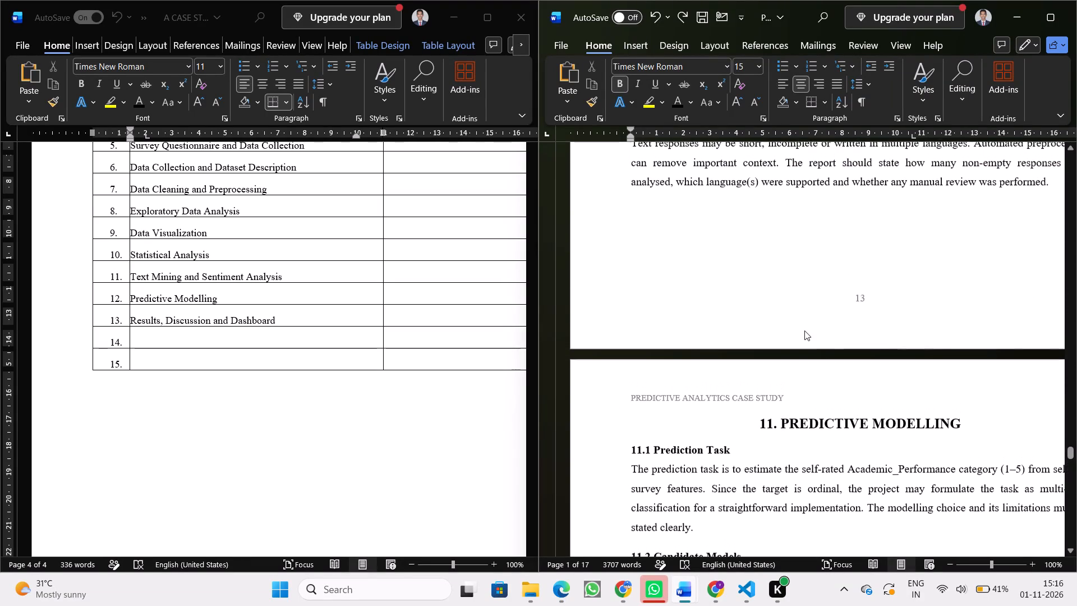
pyautogui.scroll(3, 804, 330)
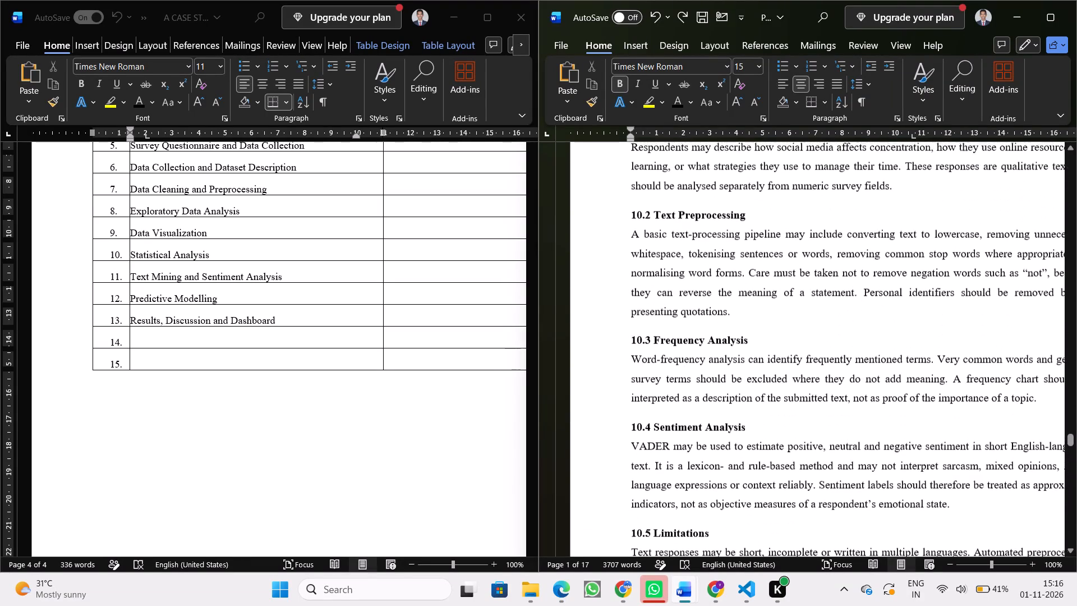
pyautogui.scroll(1, 804, 330)
pyautogui.scroll(-1, 804, 330)
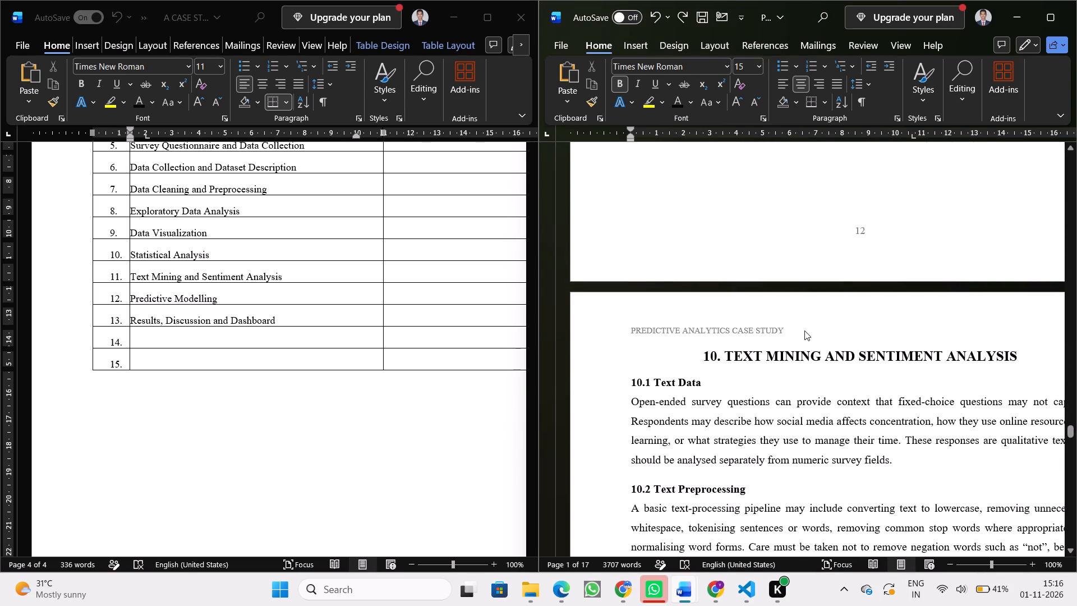
pyautogui.scroll(2, 804, 330)
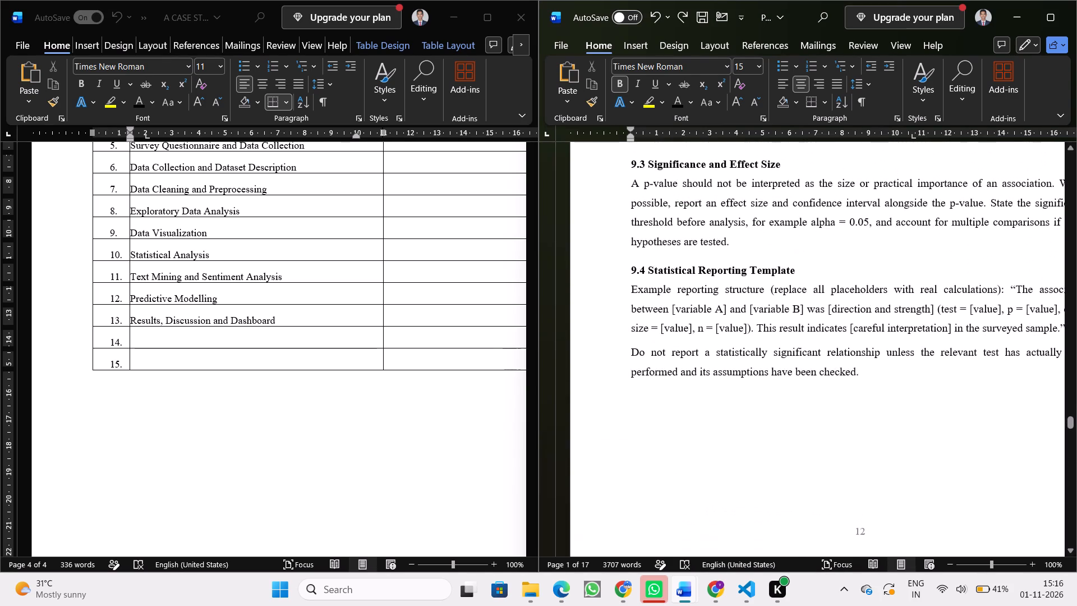
pyautogui.scroll(3, 804, 330)
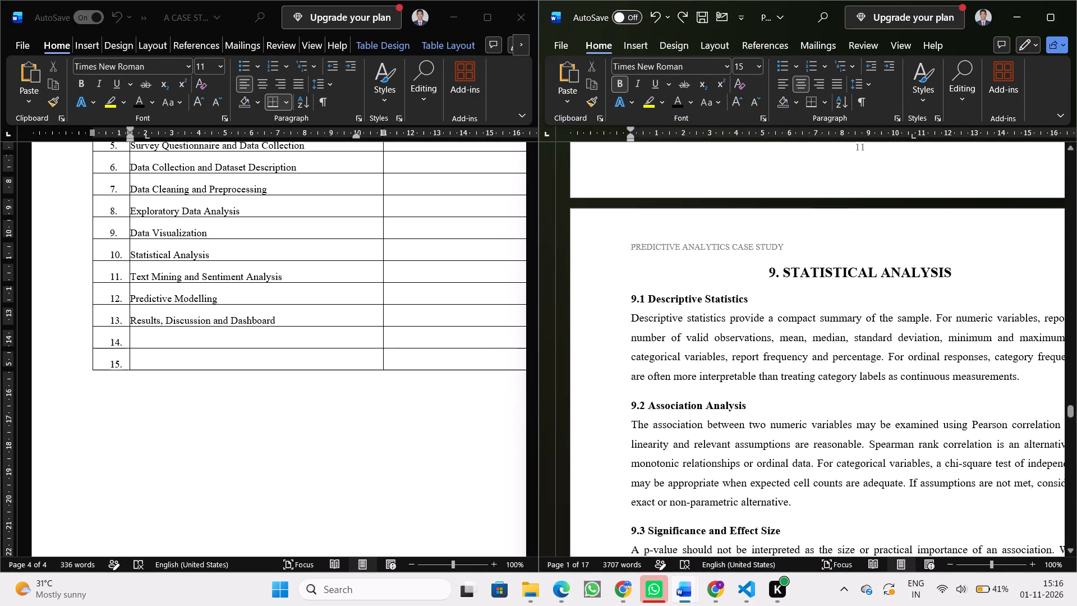
pyautogui.scroll(4, 804, 330)
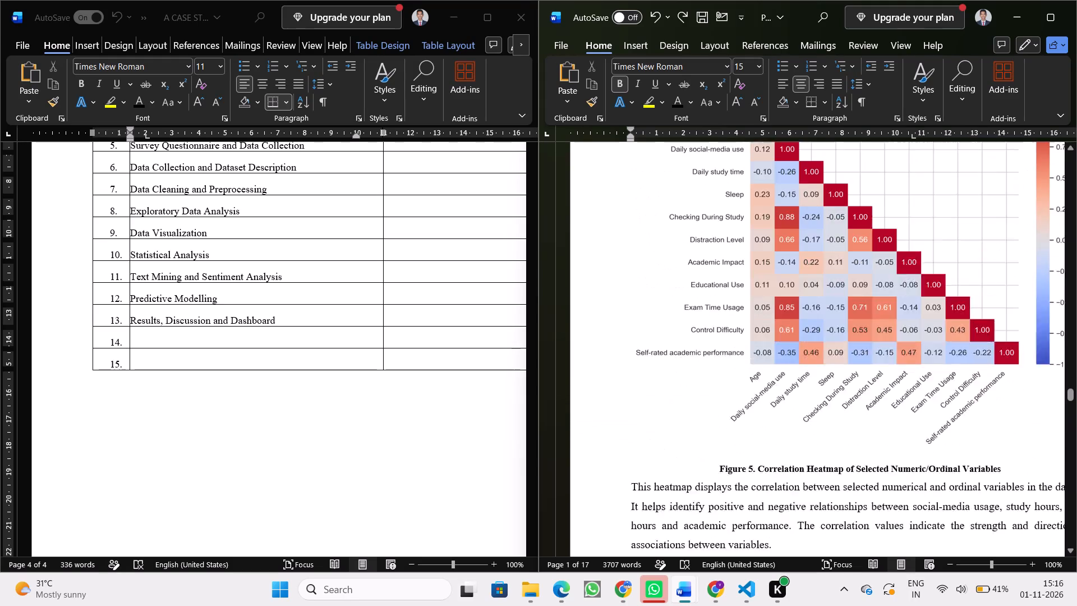
pyautogui.scroll(6, 804, 330)
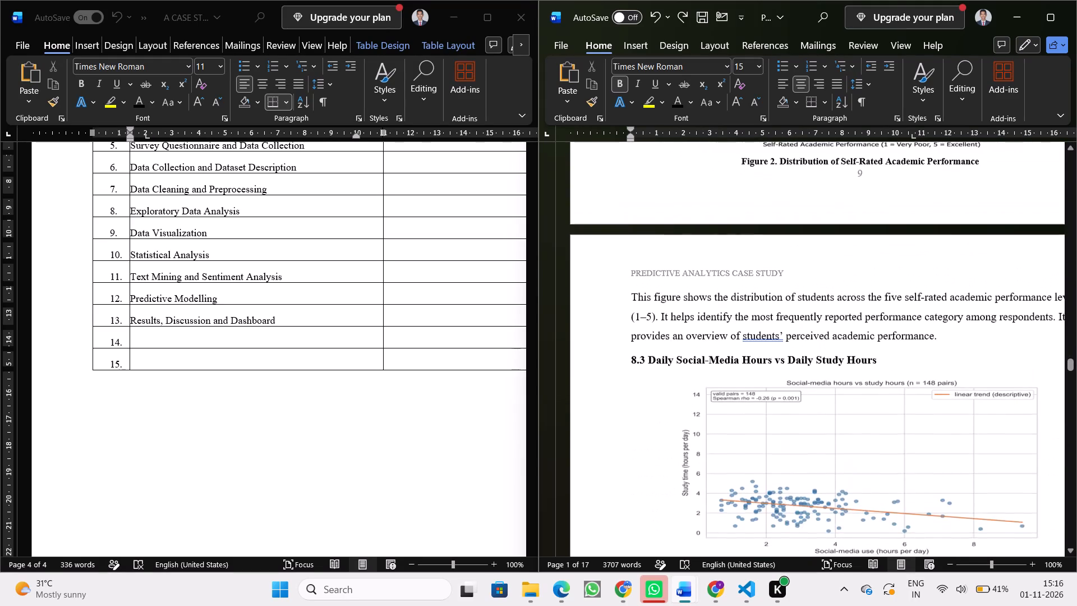
pyautogui.scroll(2, 804, 330)
pyautogui.scroll(-1, 804, 330)
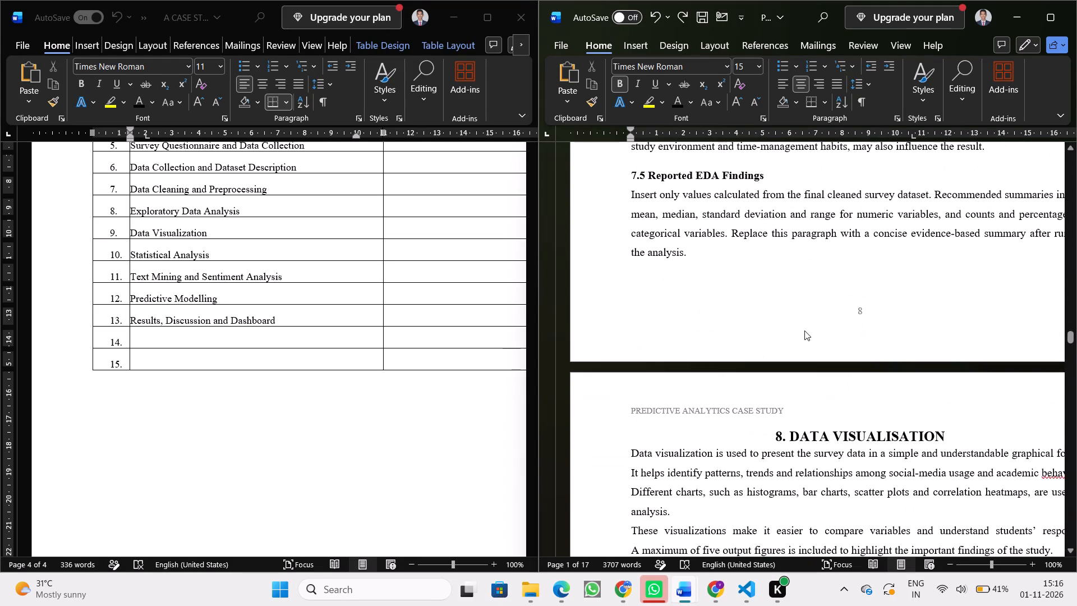
pyautogui.scroll(4, 804, 330)
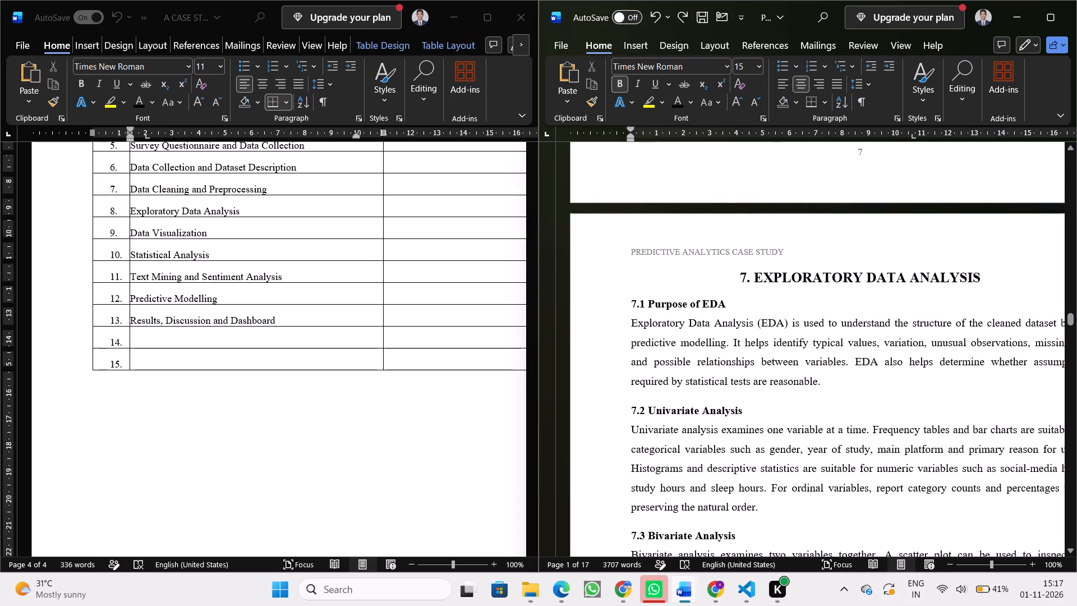
pyautogui.scroll(4, 804, 330)
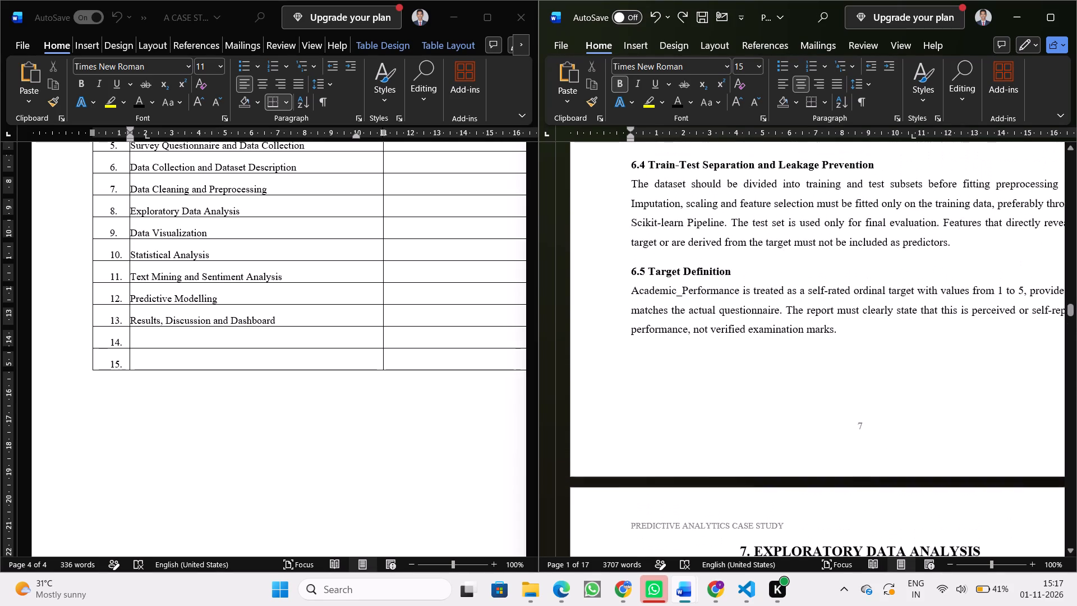
pyautogui.scroll(3, 804, 330)
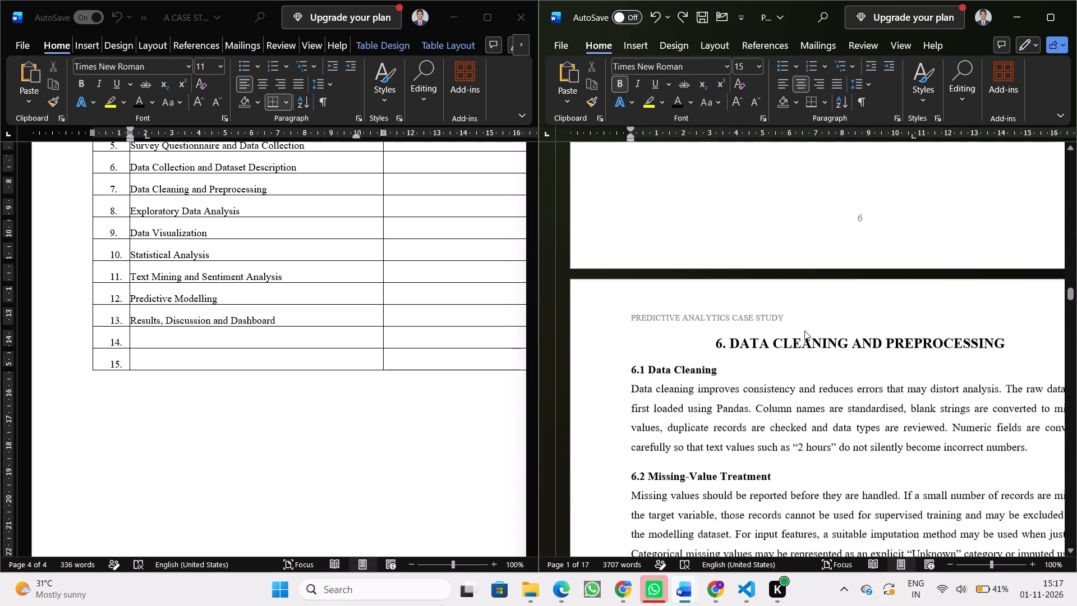
pyautogui.scroll(4, 804, 330)
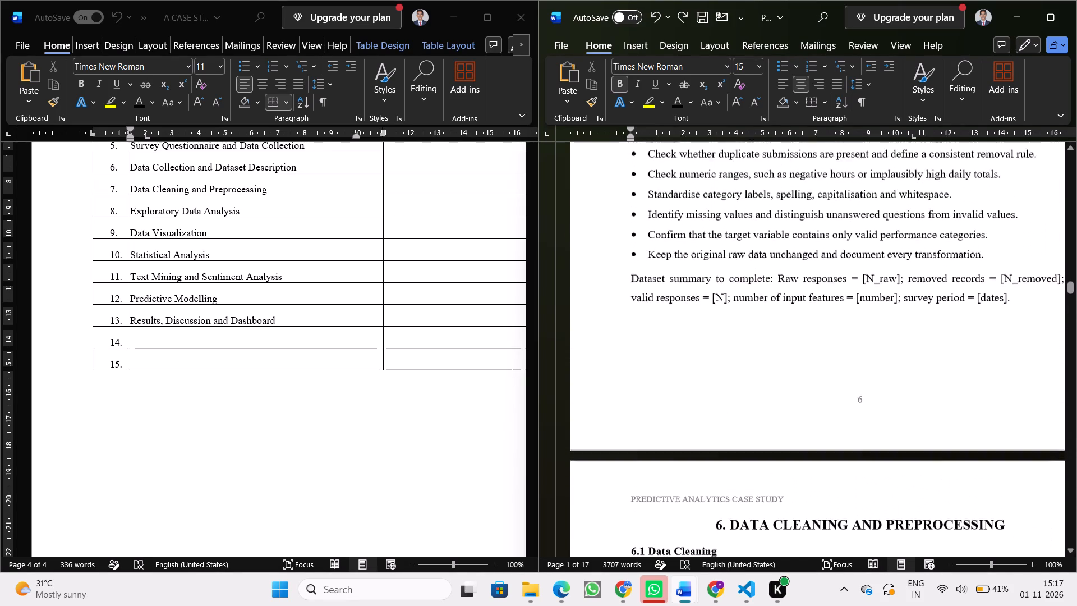
pyautogui.scroll(3, 804, 330)
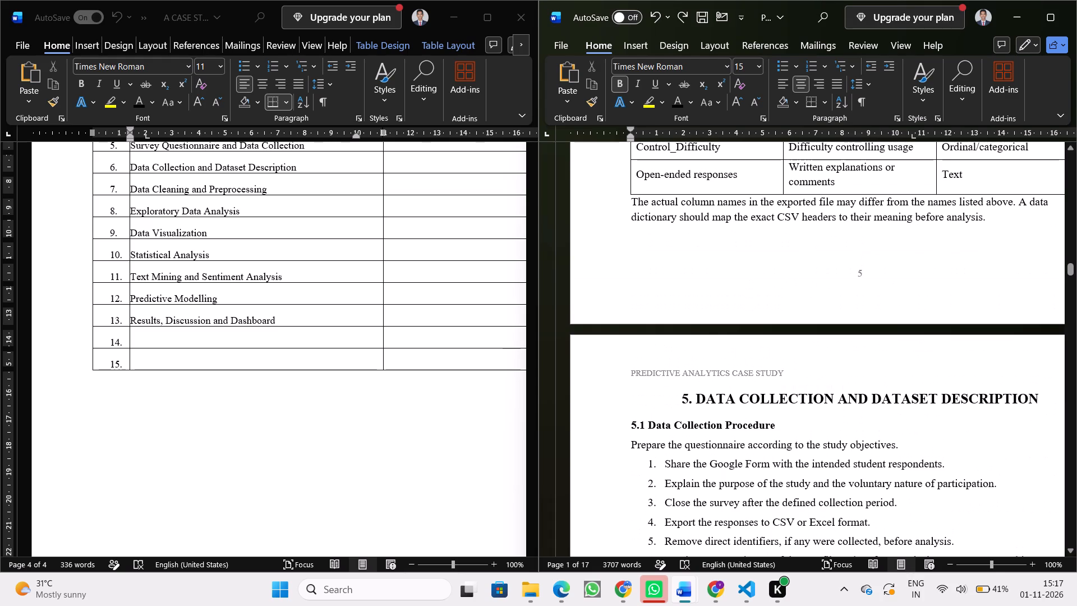
pyautogui.scroll(2, 247, 330)
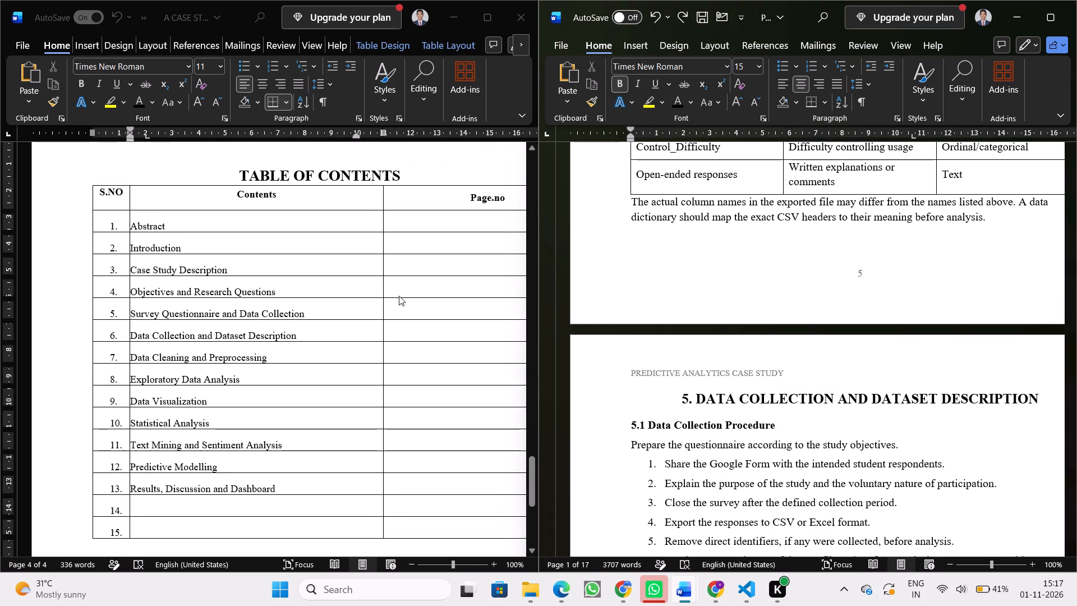
pyautogui.scroll(5, 713, 314)
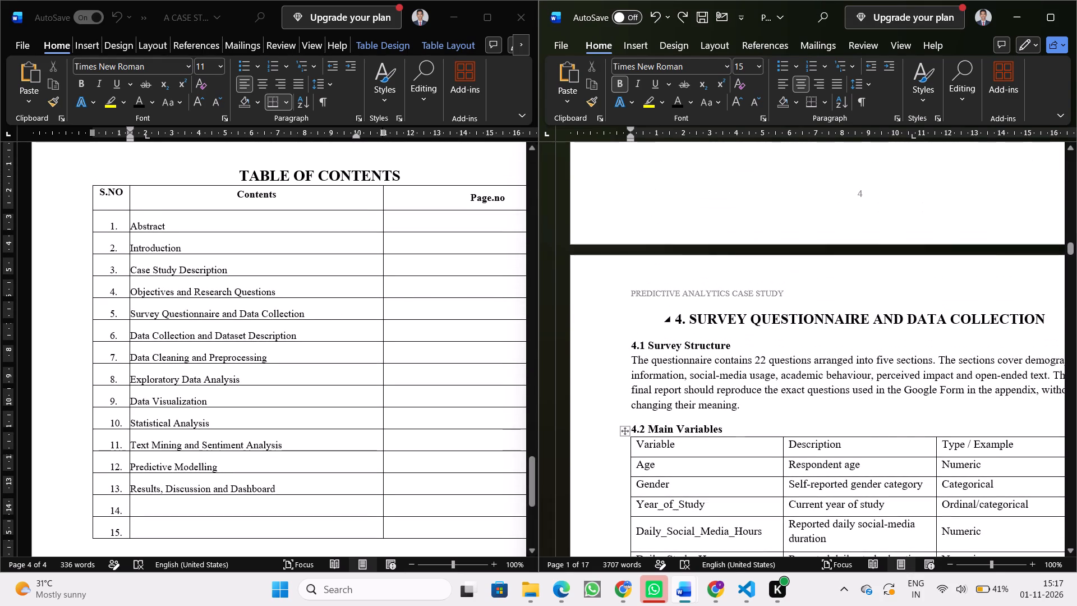
pyautogui.scroll(1, 713, 314)
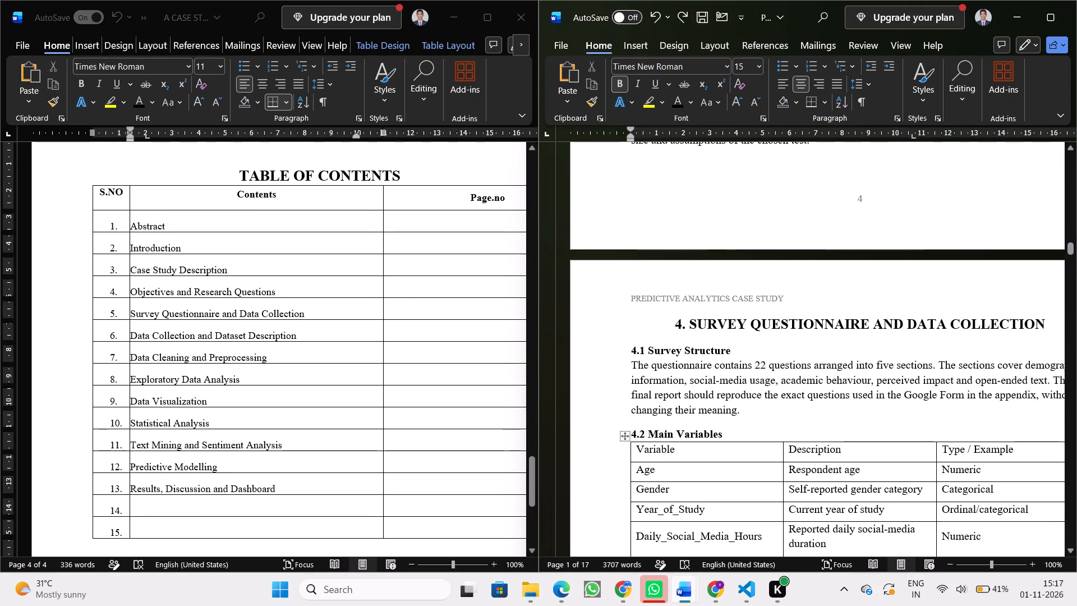
pyautogui.scroll(2, 713, 314)
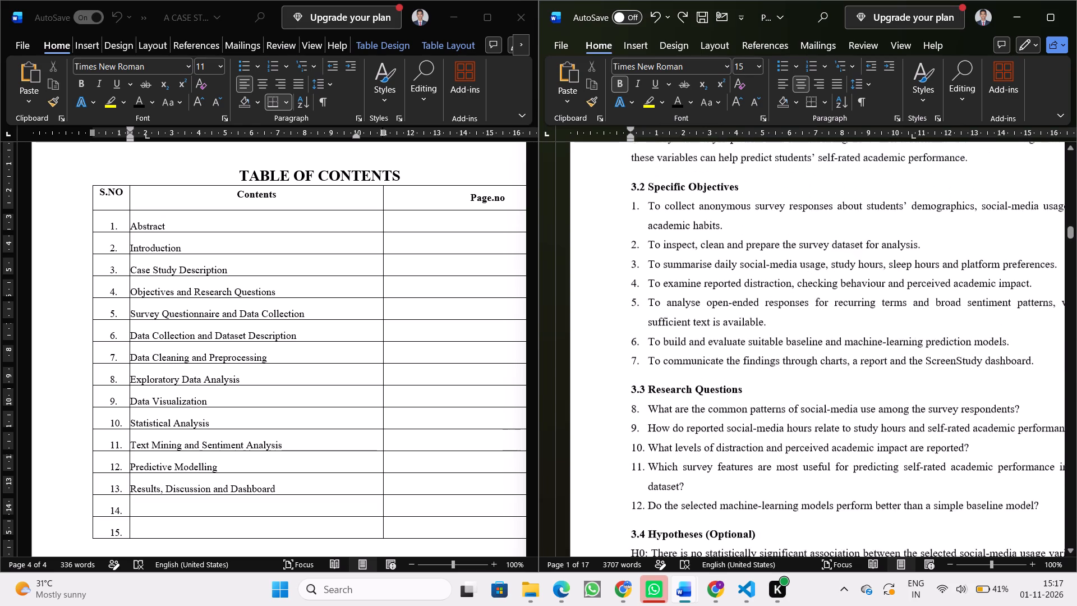
pyautogui.scroll(3, 713, 314)
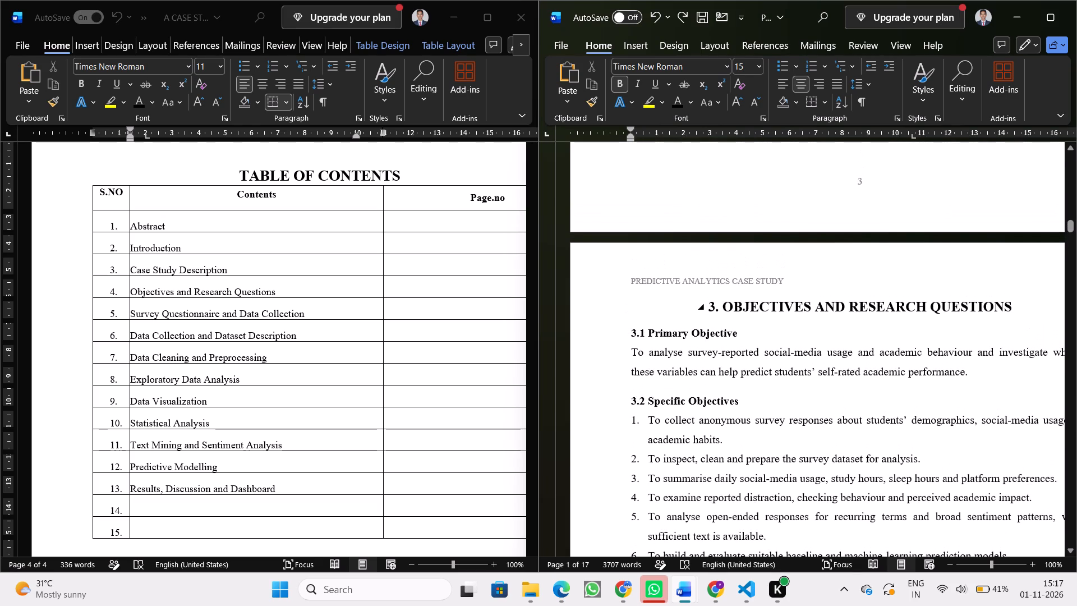
pyautogui.scroll(-13, 713, 314)
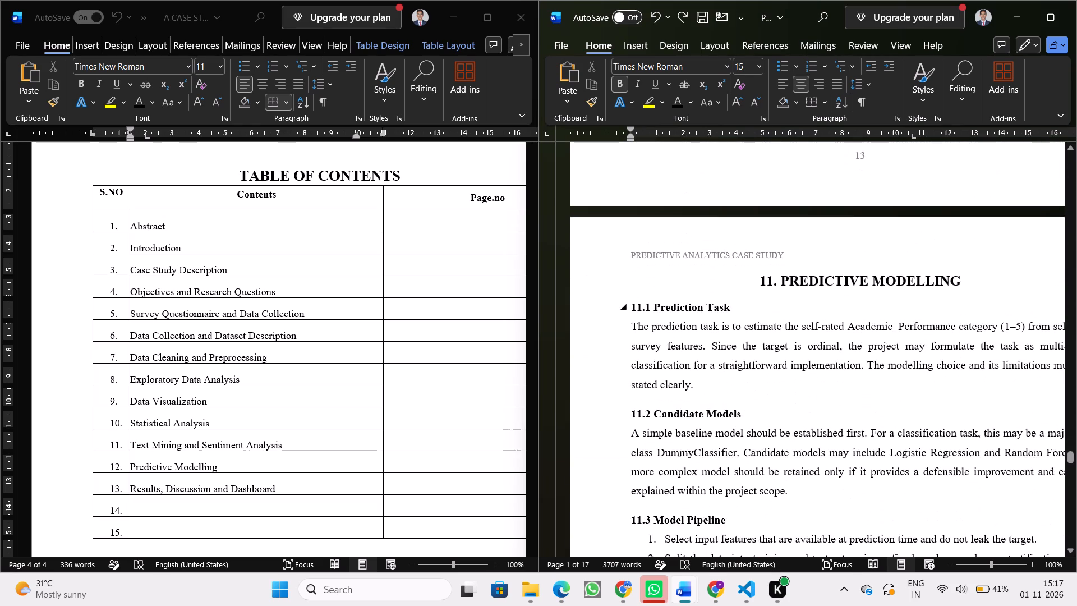
pyautogui.scroll(-2, 713, 314)
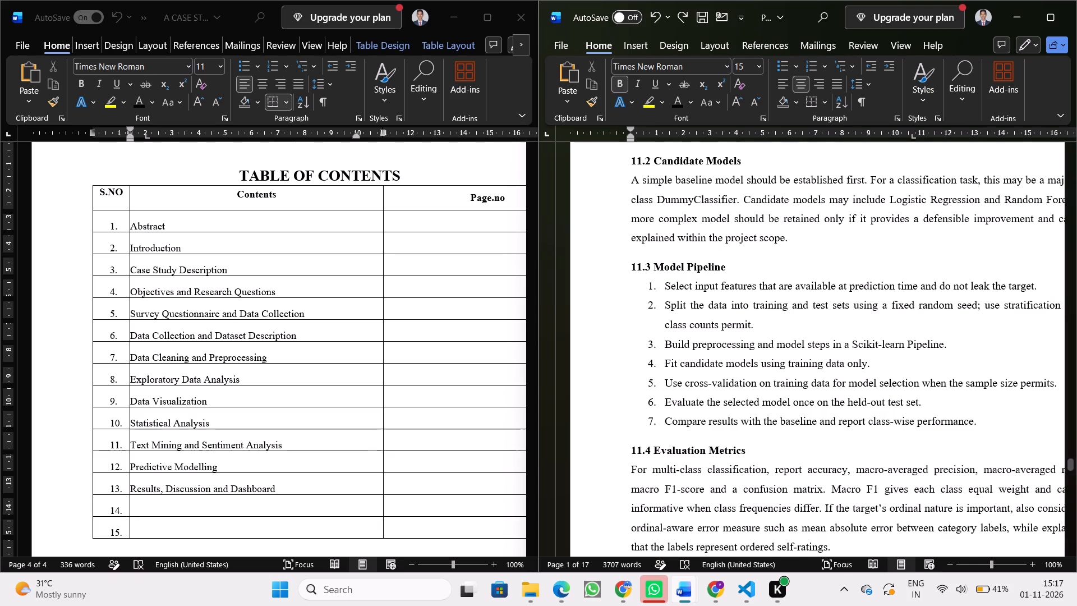
pyautogui.scroll(-10, 713, 314)
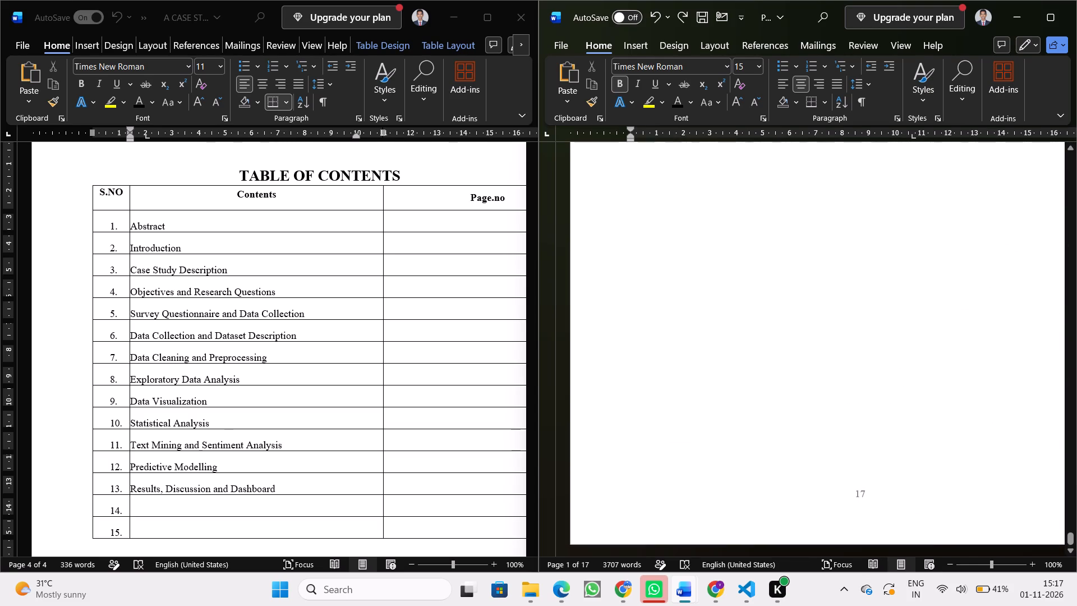
# Return to ChatGPT in Chrome, copy Conclusion, Limitations and Future Scope from its list and paste it flush left in row 14 of the Contents column.
pyautogui.click(634, 597)
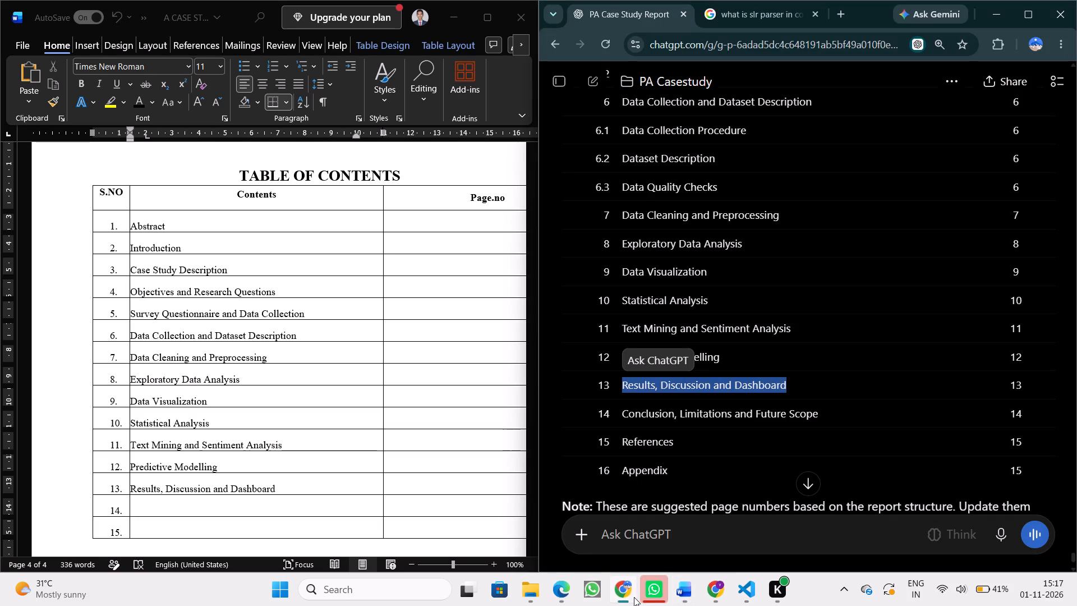
pyautogui.moveTo(625, 412); pyautogui.dragTo(669, 409)
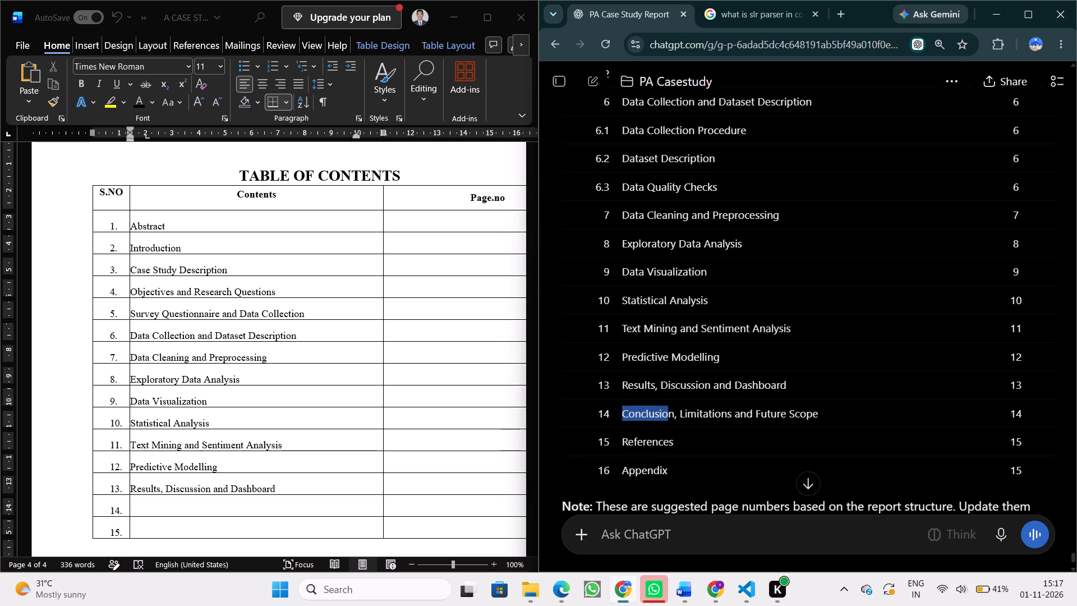
pyautogui.moveTo(669, 409); pyautogui.dragTo(830, 407)
pyautogui.hotkey('ctrl', 'c')
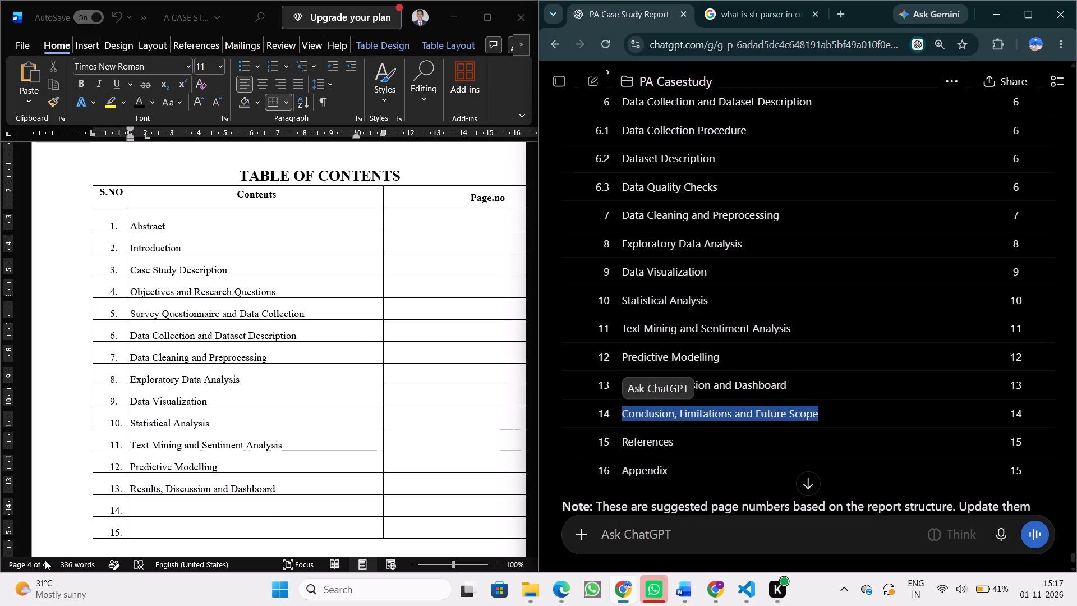
pyautogui.doubleClick(145, 504)
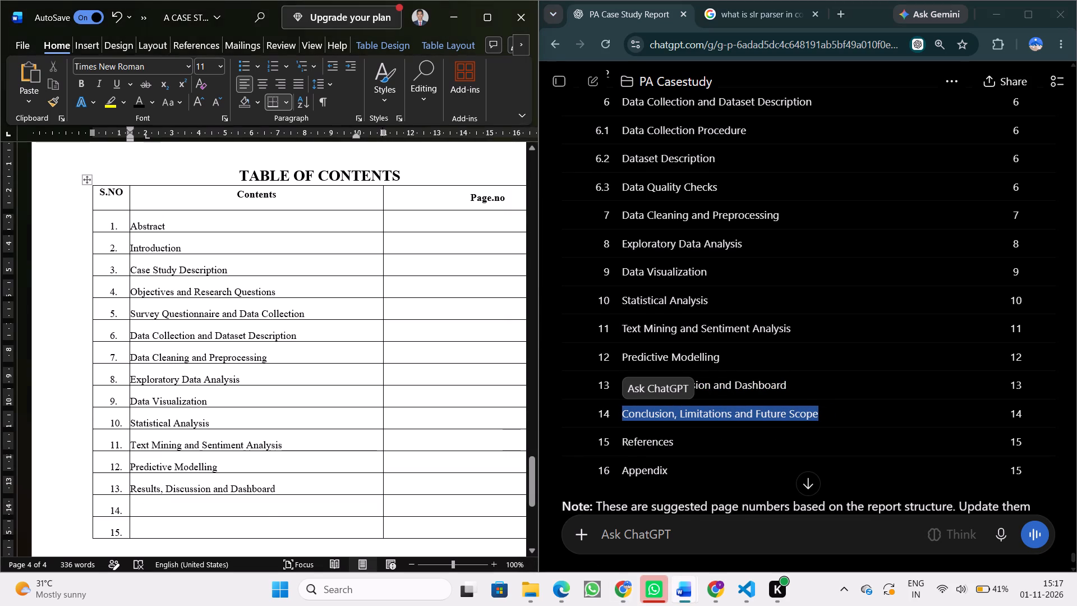
pyautogui.press('BackSpace')
pyautogui.hotkey('ctrl', 'v')
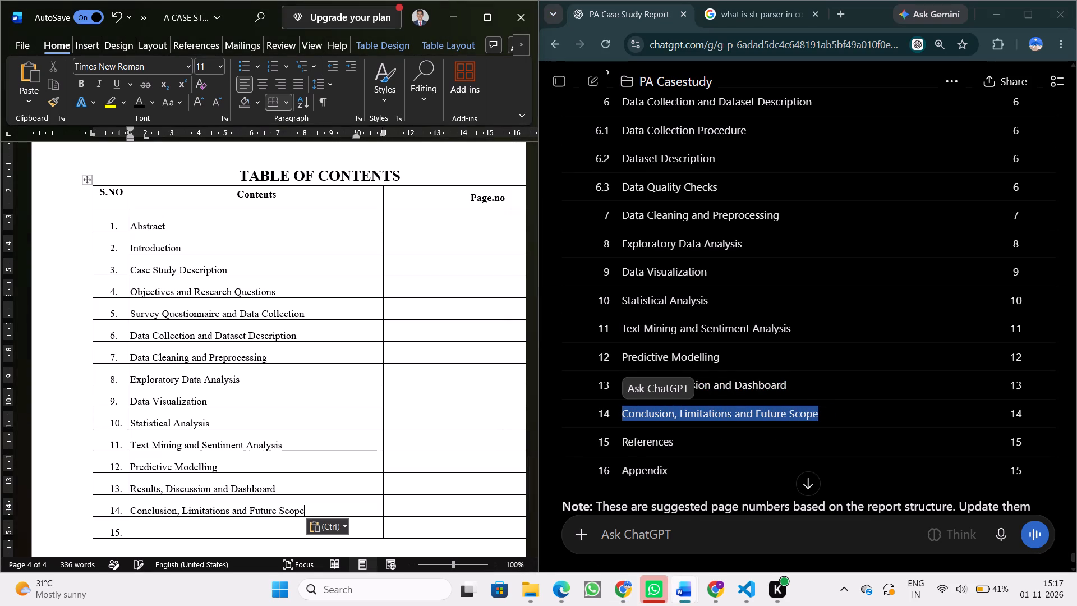
# Copy References from the ChatGPT list and paste it flush left in row 15 of the Contents column.
pyautogui.moveTo(625, 441); pyautogui.dragTo(637, 440)
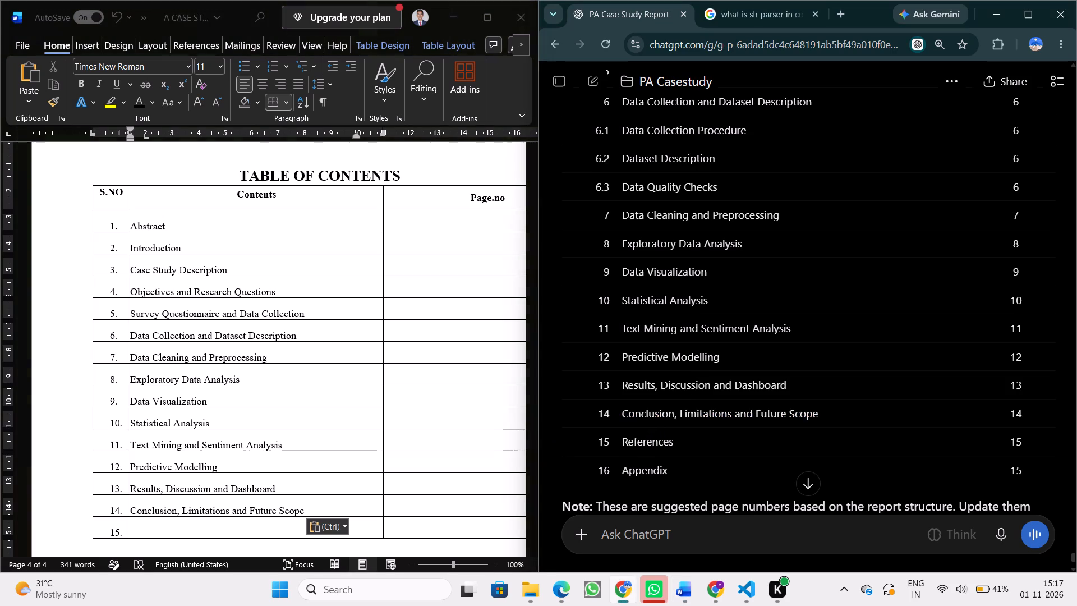
pyautogui.moveTo(637, 440); pyautogui.dragTo(704, 439)
pyautogui.hotkey('ctrl', 'c')
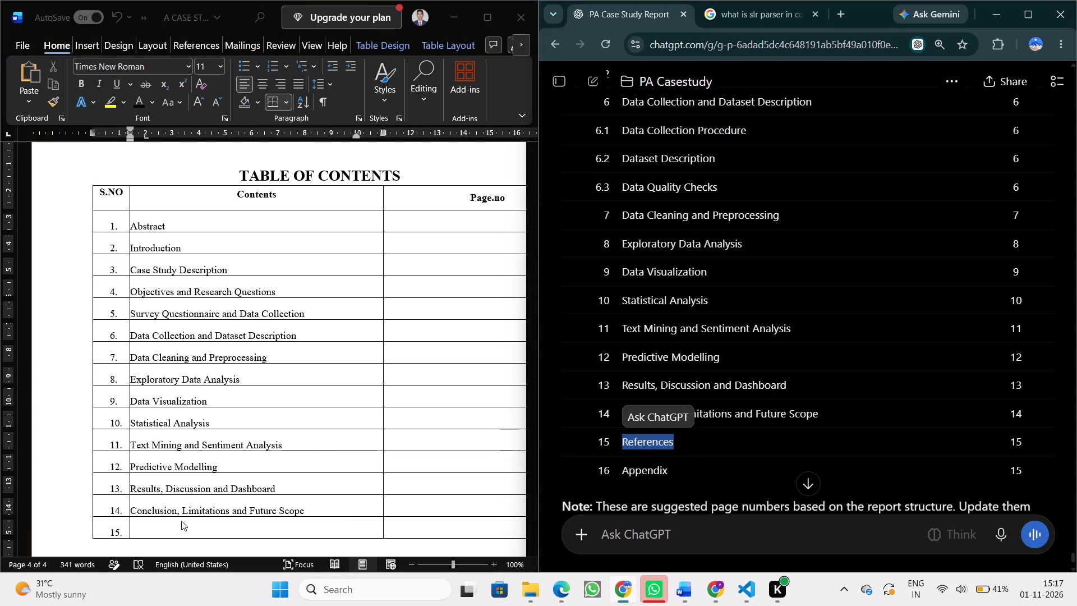
pyautogui.doubleClick(181, 521)
pyautogui.press('BackSpace')
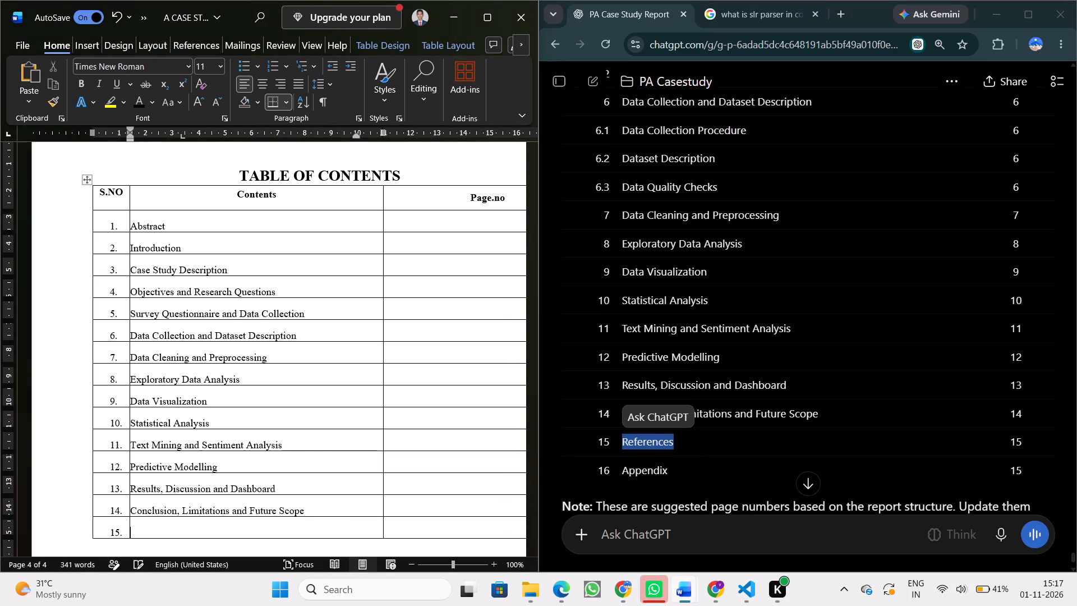
pyautogui.hotkey('ctrl', 'v')
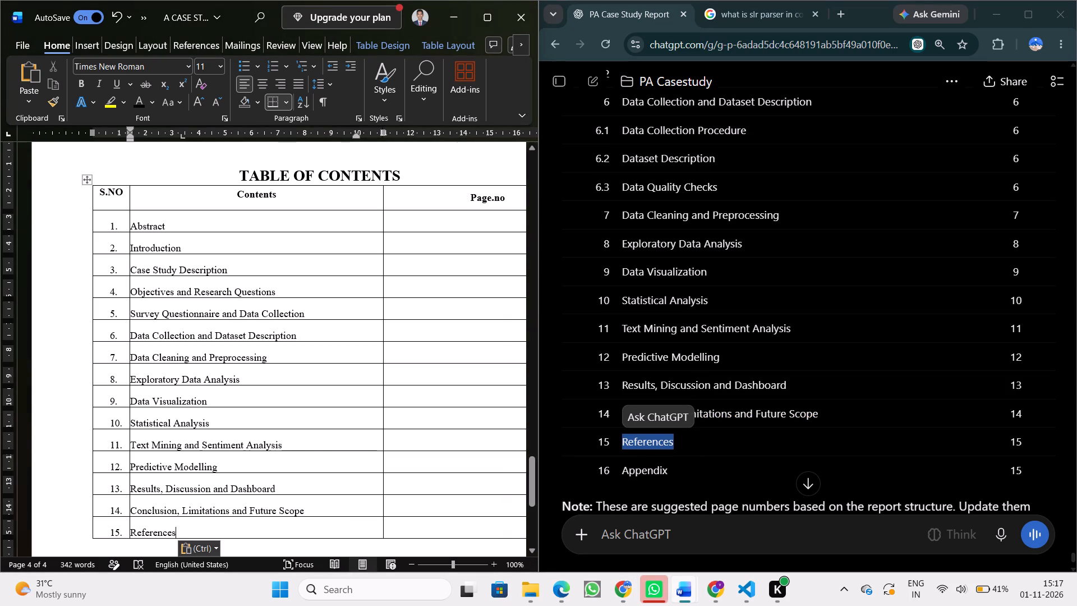
# Set the font size of the table's header row (S.NO, Contents, Page.no) to 14.
pyautogui.moveTo(133, 221); pyautogui.dragTo(210, 298)
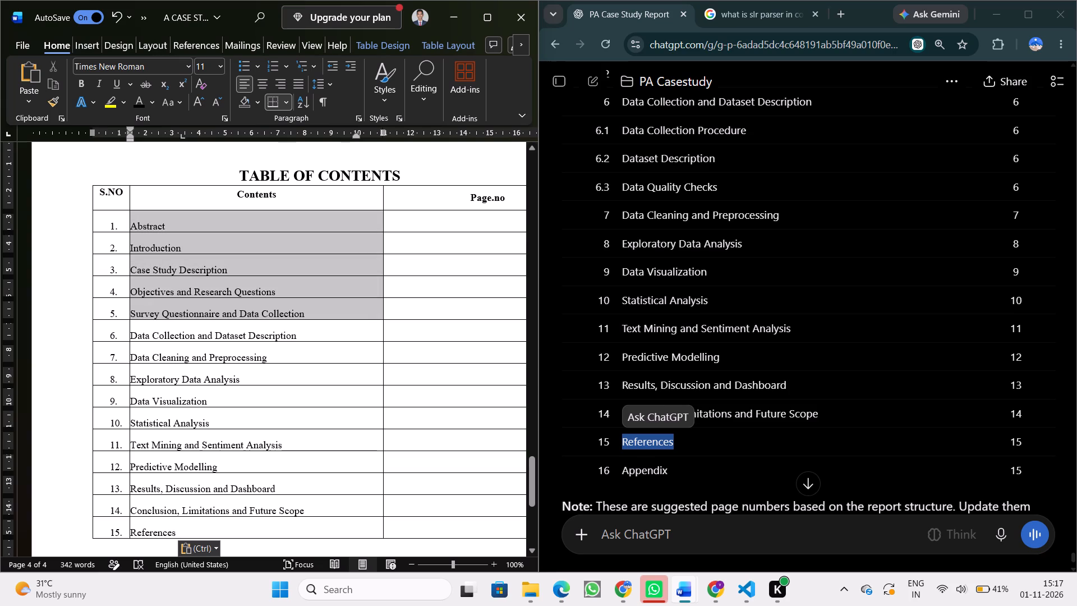
pyautogui.moveTo(210, 298); pyautogui.dragTo(227, 491)
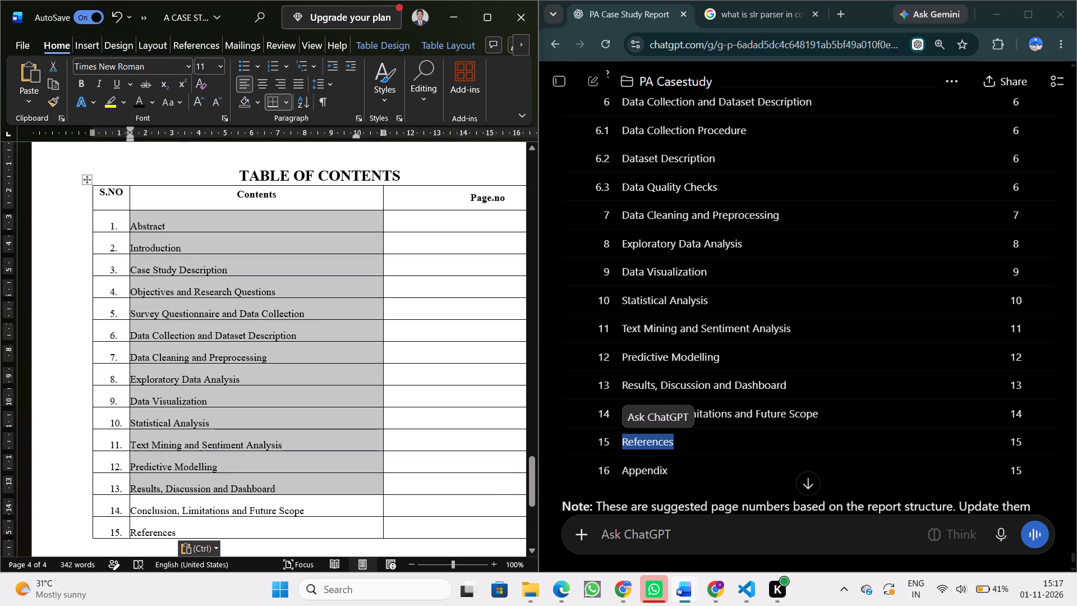
pyautogui.moveTo(103, 195); pyautogui.dragTo(462, 198)
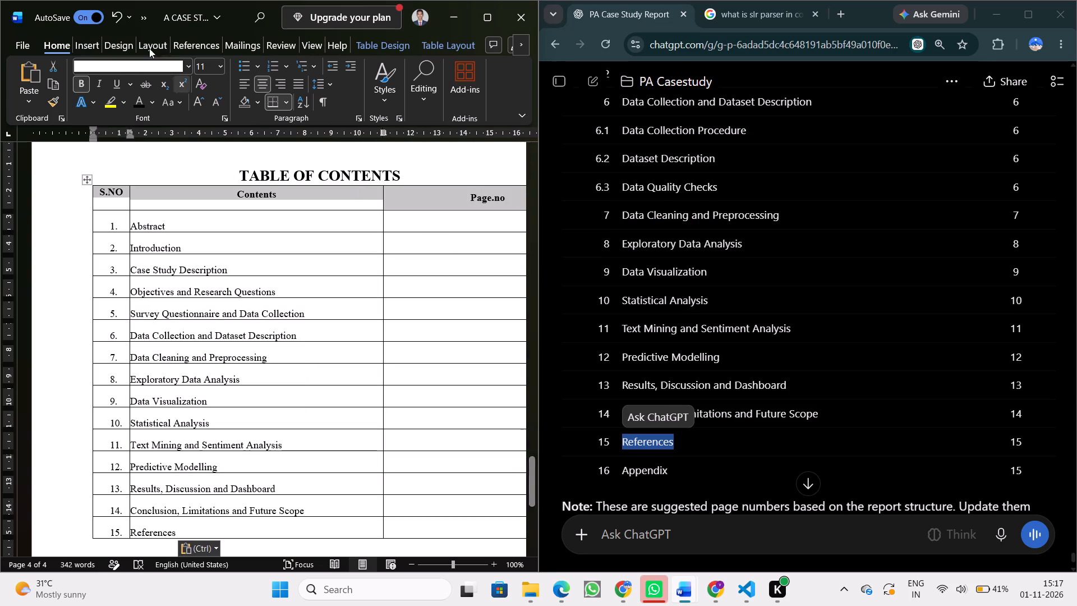
pyautogui.click(208, 65)
pyautogui.press('BackSpace')
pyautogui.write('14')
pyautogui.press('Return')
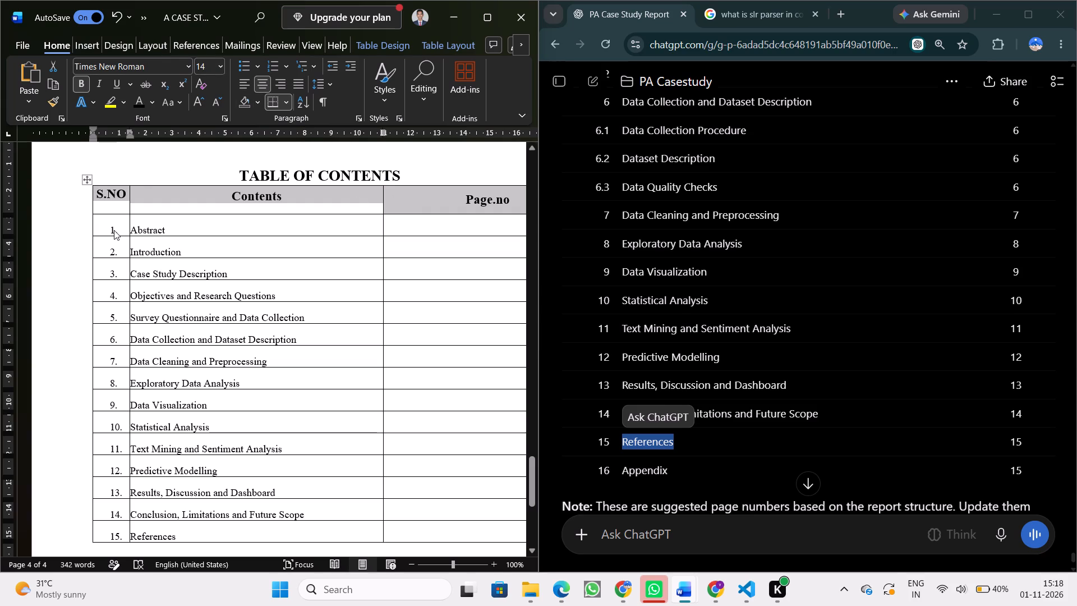
# Set the font size of all table rows below the header, 1 to 15, to 12.
pyautogui.moveTo(105, 230); pyautogui.dragTo(400, 447)
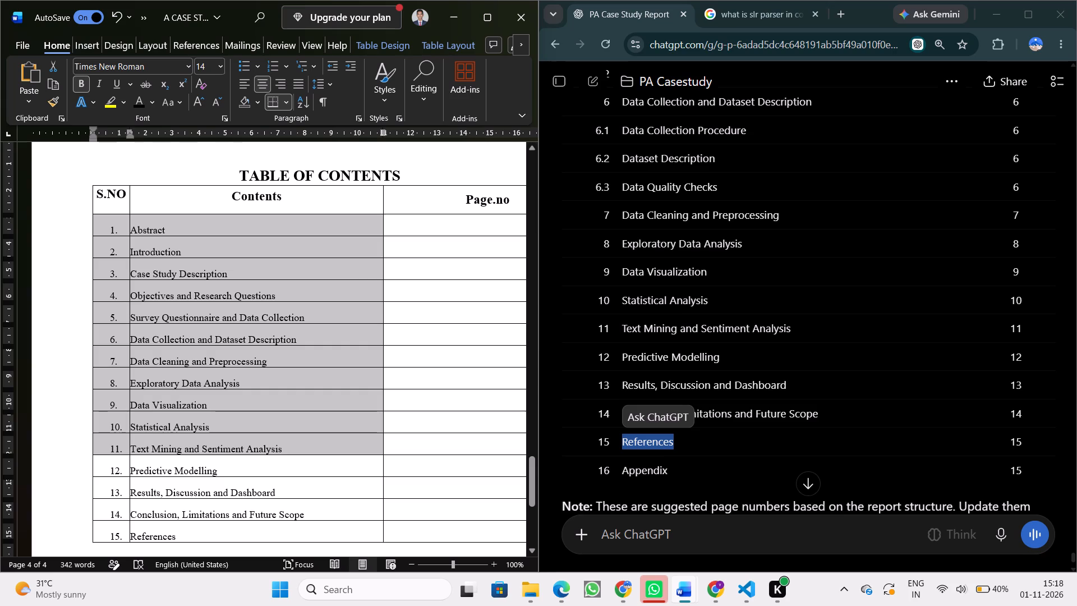
pyautogui.moveTo(400, 447); pyautogui.dragTo(428, 520)
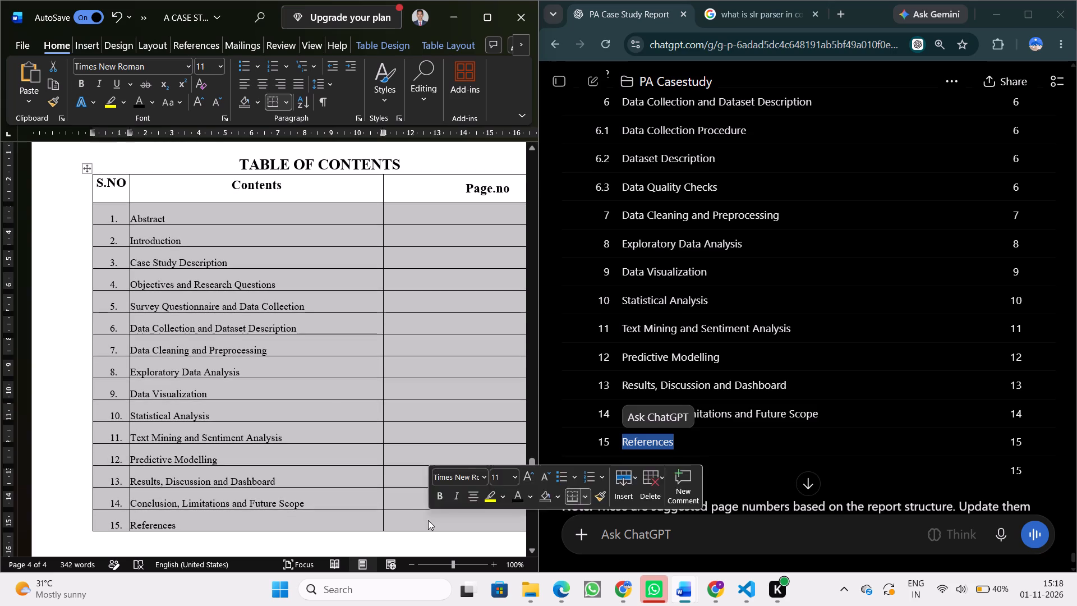
pyautogui.click(204, 66)
pyautogui.press('BackSpace')
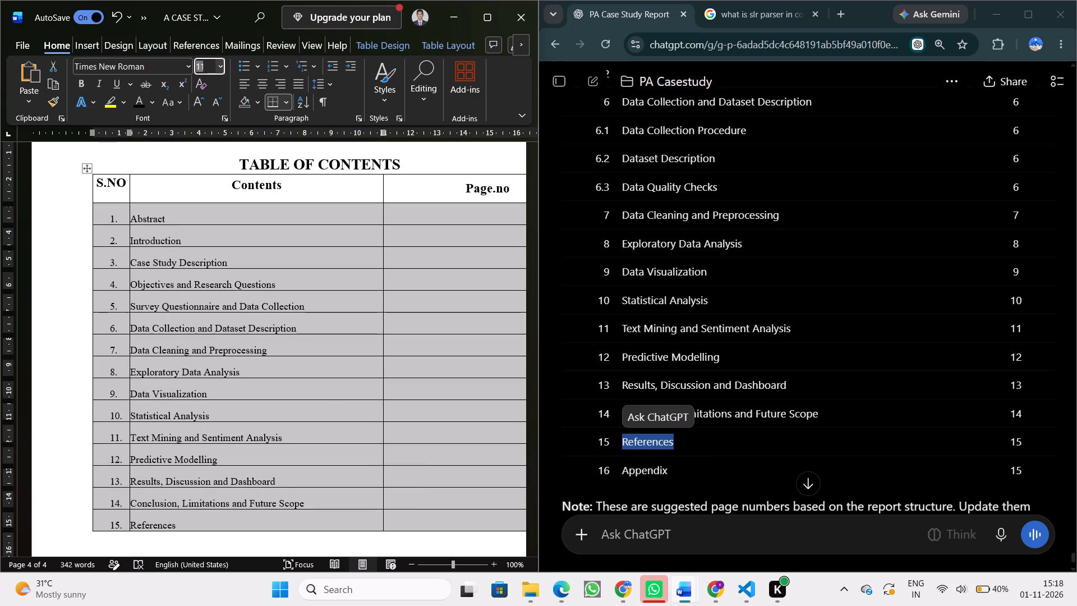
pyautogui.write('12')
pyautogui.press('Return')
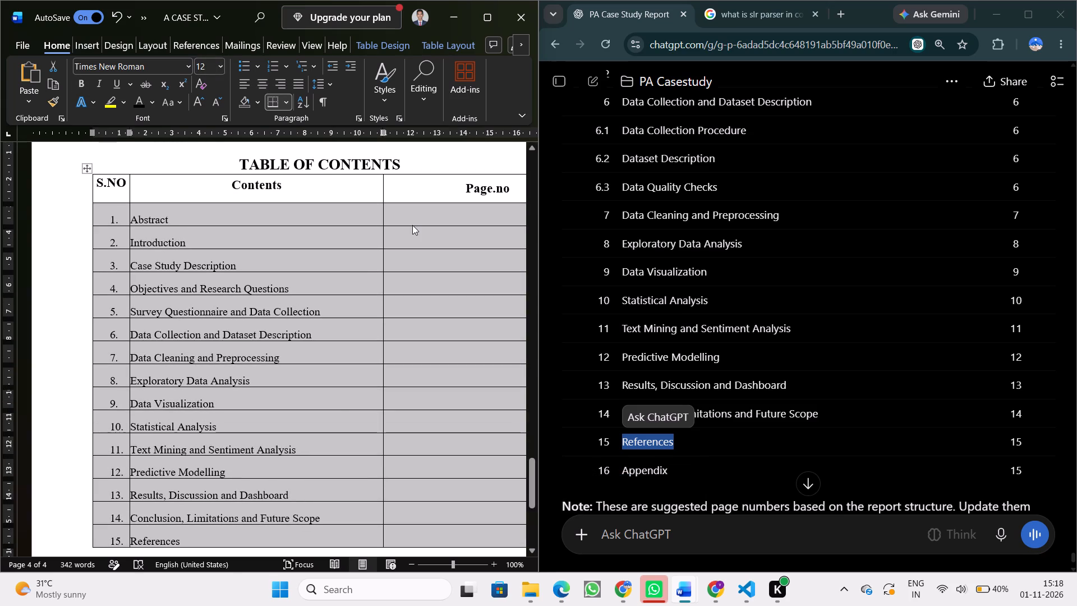
# Make the serial numbers 1 to 15 in the S.NO column bold.
pyautogui.click(102, 226)
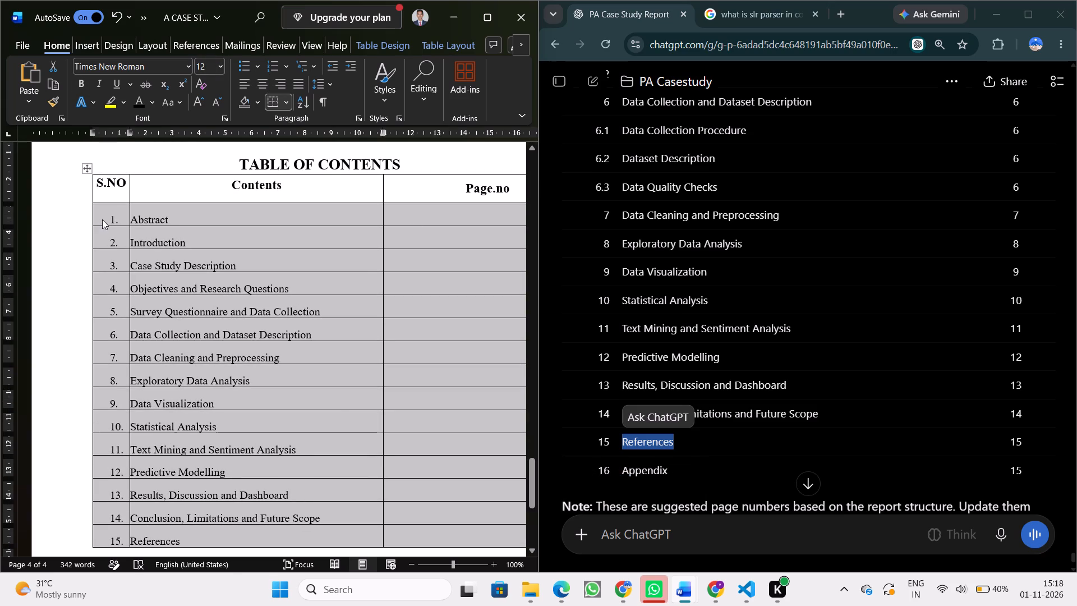
pyautogui.click(102, 217)
pyautogui.moveTo(107, 218); pyautogui.dragTo(113, 264)
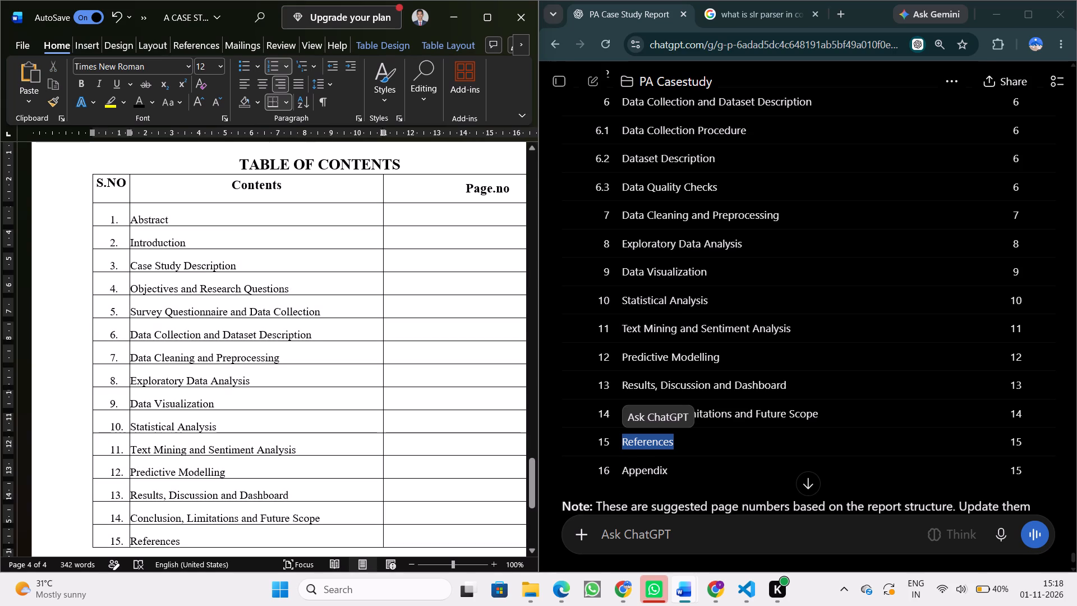
pyautogui.moveTo(113, 264); pyautogui.dragTo(116, 478)
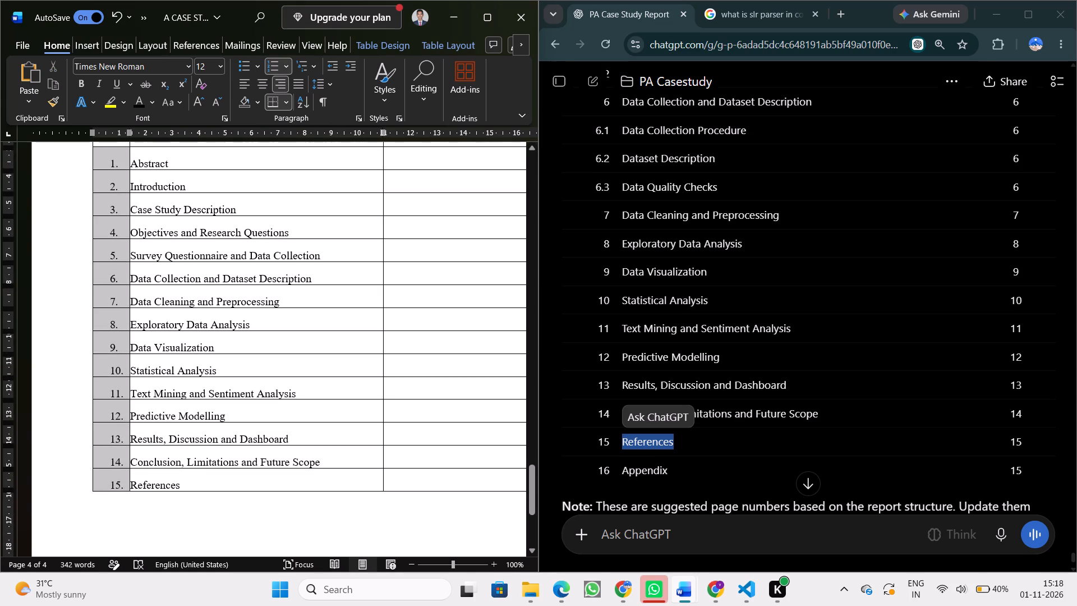
pyautogui.moveTo(116, 478); pyautogui.dragTo(116, 476)
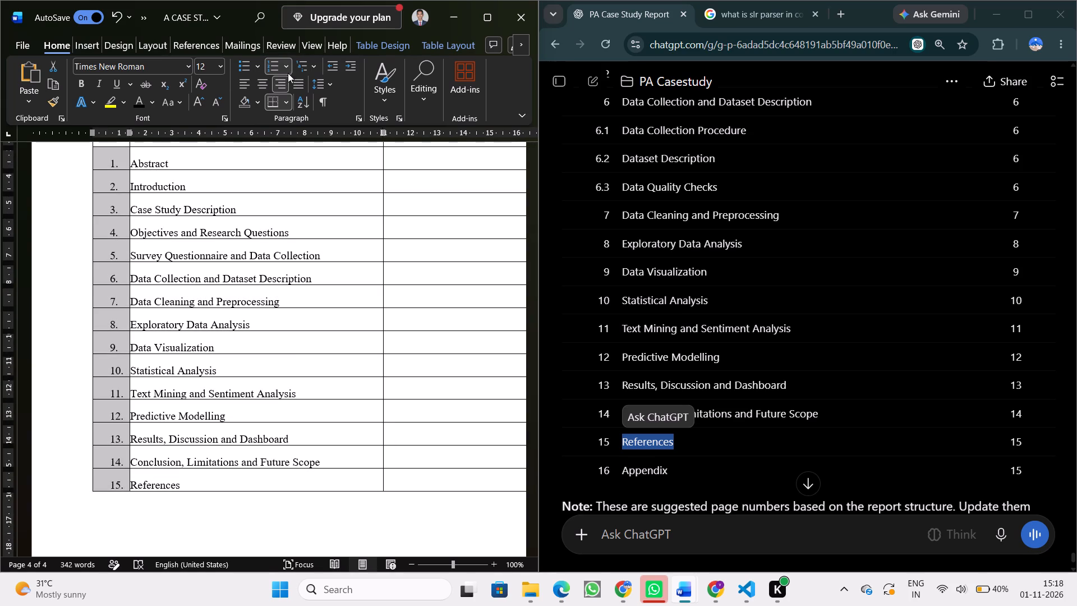
pyautogui.click(77, 86)
pyautogui.scroll(1, 389, 291)
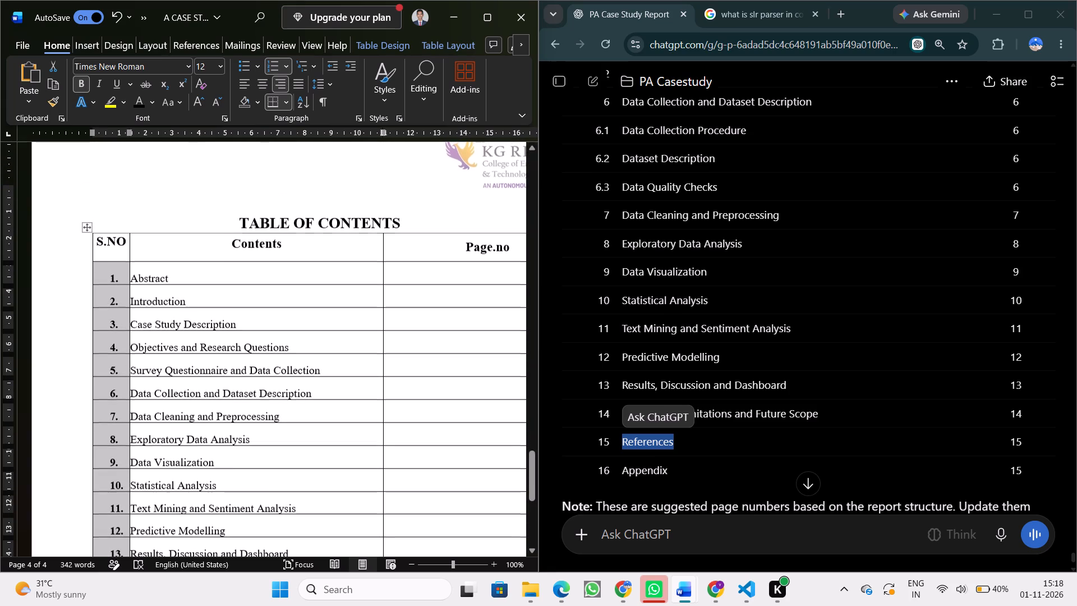
# Centre the empty Page.no cells of rows 1 to 15.
pyautogui.moveTo(458, 275); pyautogui.dragTo(527, 348)
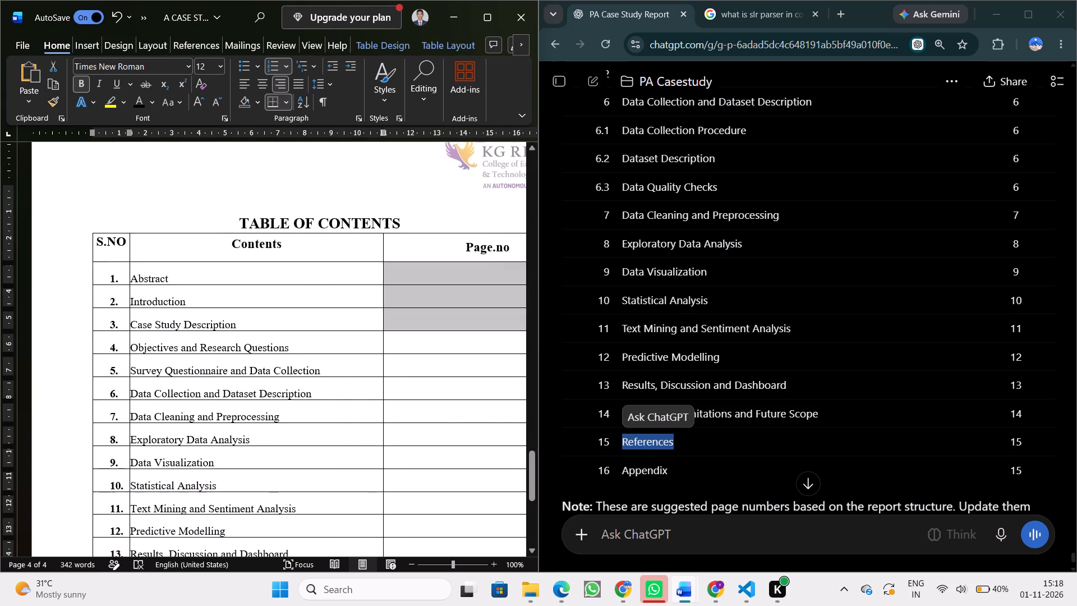
pyautogui.moveTo(527, 348); pyautogui.dragTo(496, 457)
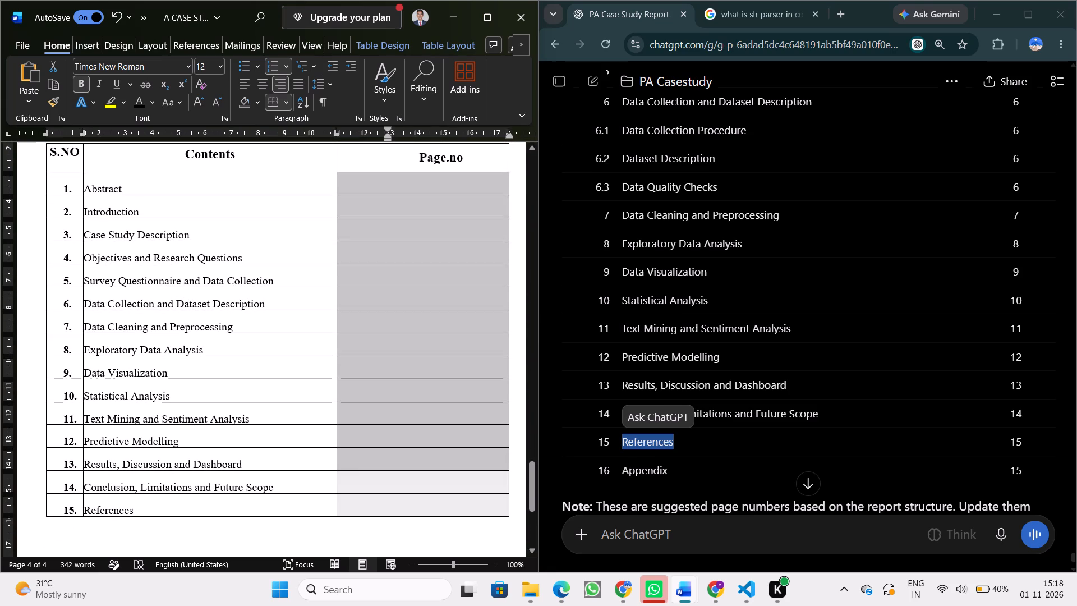
pyautogui.moveTo(496, 457); pyautogui.dragTo(490, 497)
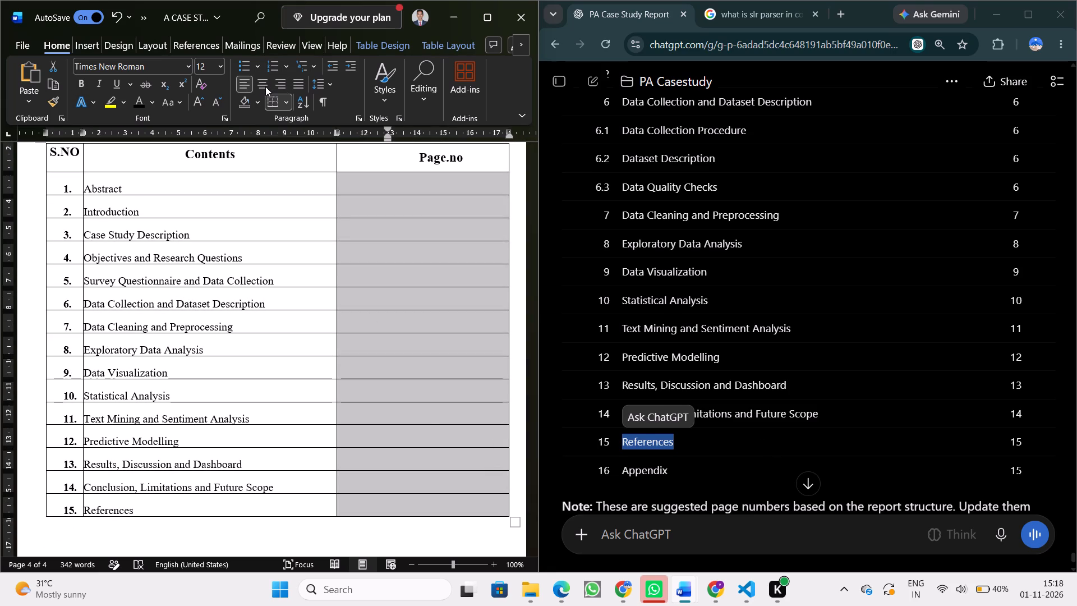
pyautogui.click(265, 86)
# Remove the indent from the Abstract row's Page.no cell and centre it again.
pyautogui.click(445, 187)
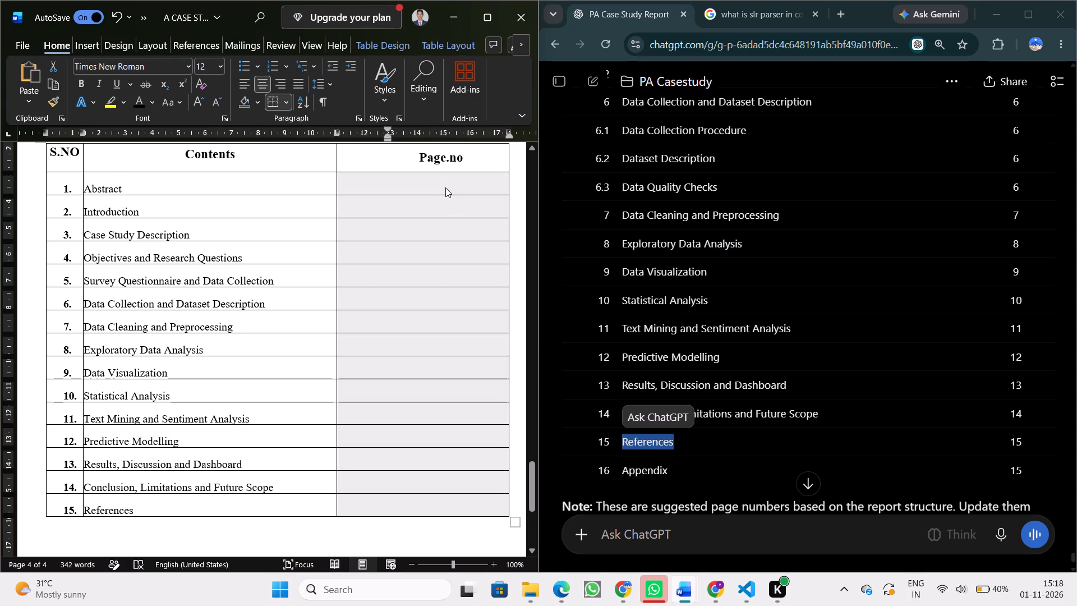
pyautogui.press('BackSpace')
pyautogui.press('BackSpace')
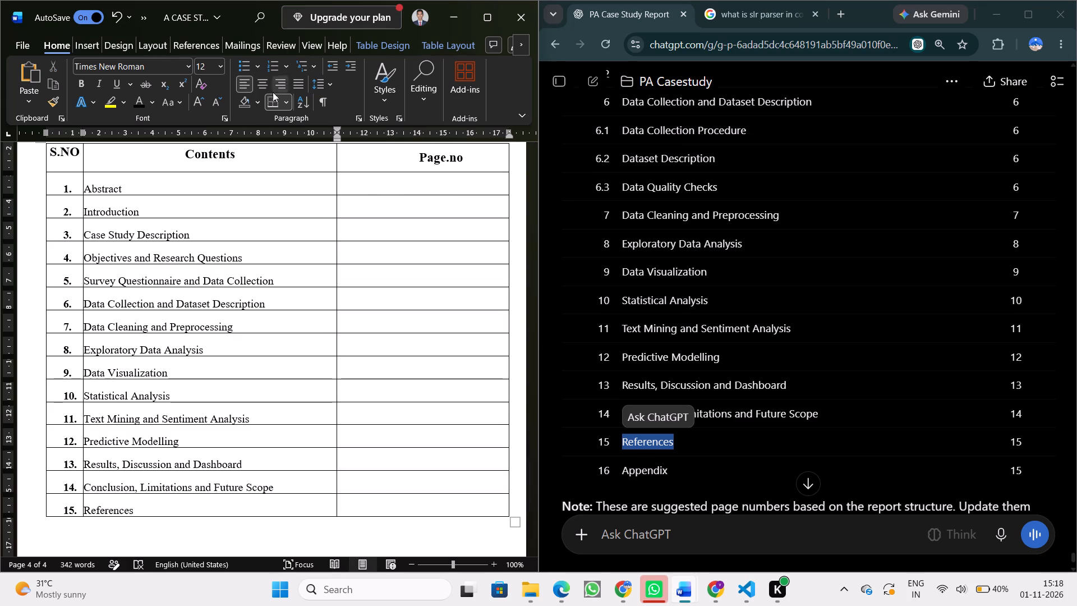
pyautogui.click(264, 87)
# Bring up the predictive analytics report in Word, check the Abstract's page, and enter 1 in the Abstract row's Page.no cell.
pyautogui.click(704, 535)
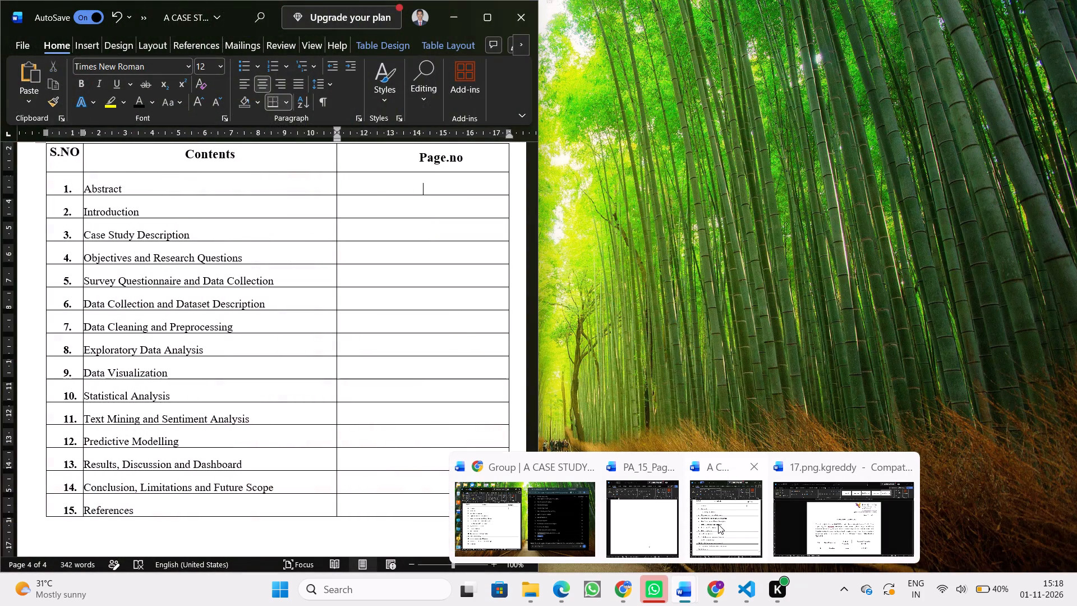
pyautogui.click(657, 520)
pyautogui.scroll(4, 753, 361)
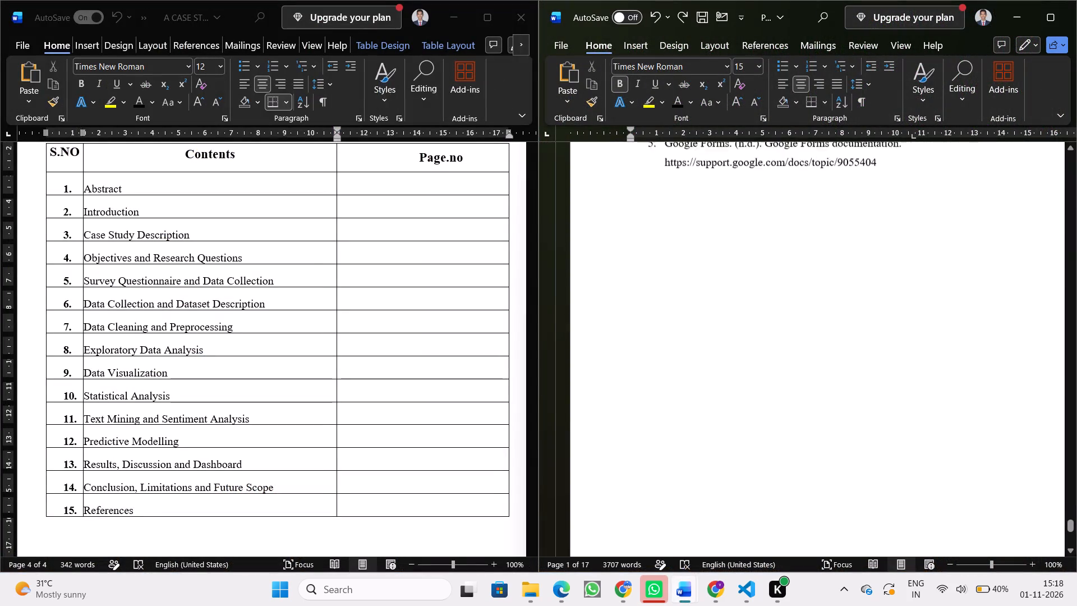
pyautogui.scroll(19, 753, 361)
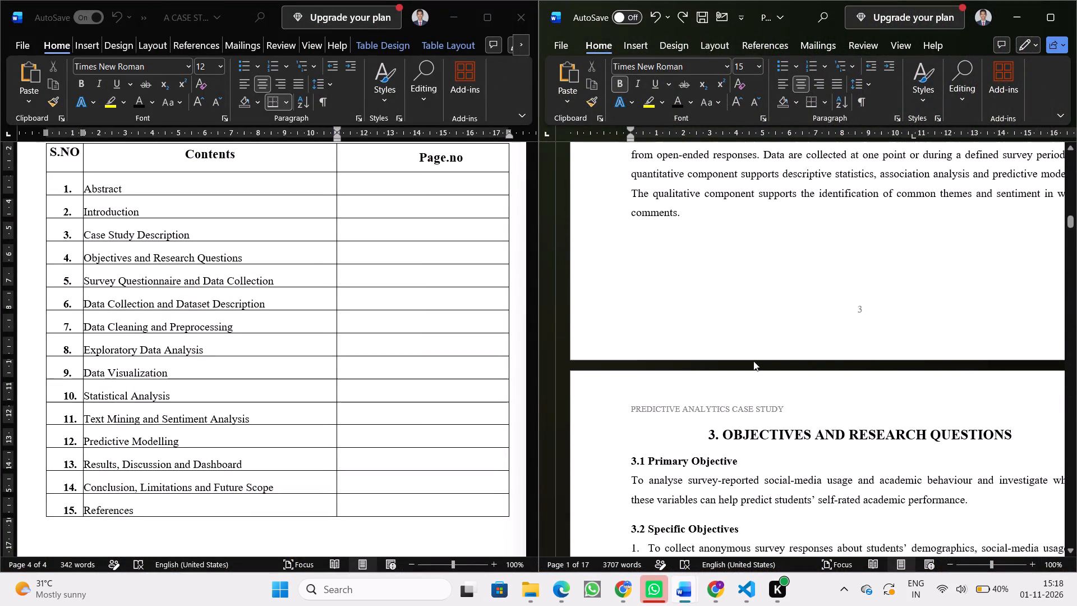
pyautogui.scroll(11, 753, 361)
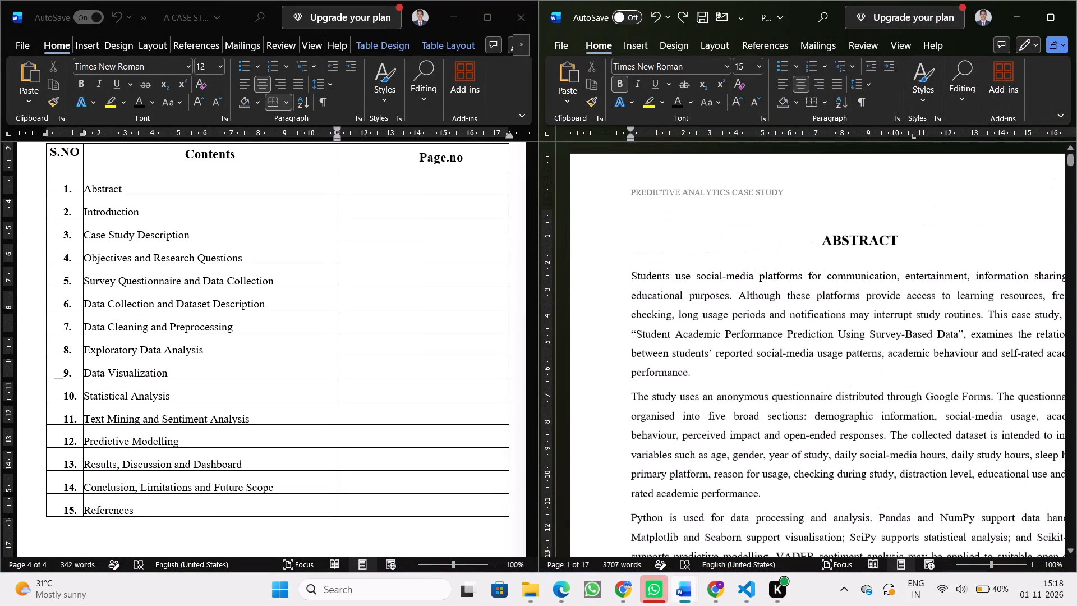
pyautogui.scroll(-4, 753, 361)
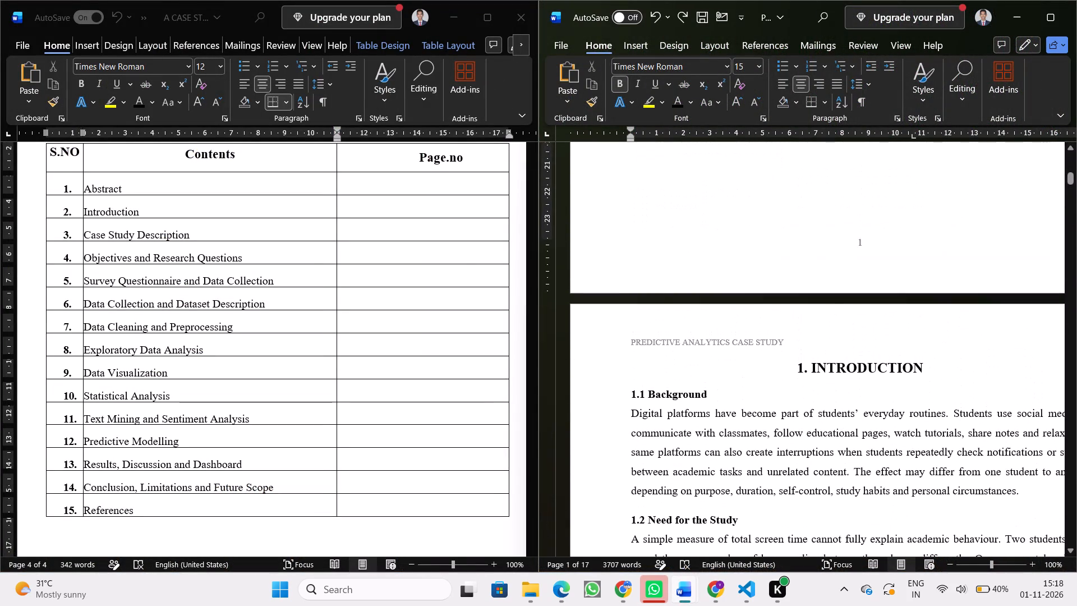
pyautogui.click(434, 186)
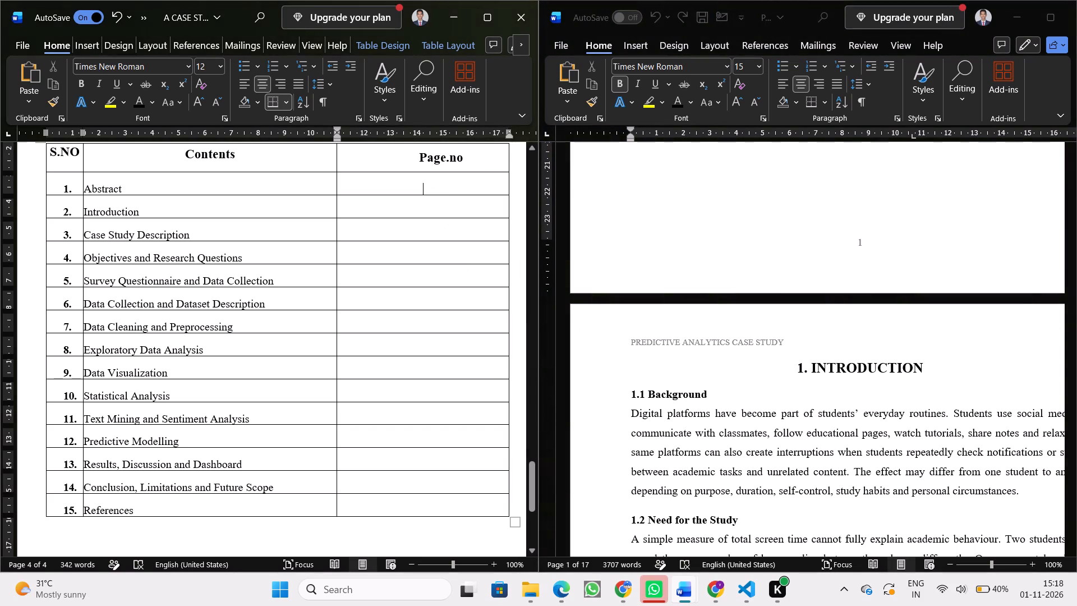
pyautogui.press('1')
# Enter page numbers 2 for Introduction and 3 for Case Study Description in the Page.no column.
pyautogui.press('Down')
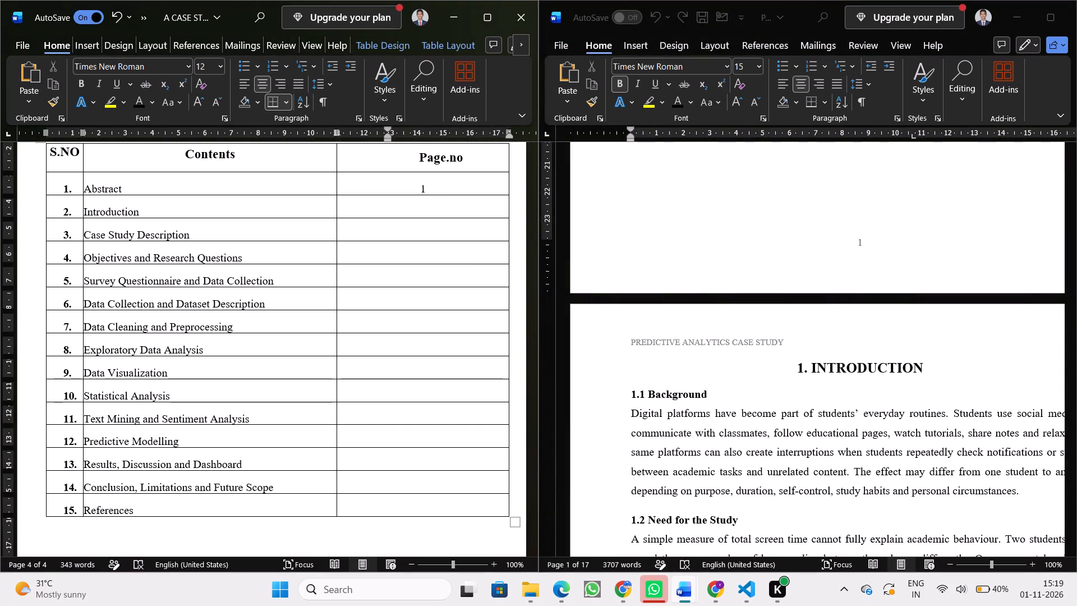
pyautogui.press('BackSpace')
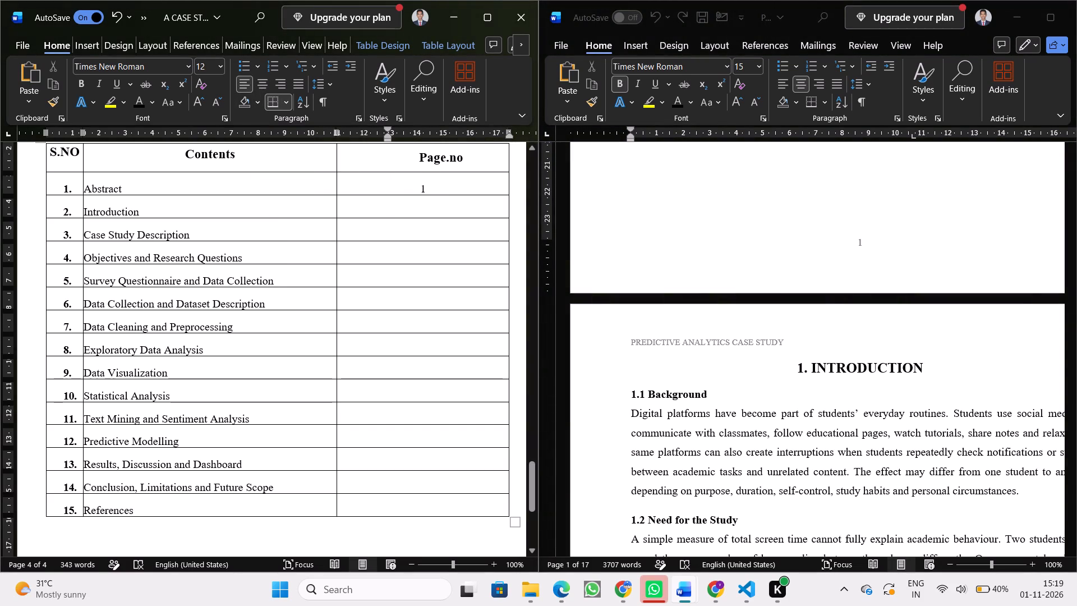
pyautogui.click(422, 214)
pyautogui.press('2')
pyautogui.press('Down')
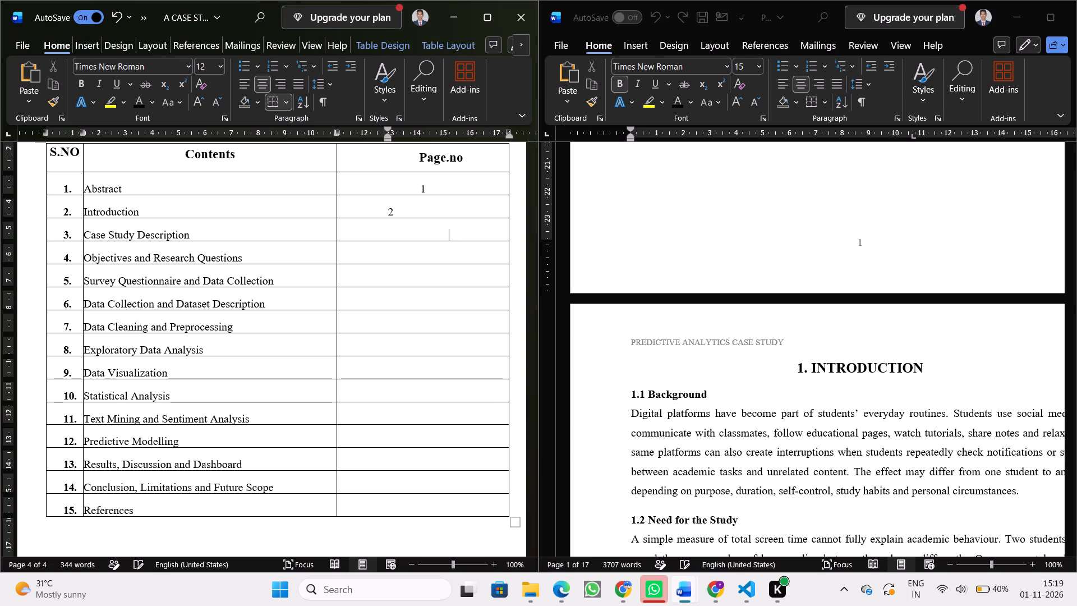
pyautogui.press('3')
# Centre the page number 2 in the Introduction row's Page.no cell.
pyautogui.press('Down')
pyautogui.scroll(-1, 422, 214)
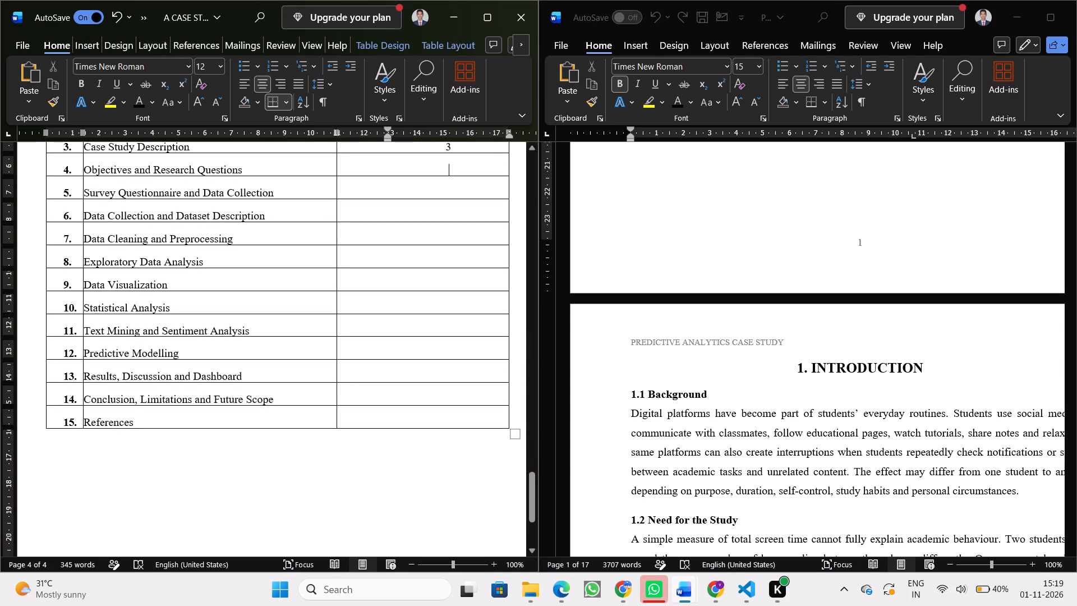
pyautogui.scroll(1, 376, 148)
pyautogui.click(384, 267)
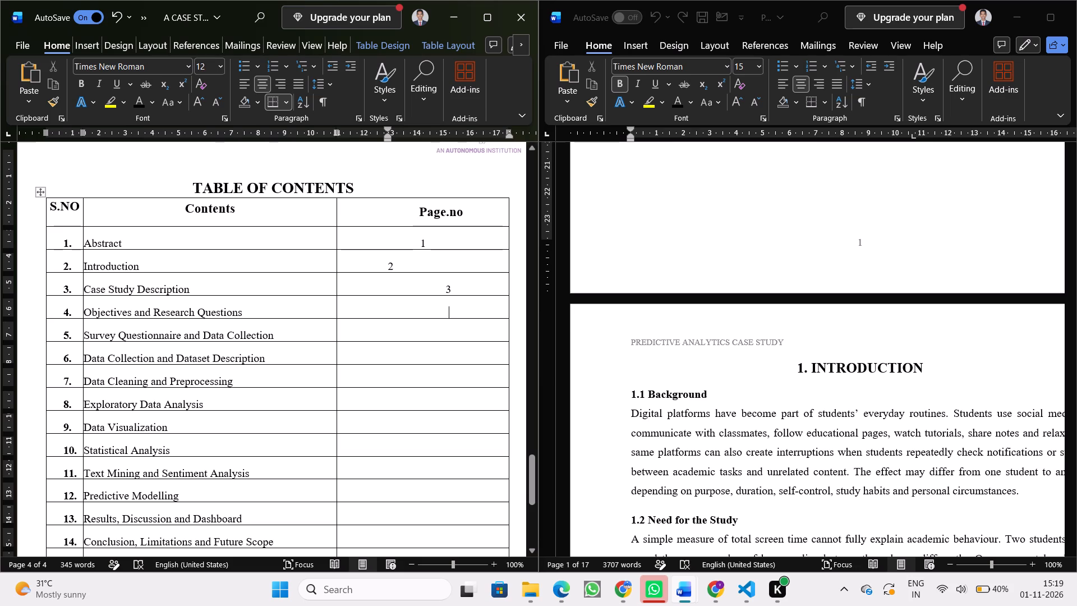
pyautogui.moveTo(406, 265); pyautogui.dragTo(382, 264)
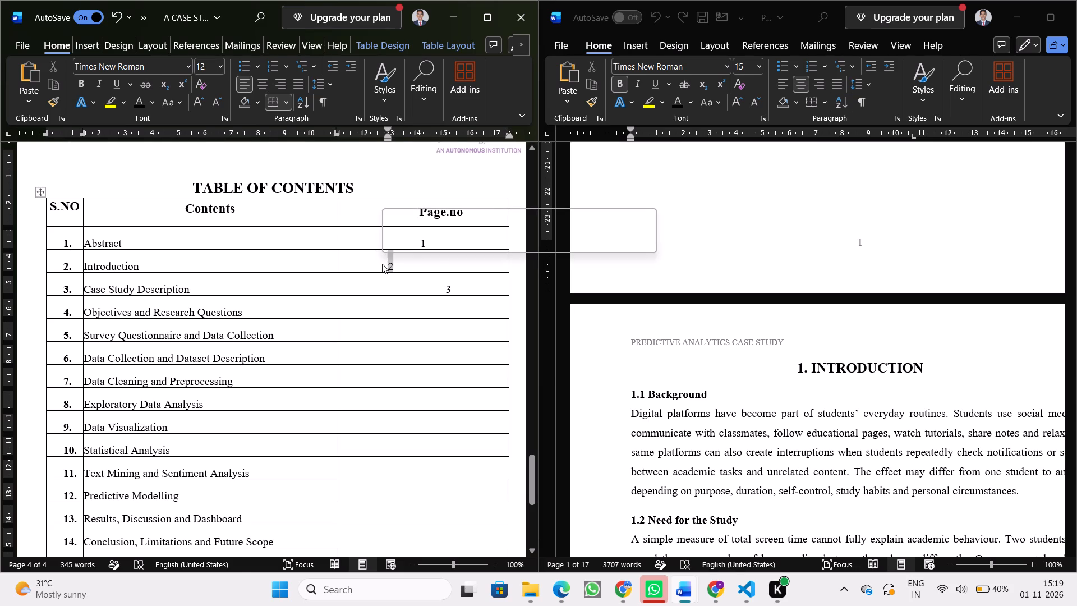
pyautogui.click(260, 82)
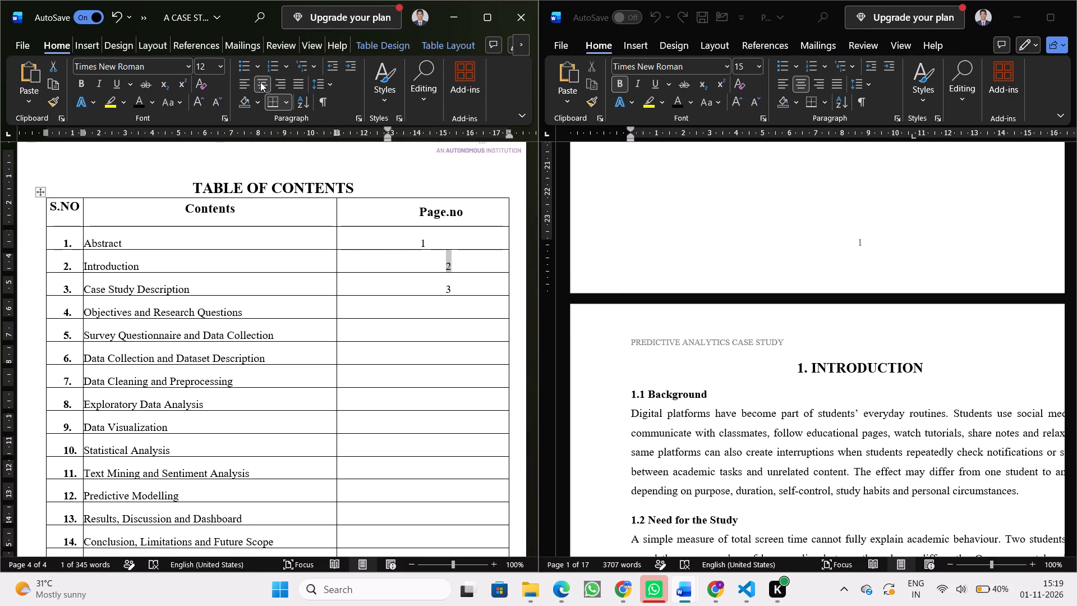
pyautogui.click(260, 82)
pyautogui.click(260, 82)
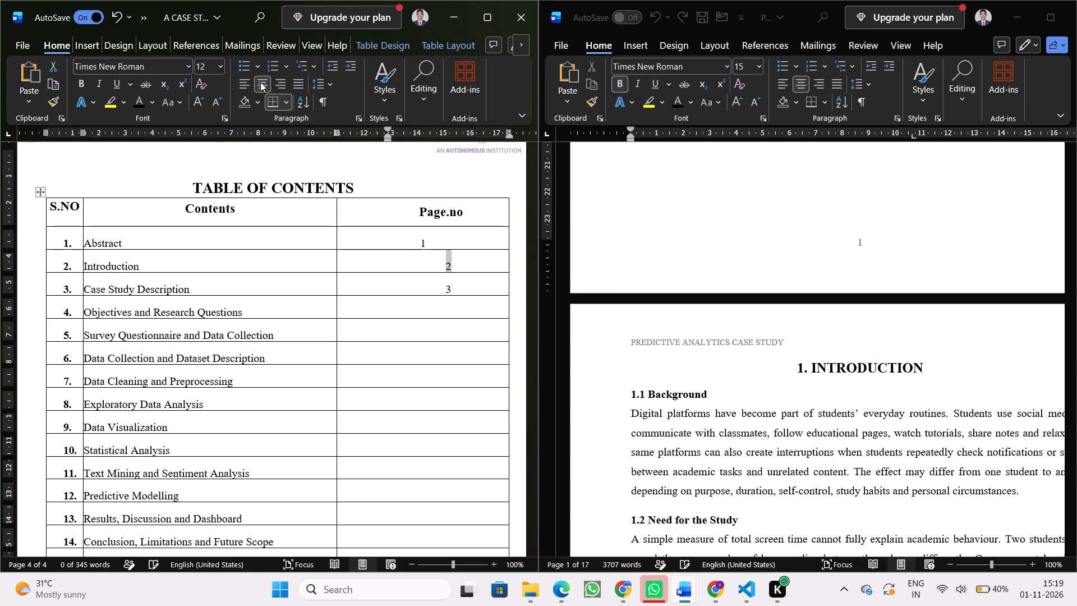
pyautogui.click(260, 82)
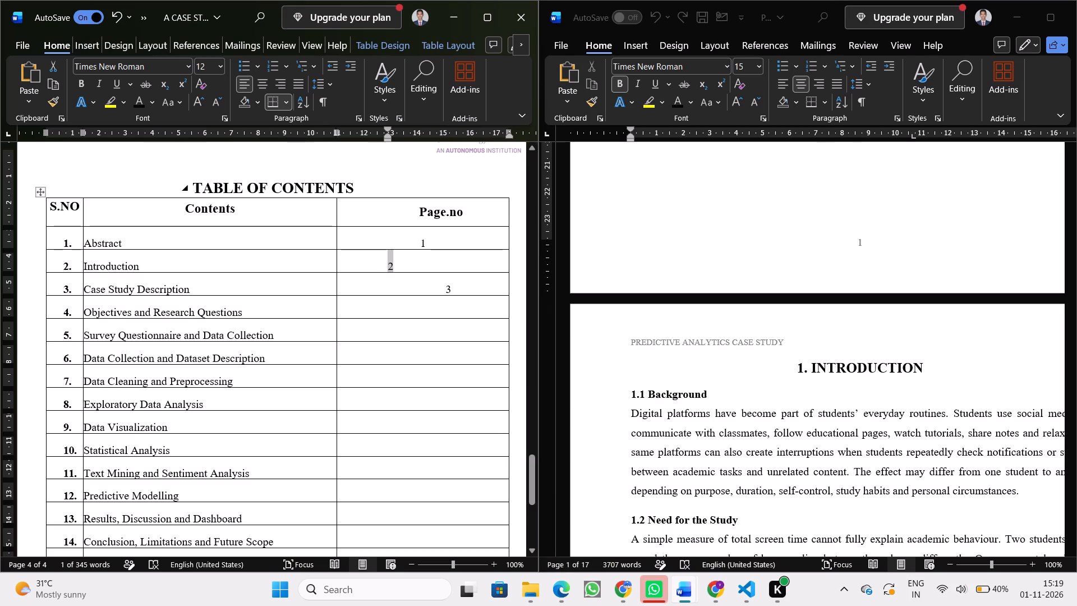
pyautogui.click(262, 86)
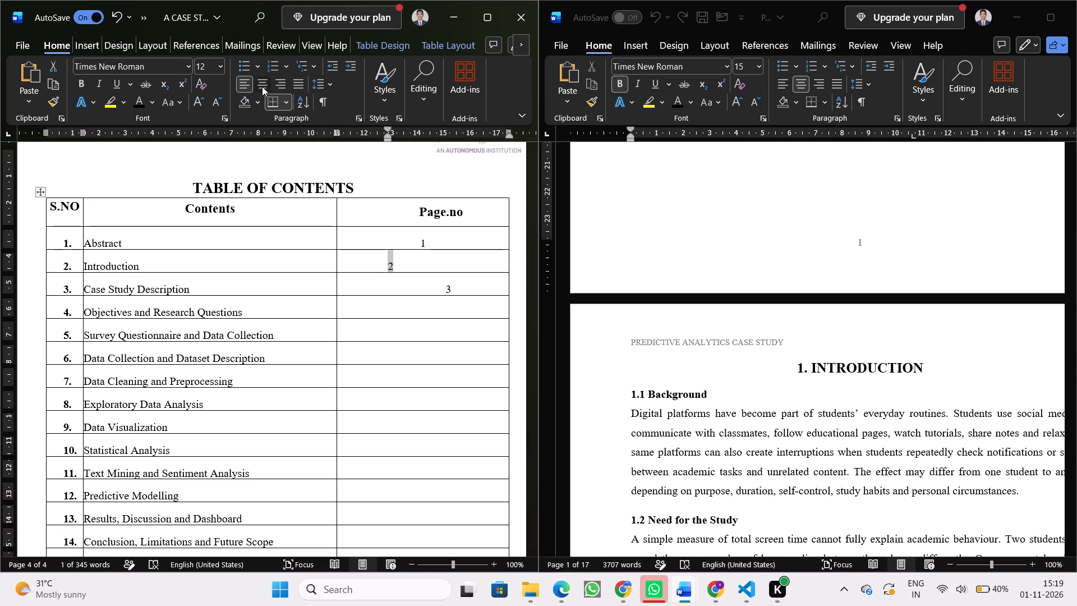
# Check the report's pages and enter page numbers 4 for Objectives and Research Questions and 5 for Survey Questionnaire and Data Collection.
pyautogui.click(443, 310)
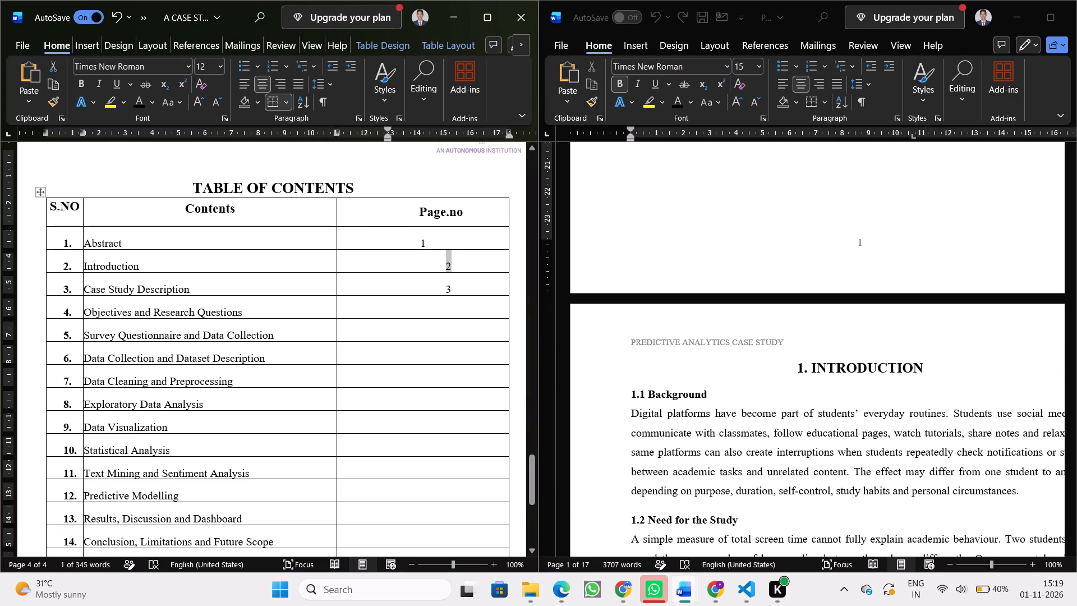
pyautogui.scroll(-5, 804, 423)
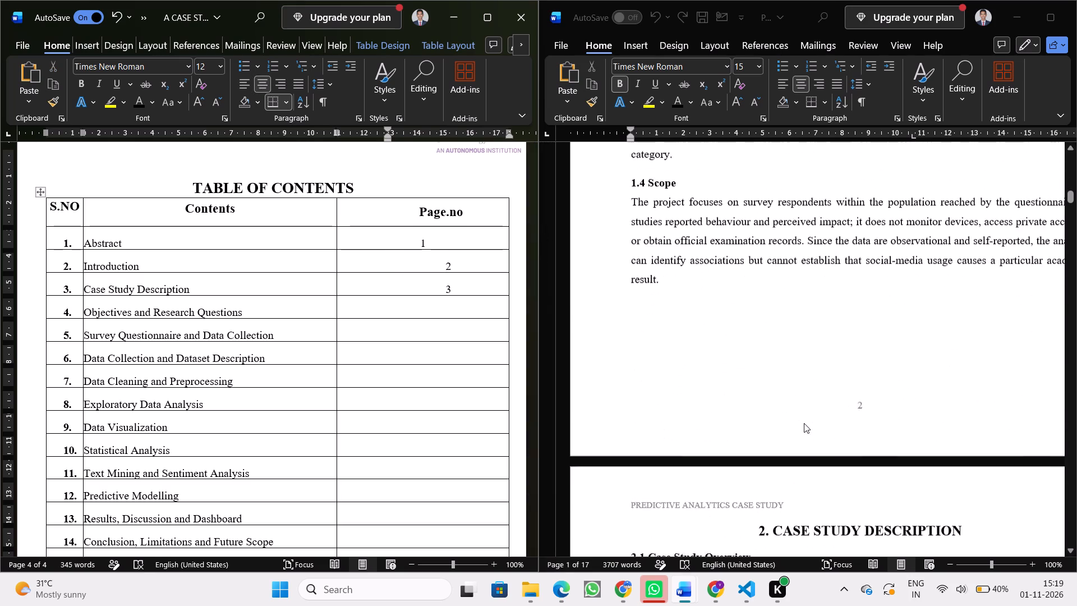
pyautogui.scroll(-4, 804, 423)
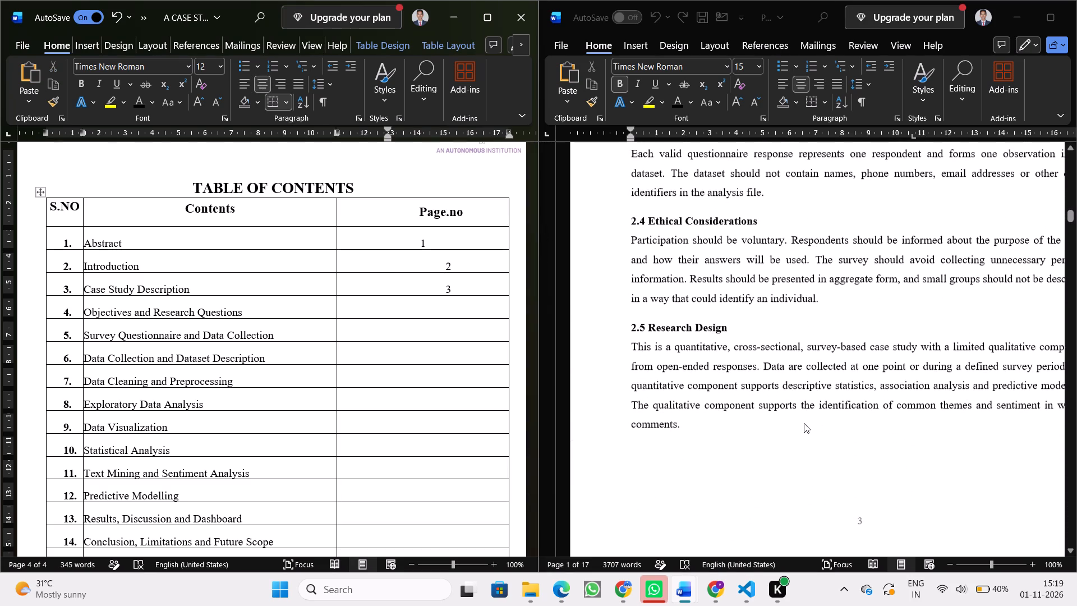
pyautogui.scroll(-4, 804, 423)
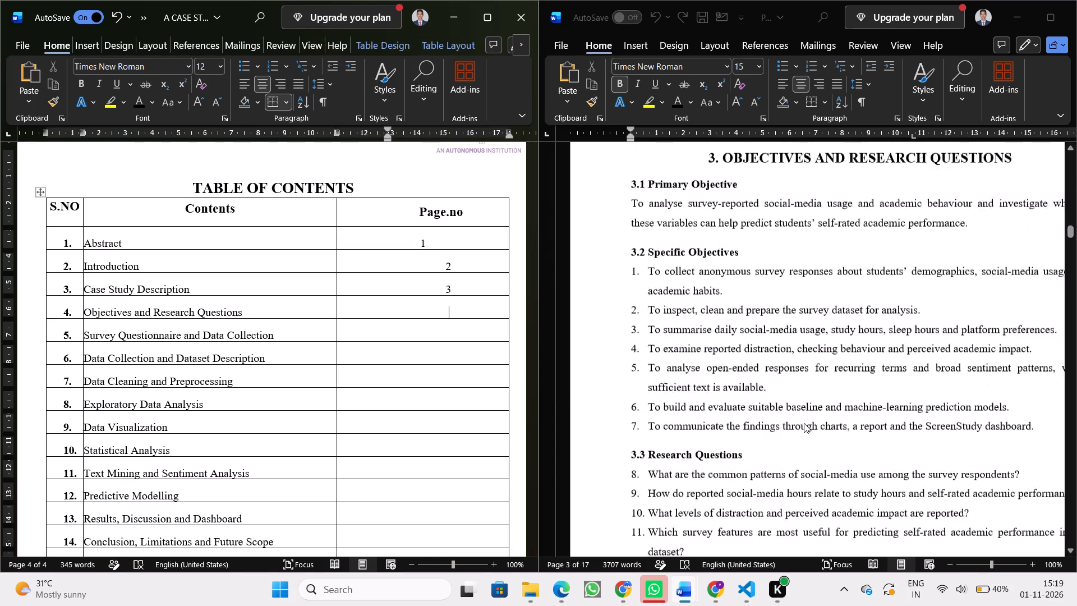
pyautogui.scroll(-3, 804, 423)
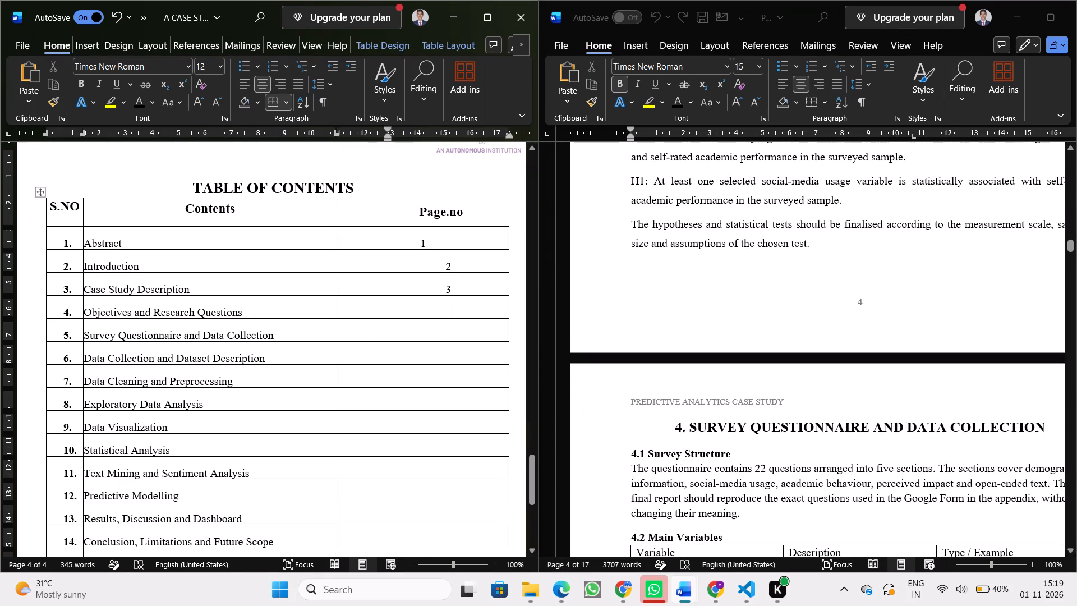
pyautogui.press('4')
pyautogui.press('Down')
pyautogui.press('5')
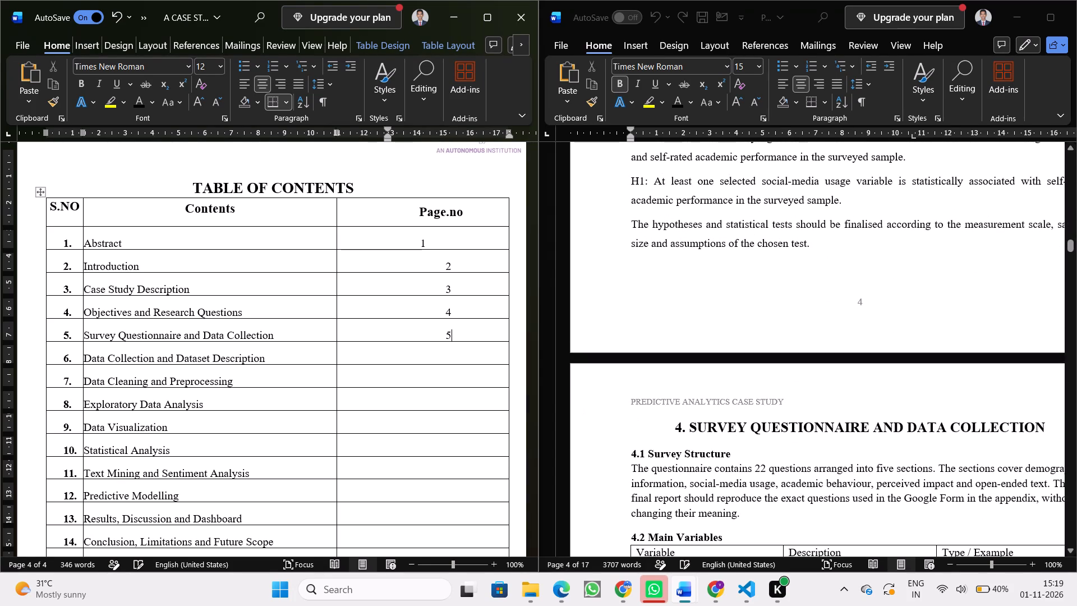
# Check the report's pages and enter page numbers 6 for Data Collection and Dataset Description and 7 for Data Cleaning and Preprocessing.
pyautogui.scroll(-9, 788, 377)
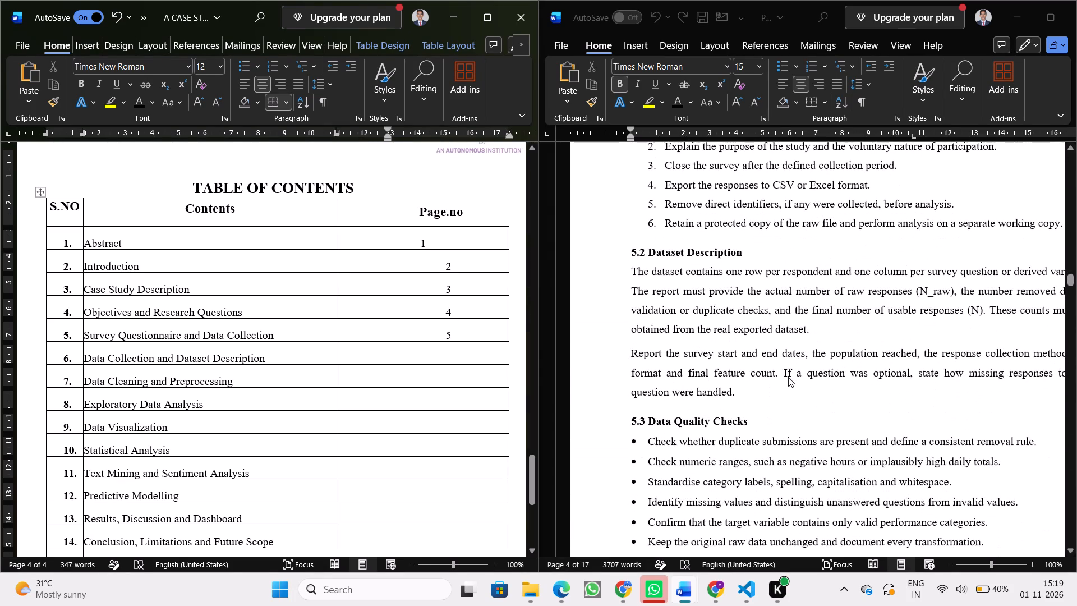
pyautogui.scroll(-2, 788, 377)
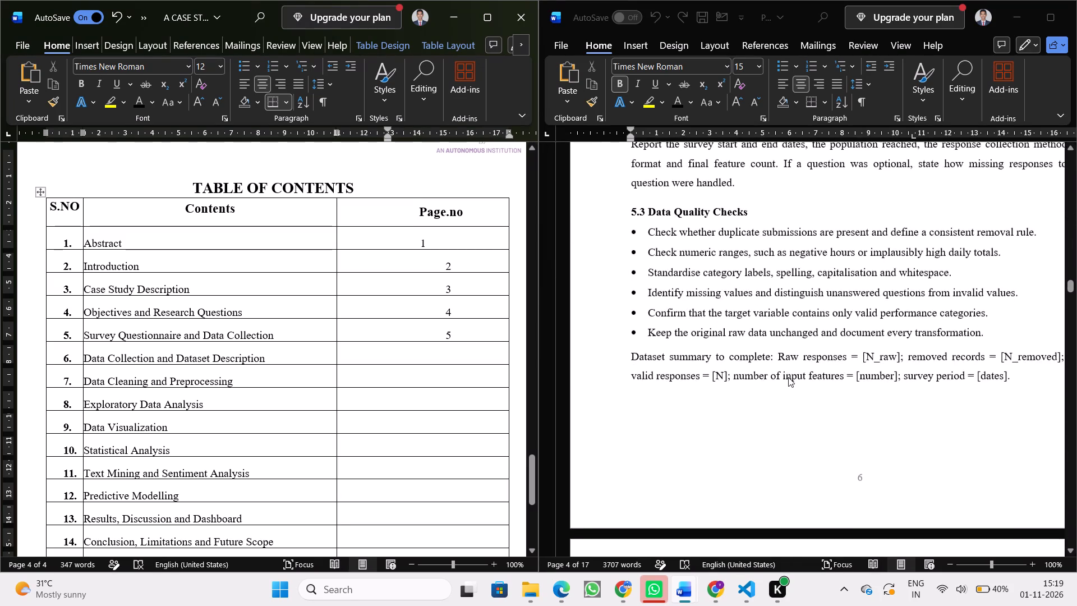
pyautogui.scroll(-4, 788, 377)
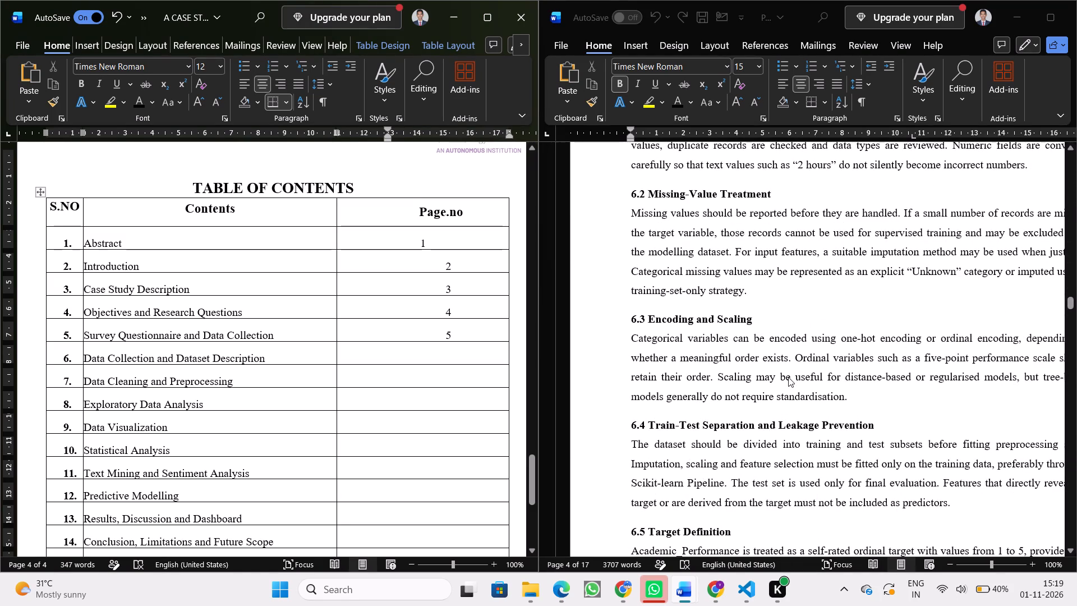
pyautogui.press('Down')
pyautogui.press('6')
pyautogui.press('Down')
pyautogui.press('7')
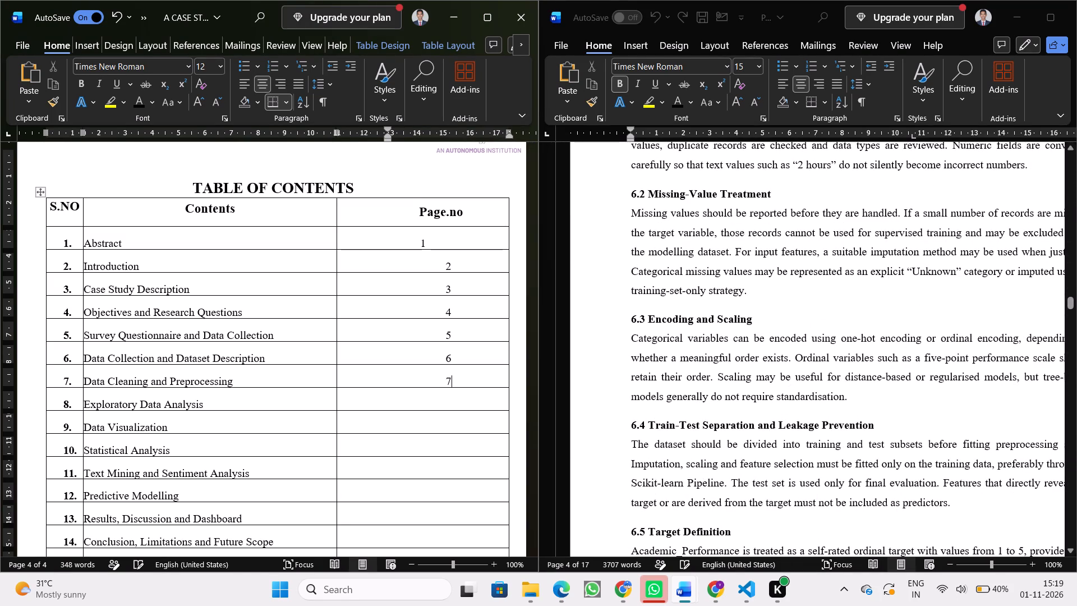
# Check the report's pages and enter page numbers 8 for Exploratory Data Analysis and 9 for Data Visualization.
pyautogui.scroll(-1, 776, 431)
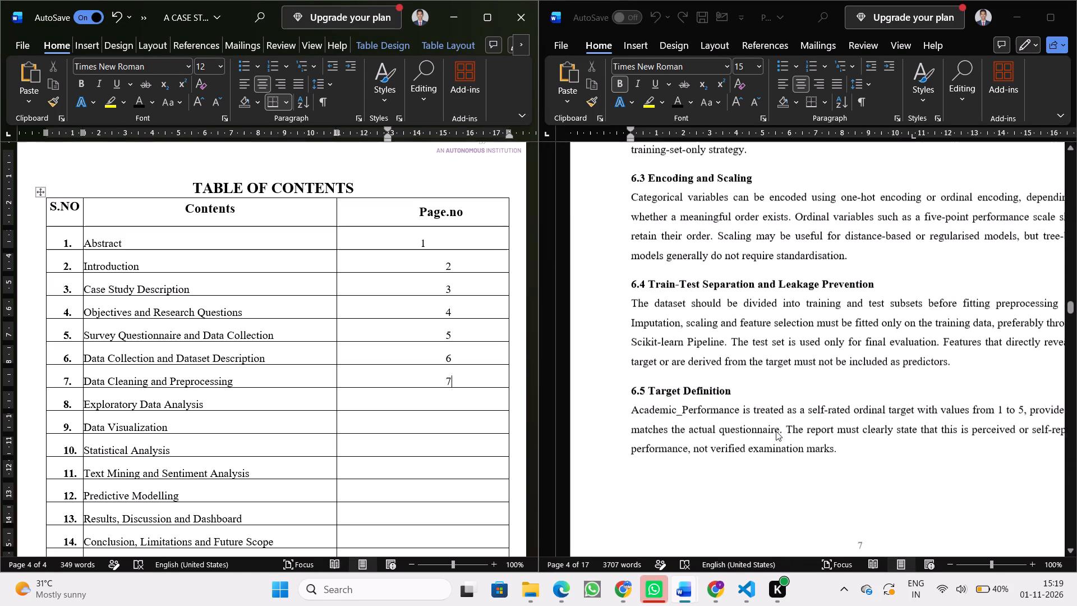
pyautogui.scroll(-1, 776, 431)
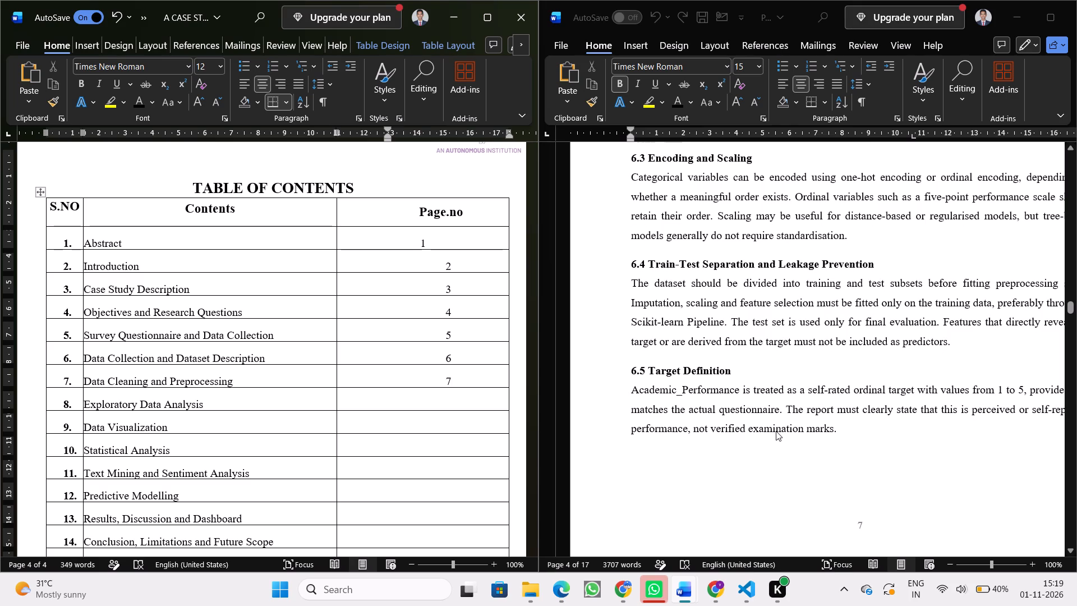
pyautogui.scroll(-3, 776, 431)
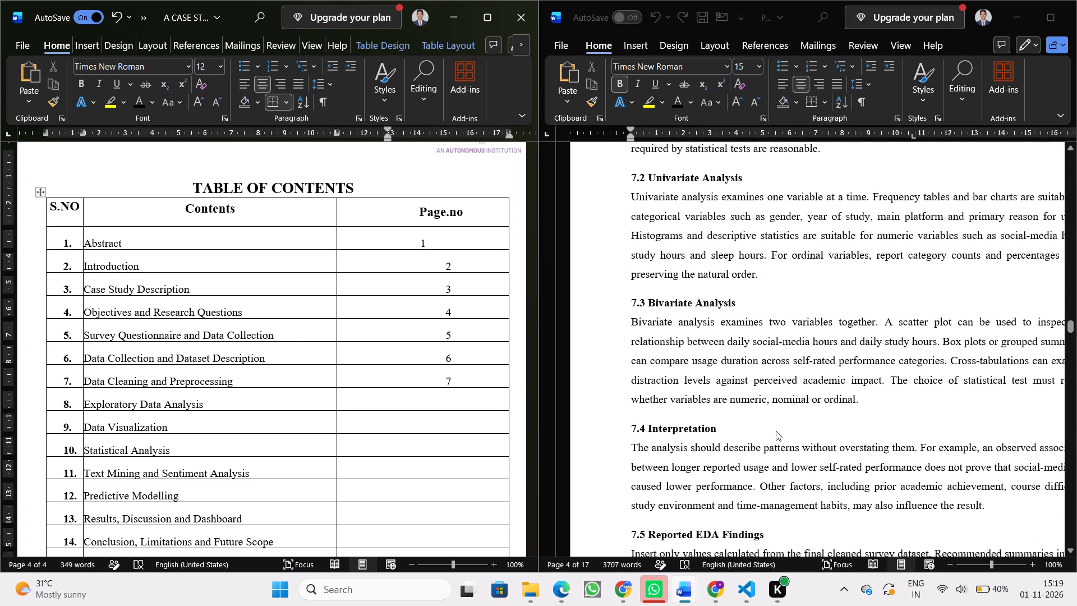
pyautogui.scroll(-3, 776, 431)
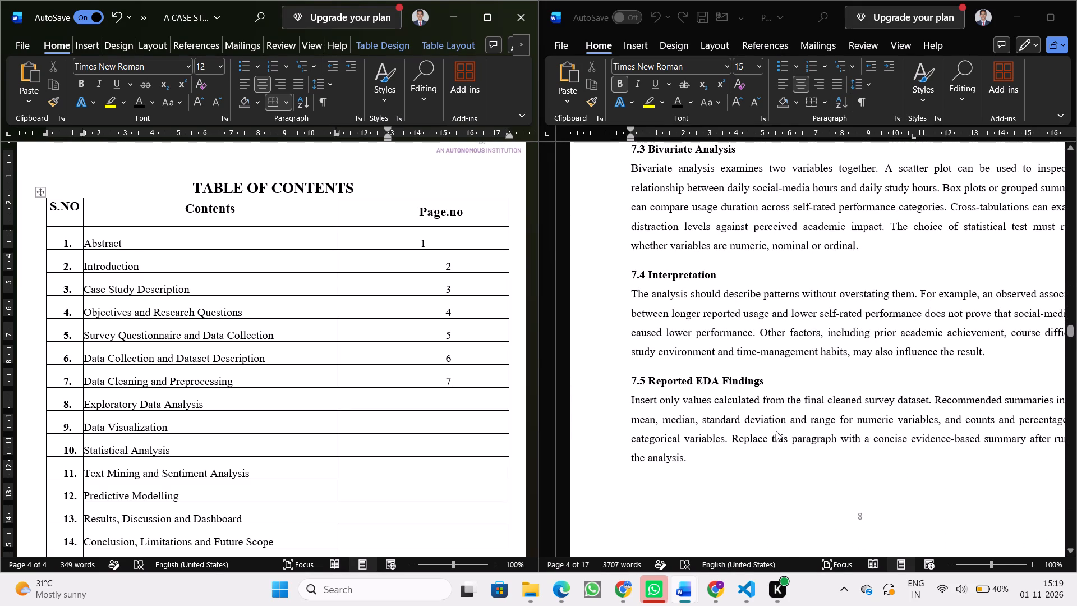
pyautogui.scroll(-4, 776, 431)
pyautogui.press('Down')
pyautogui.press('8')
pyautogui.press('Down')
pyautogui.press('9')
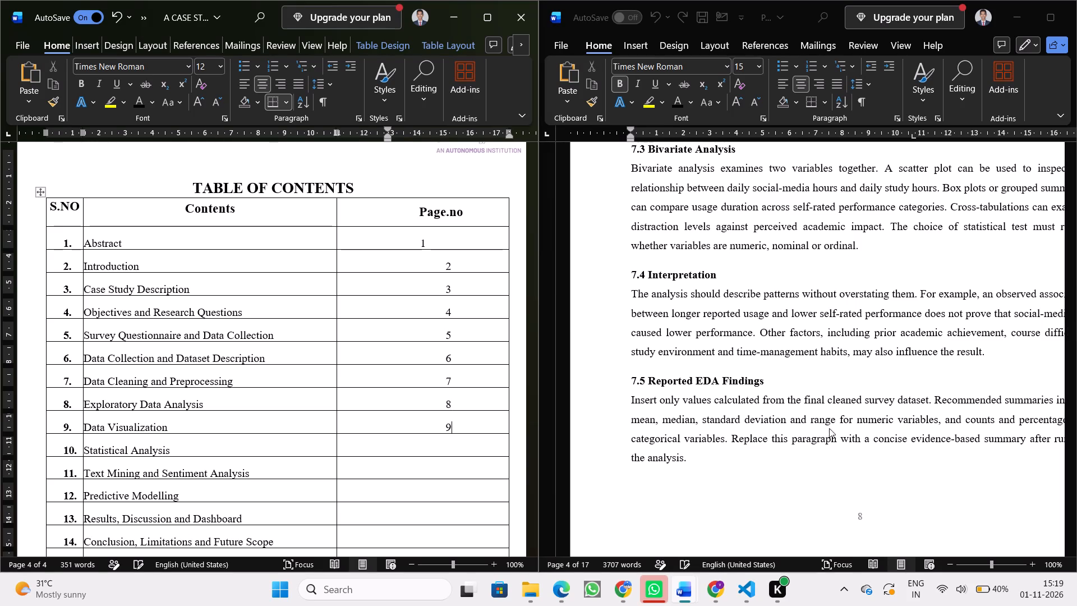
# Find the Statistical Analysis chapter's page in the report and enter 12 in its Page.no cell.
pyautogui.scroll(-5, 983, 434)
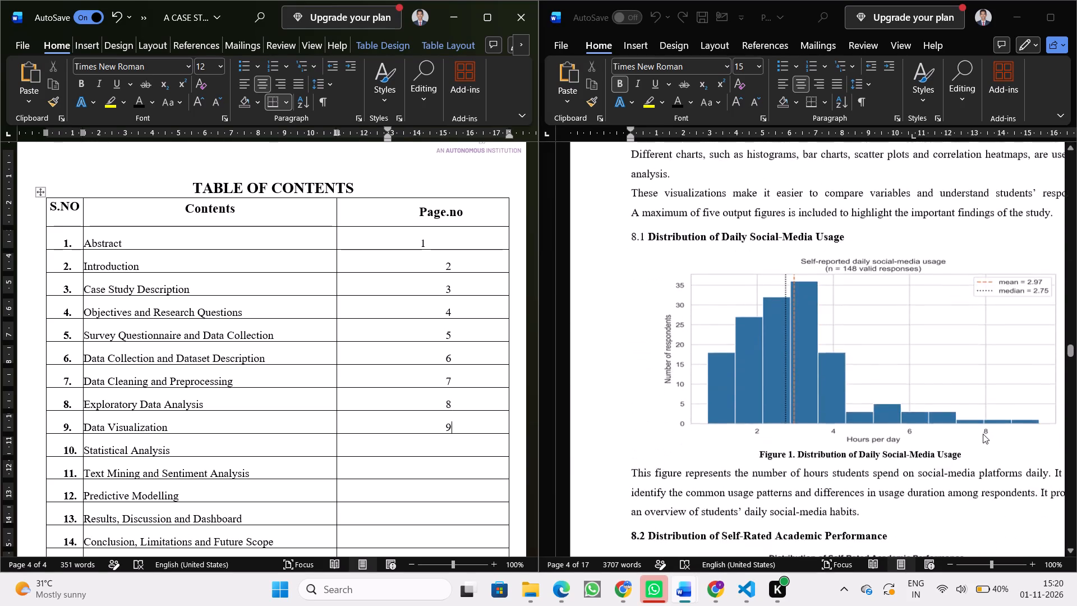
pyautogui.scroll(-6, 983, 434)
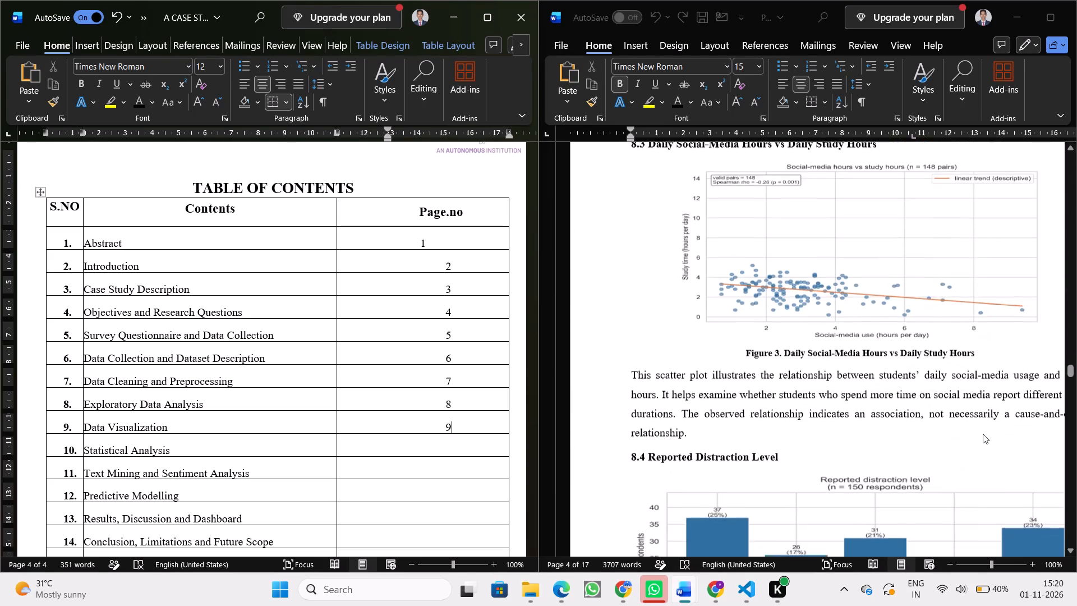
pyautogui.scroll(-6, 983, 434)
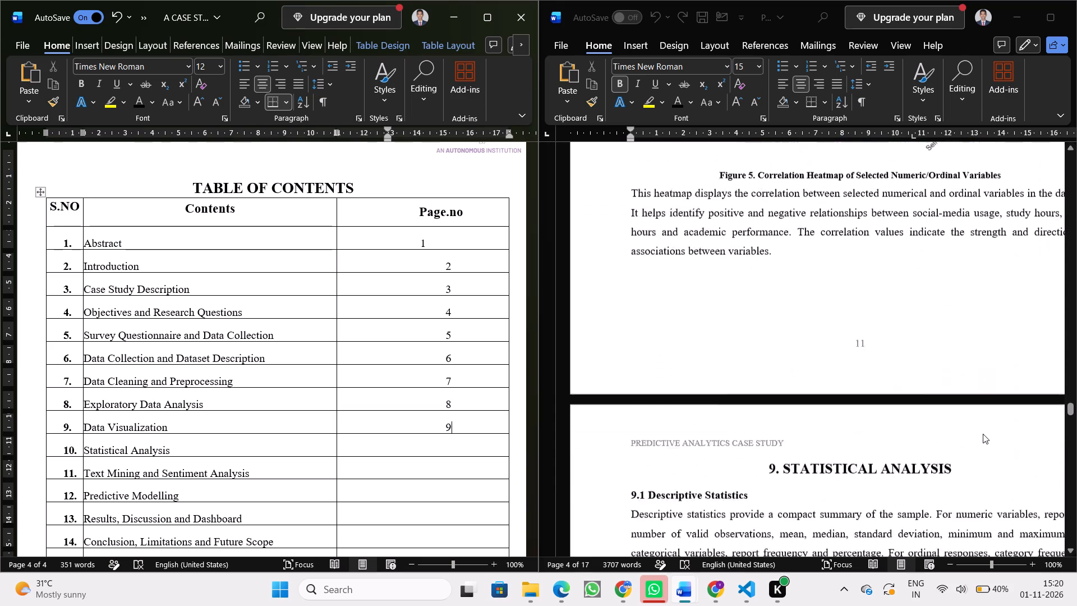
pyautogui.scroll(-4, 983, 434)
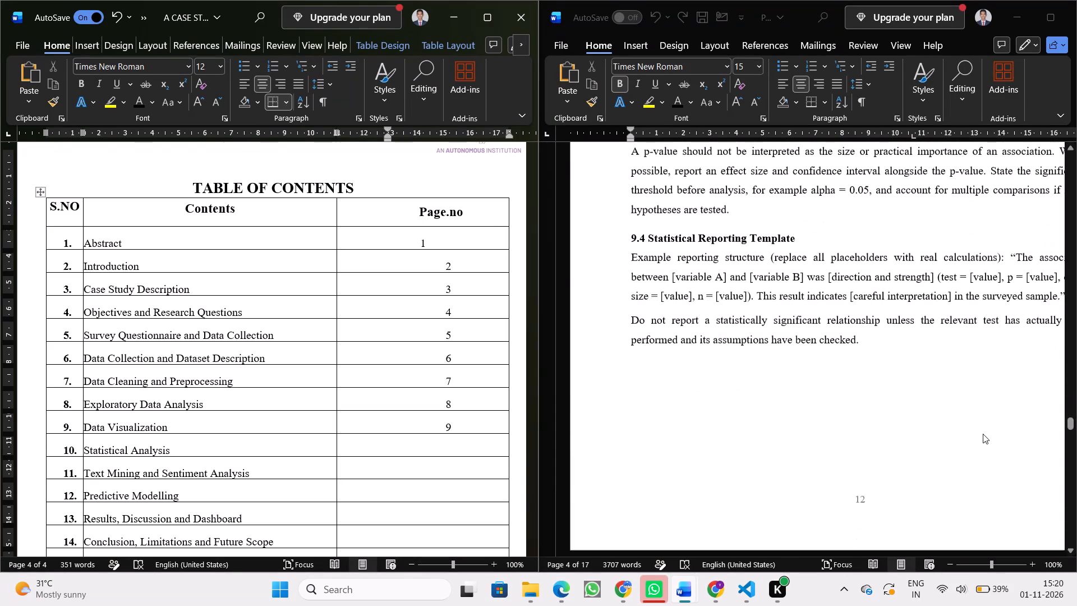
pyautogui.press('Down')
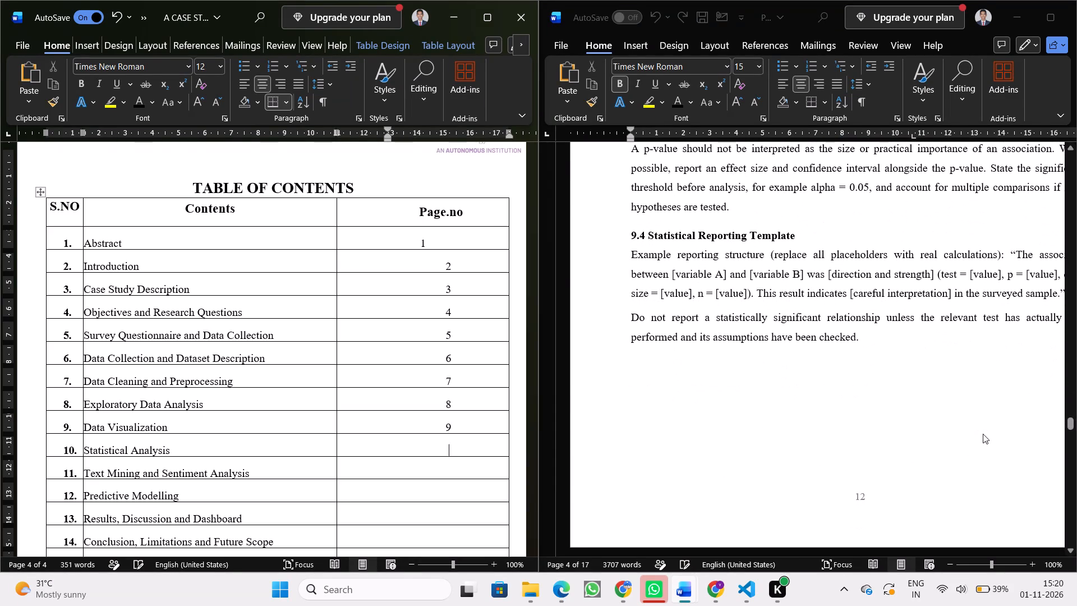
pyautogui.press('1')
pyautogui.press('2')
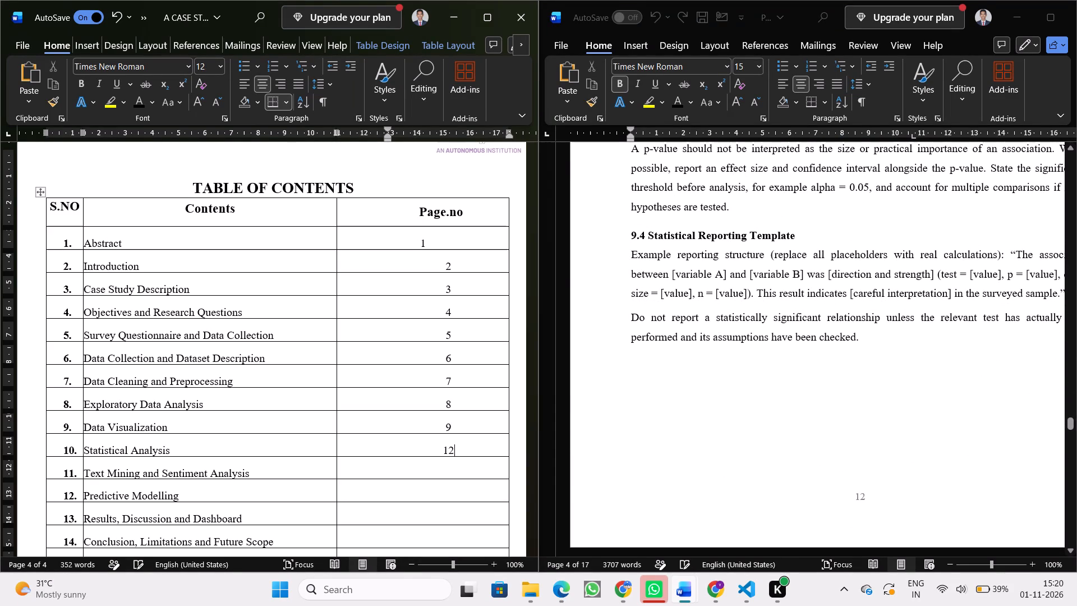
# Check the report's pages and enter page numbers 13 for Text Mining and Sentiment Analysis and 14 for Predictive Modelling.
pyautogui.press('Down')
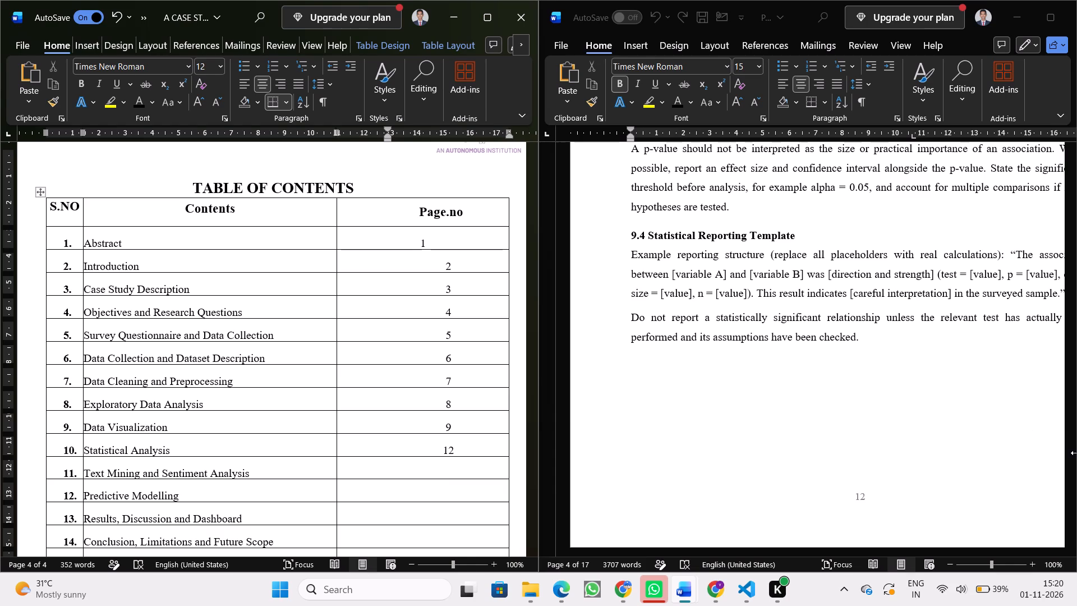
pyautogui.scroll(-5, 924, 472)
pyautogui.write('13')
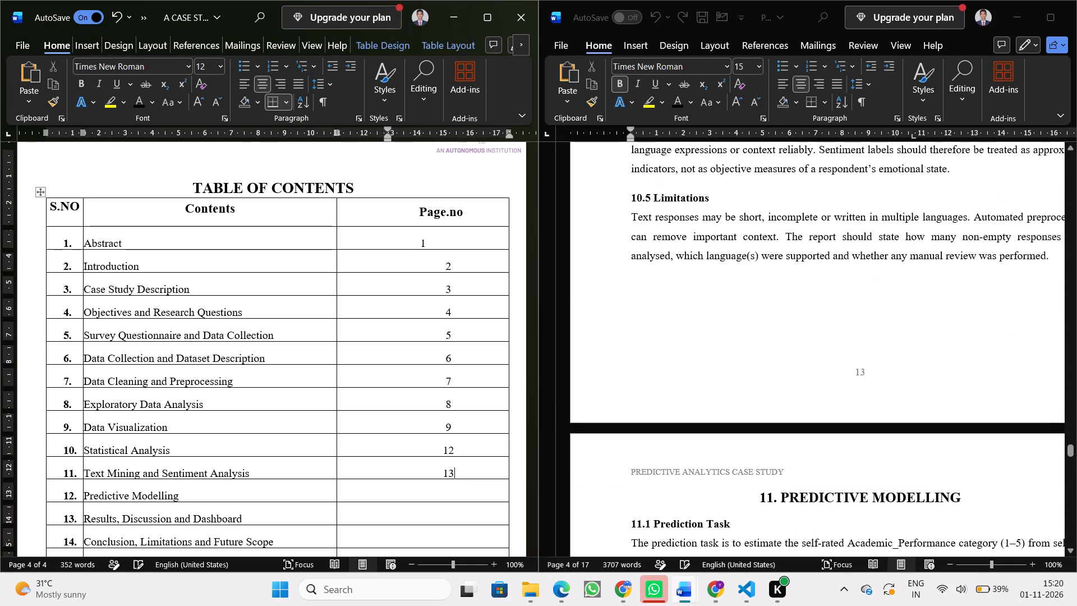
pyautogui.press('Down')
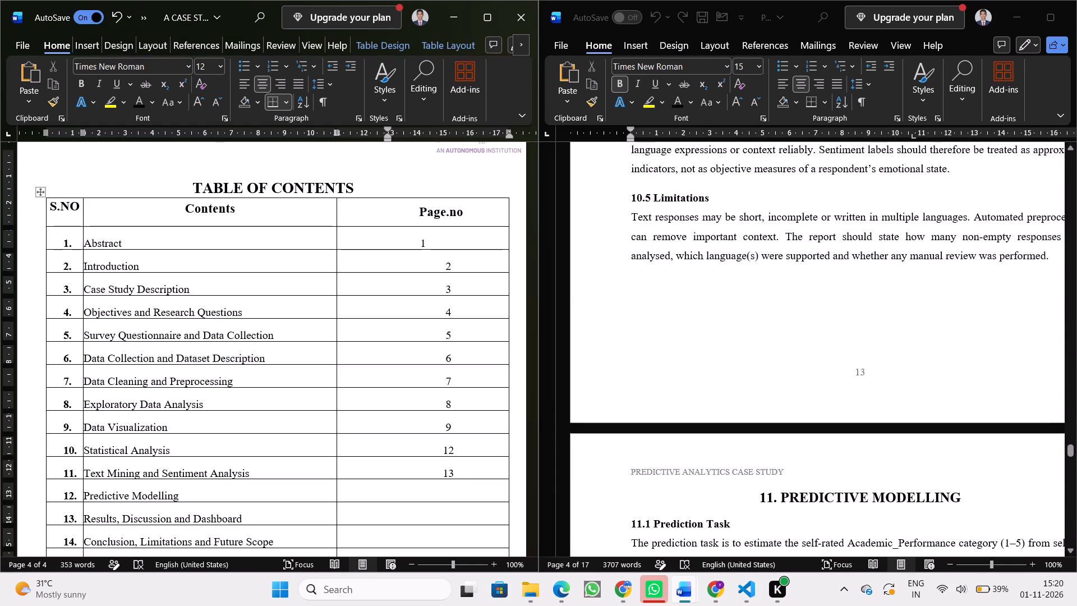
pyautogui.scroll(-4, 952, 447)
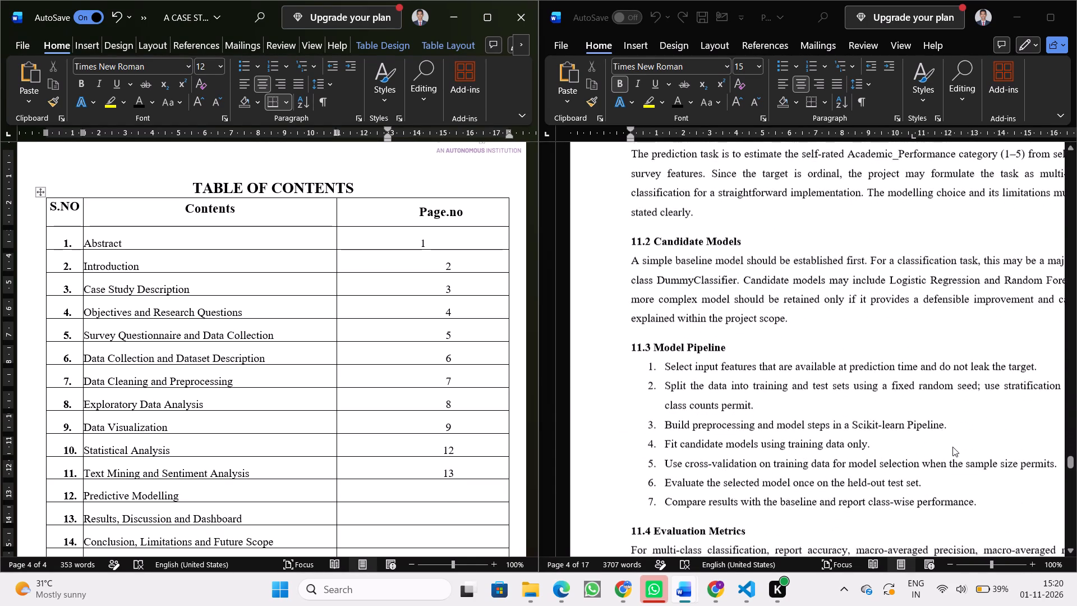
pyautogui.scroll(-2, 952, 447)
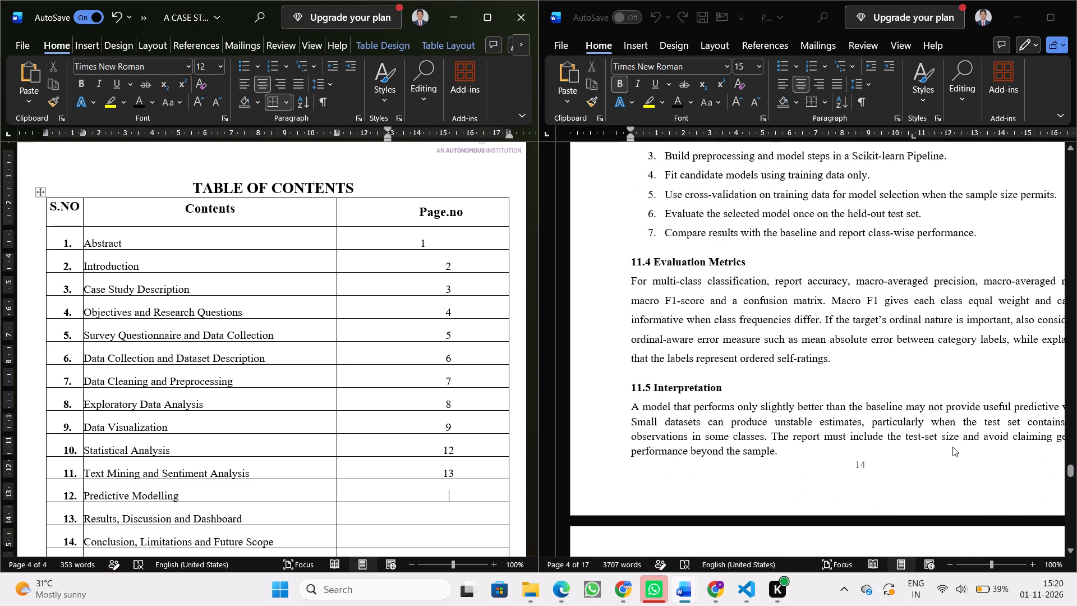
pyautogui.scroll(-1, 952, 447)
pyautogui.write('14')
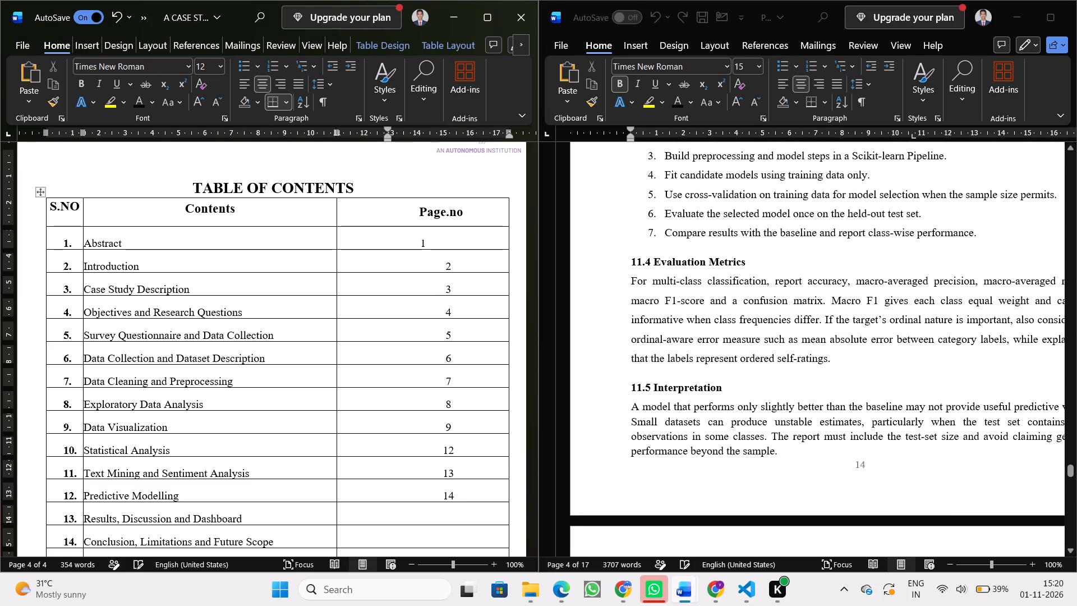
# Find the Results, Discussion and Dashboard chapter's page in the report and enter 15 in its Page.no cell.
pyautogui.scroll(-1, 964, 417)
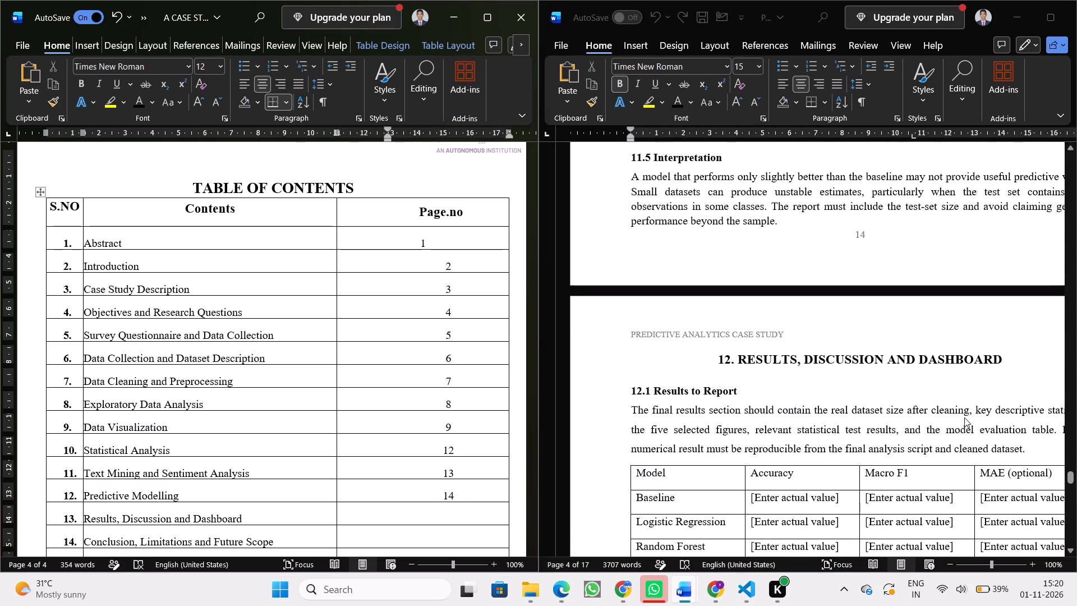
pyautogui.scroll(-3, 964, 417)
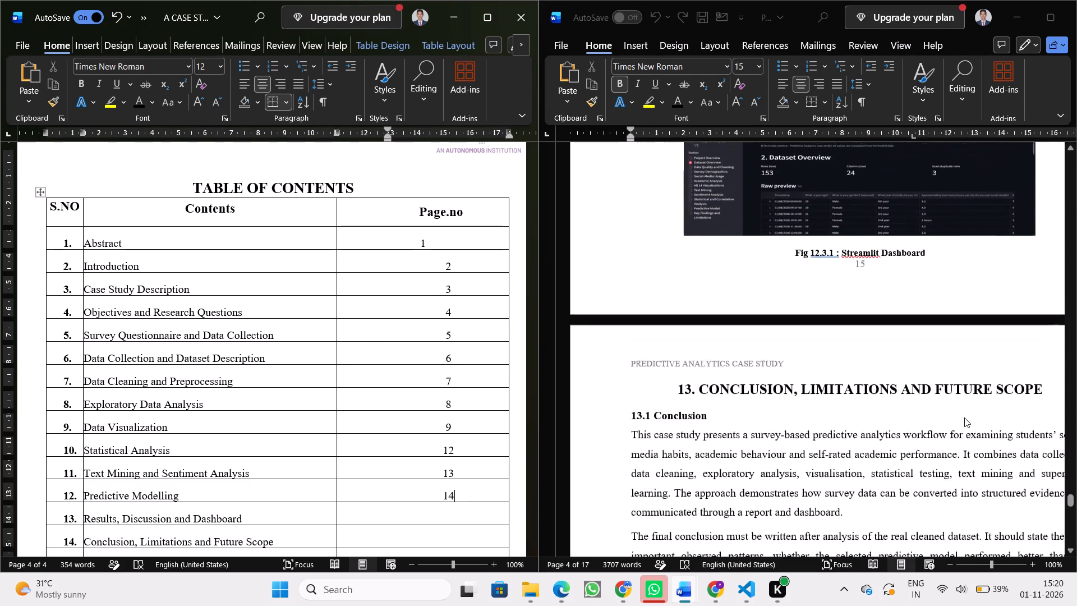
pyautogui.scroll(-2, 964, 417)
pyautogui.press('Down')
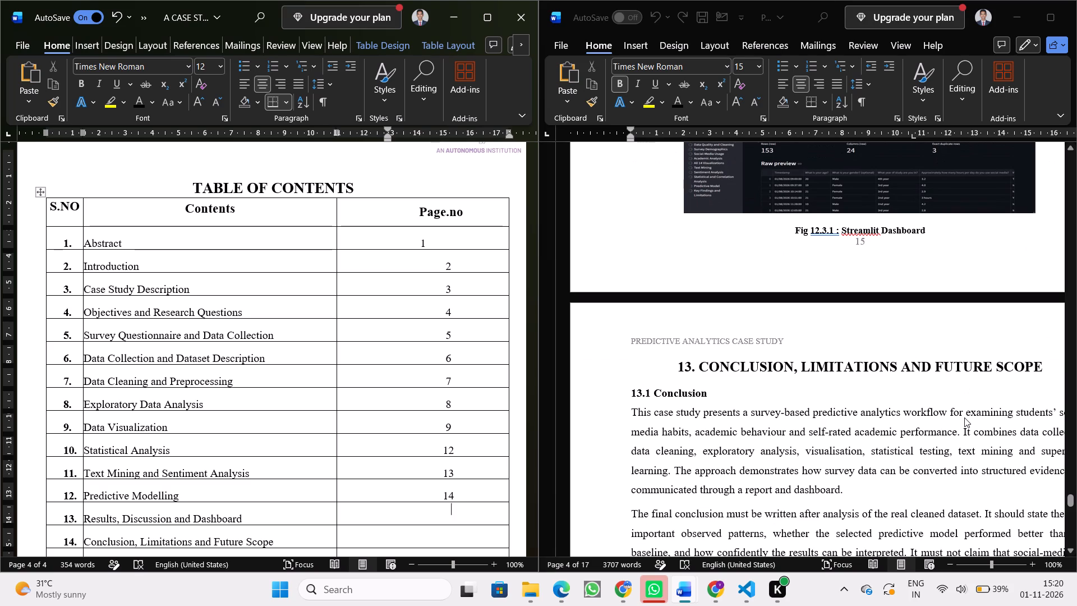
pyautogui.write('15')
# Check the report's pages and enter page numbers 16 for Conclusion, Limitations and Future Scope and 17 for References.
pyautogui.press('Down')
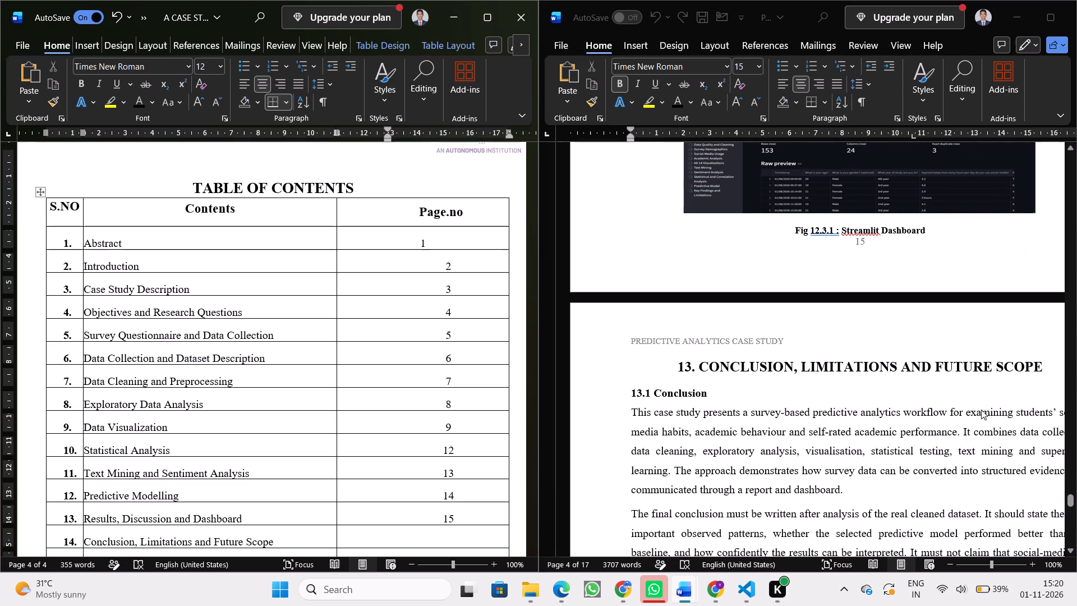
pyautogui.scroll(-3, 853, 354)
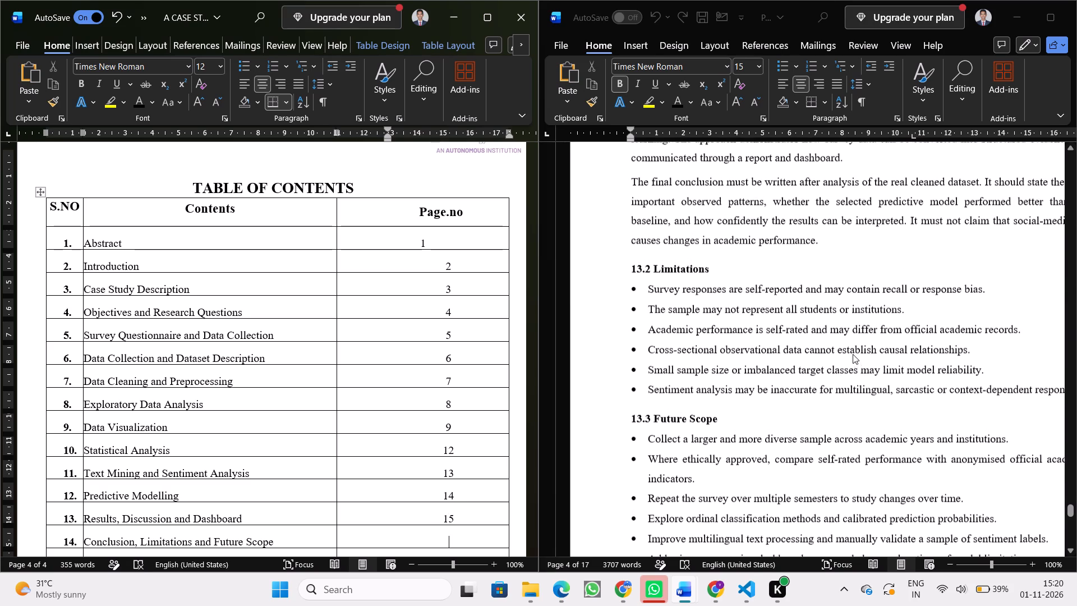
pyautogui.scroll(-2, 853, 354)
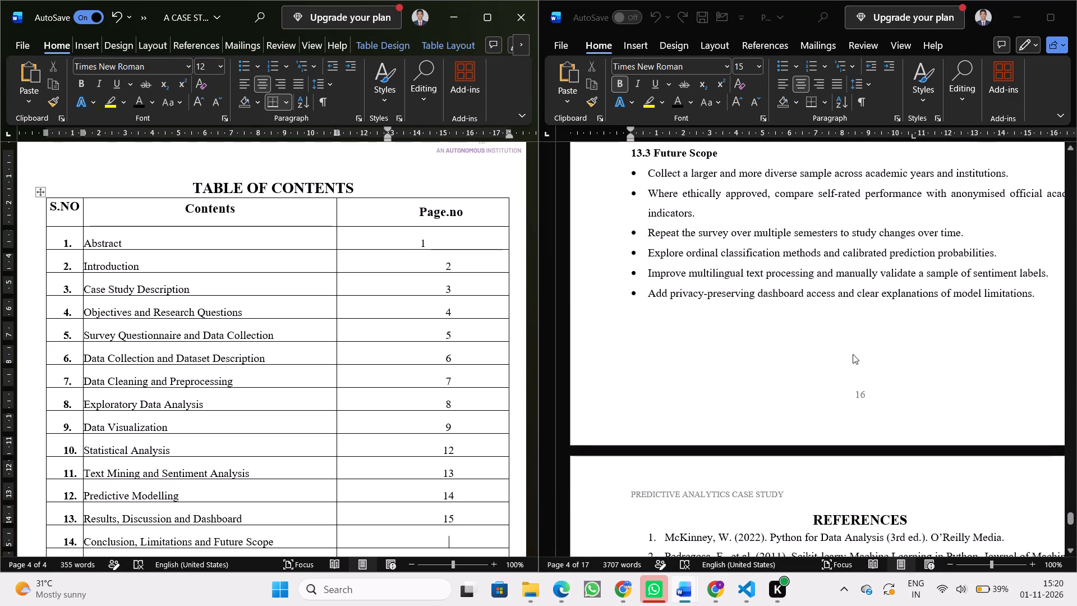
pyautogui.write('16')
pyautogui.scroll(-1, 853, 354)
pyautogui.press('Down')
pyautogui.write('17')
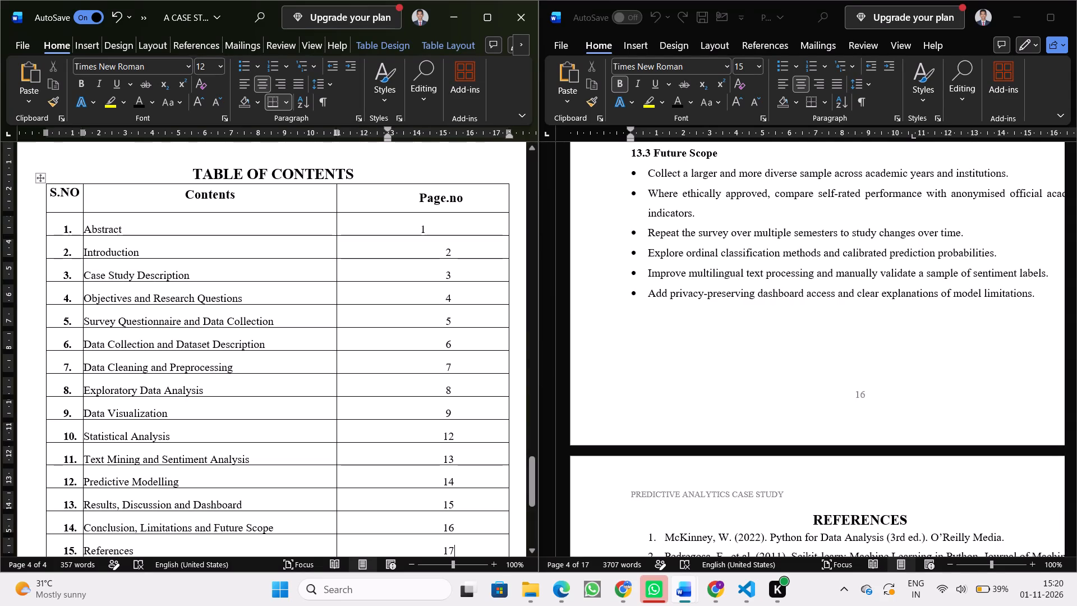
# Shift the Abstract row's page number slightly toward the other page numbers by adding leading spaces.
pyautogui.click(416, 230)
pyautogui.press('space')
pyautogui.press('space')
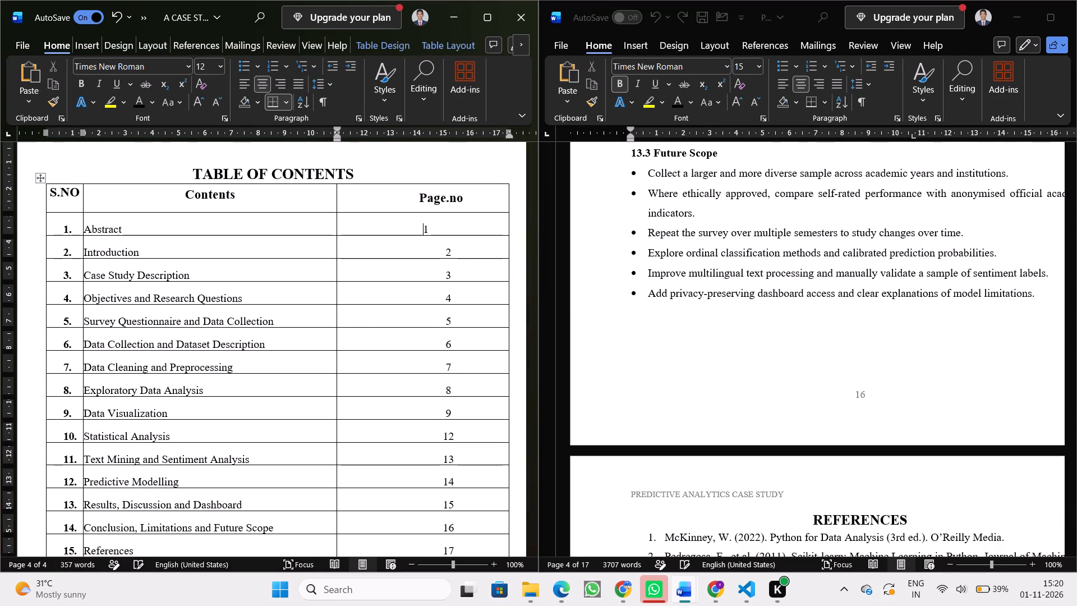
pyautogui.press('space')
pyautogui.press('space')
pyautogui.press('BackSpace')
pyautogui.press('BackSpace')
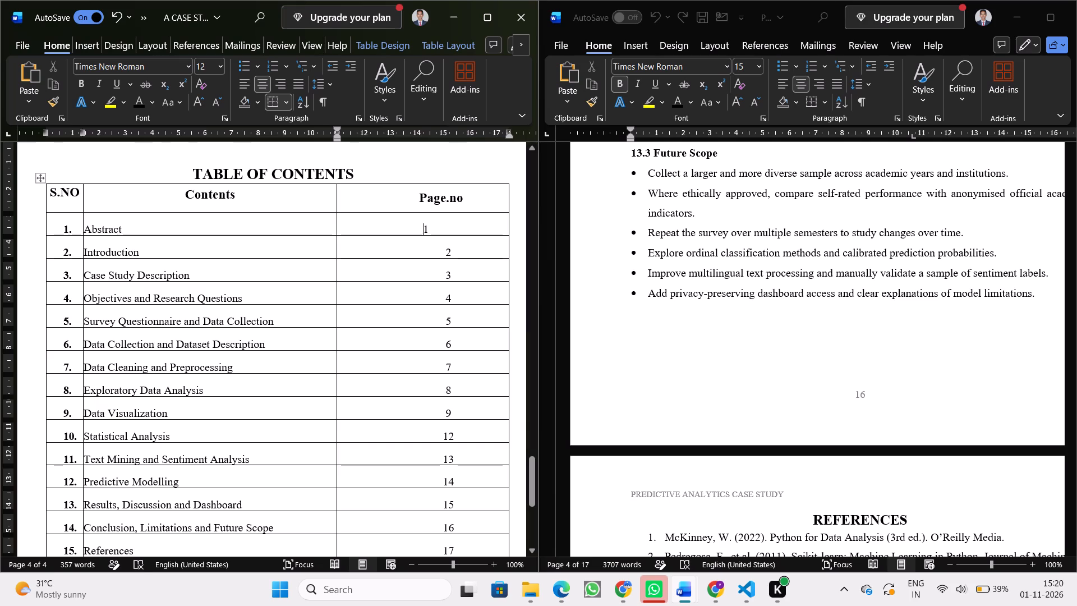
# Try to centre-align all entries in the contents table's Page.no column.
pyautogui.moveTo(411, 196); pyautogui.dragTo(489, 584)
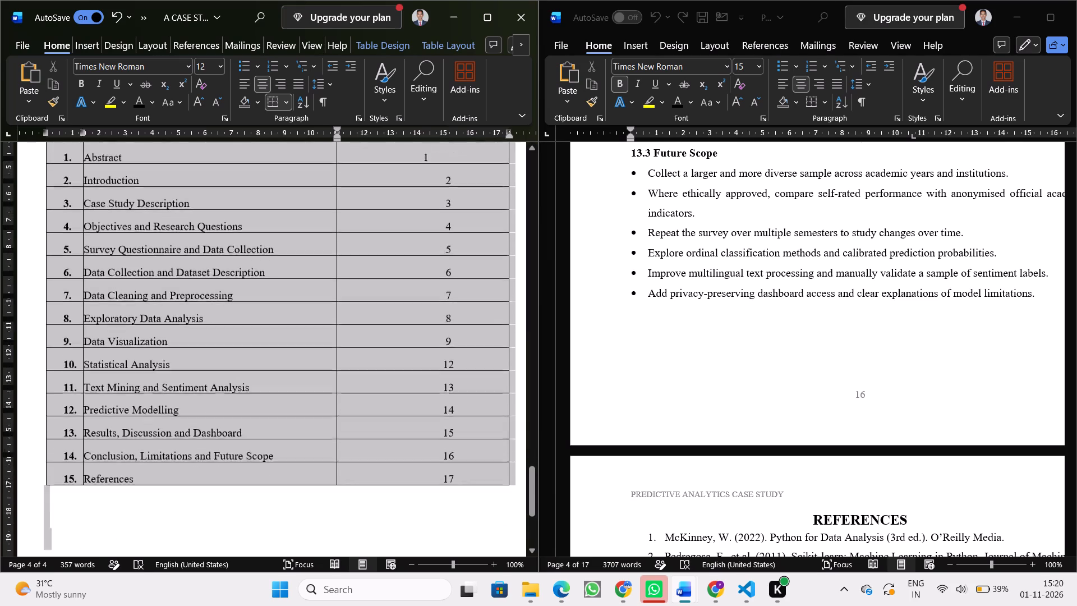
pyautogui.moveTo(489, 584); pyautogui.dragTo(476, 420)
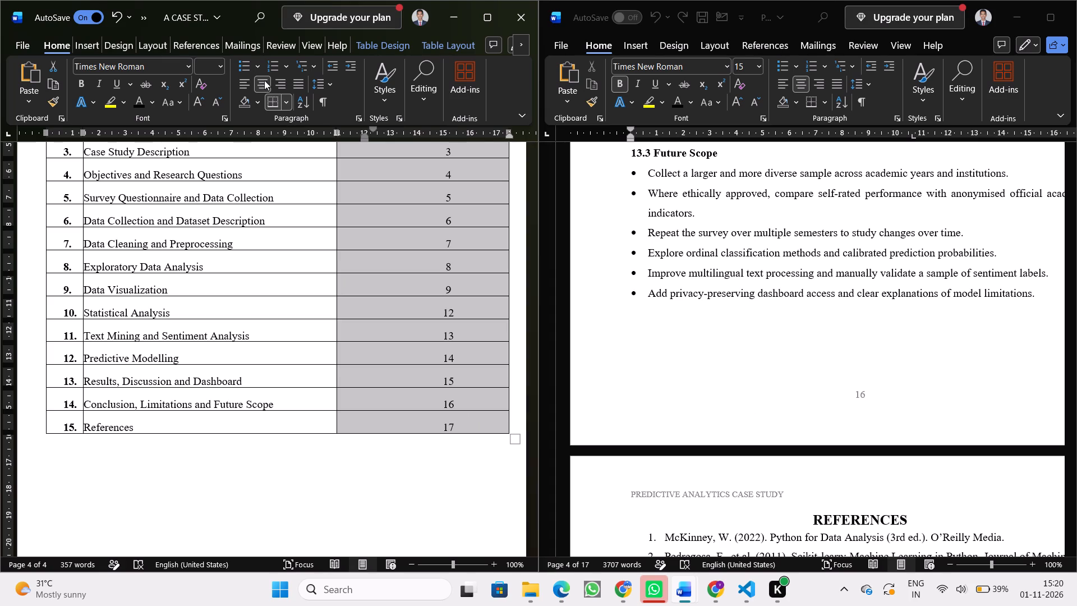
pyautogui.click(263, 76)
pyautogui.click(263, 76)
# Narrow the Page.no column by moving the table's outer edge inward, keeping the heading on one line.
pyautogui.scroll(1, 504, 316)
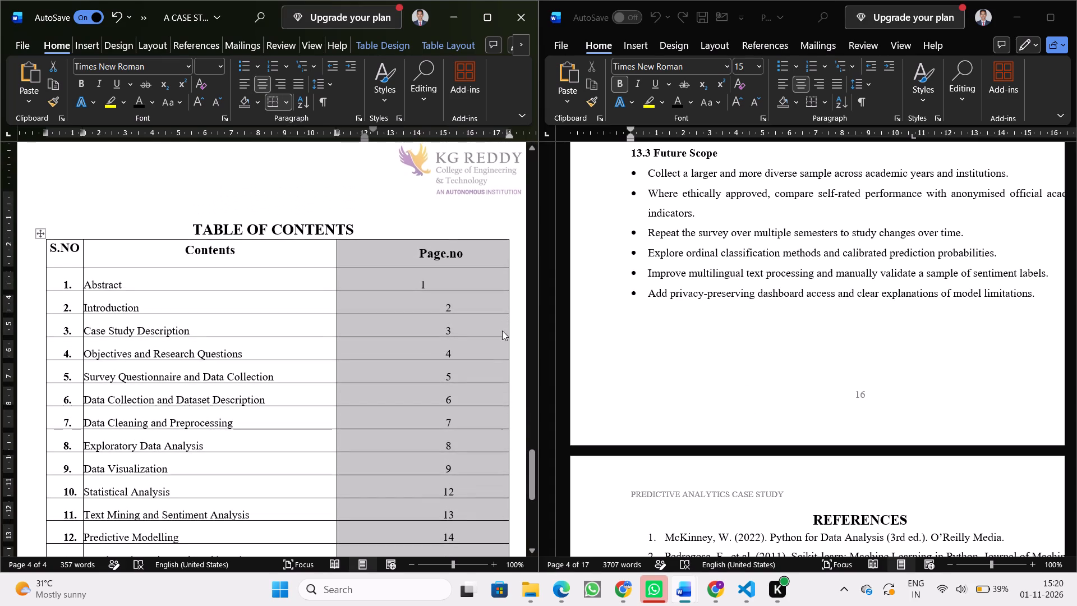
pyautogui.moveTo(508, 361); pyautogui.dragTo(466, 353)
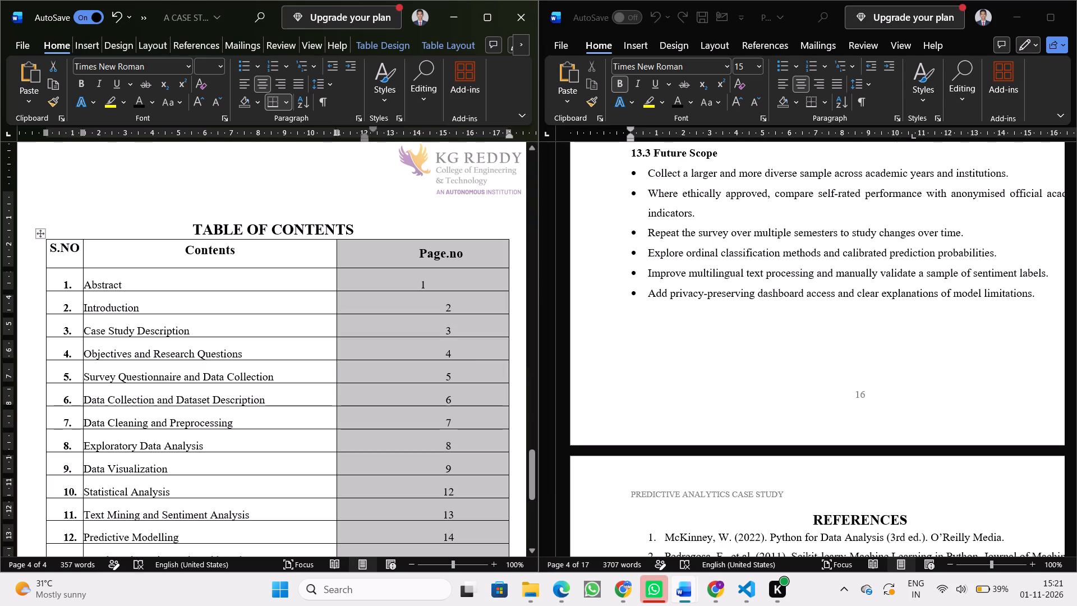
pyautogui.moveTo(508, 370); pyautogui.dragTo(409, 358)
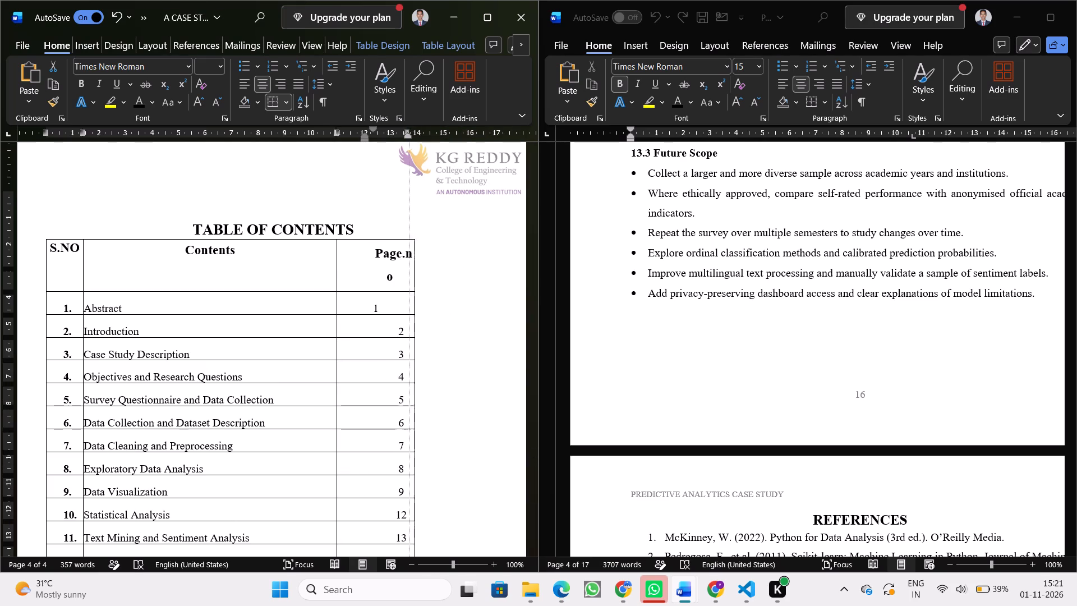
pyautogui.moveTo(409, 358); pyautogui.dragTo(432, 349)
# Add leading spaces before the Abstract row's page number until it lines up with the numbers below it.
pyautogui.click(369, 286)
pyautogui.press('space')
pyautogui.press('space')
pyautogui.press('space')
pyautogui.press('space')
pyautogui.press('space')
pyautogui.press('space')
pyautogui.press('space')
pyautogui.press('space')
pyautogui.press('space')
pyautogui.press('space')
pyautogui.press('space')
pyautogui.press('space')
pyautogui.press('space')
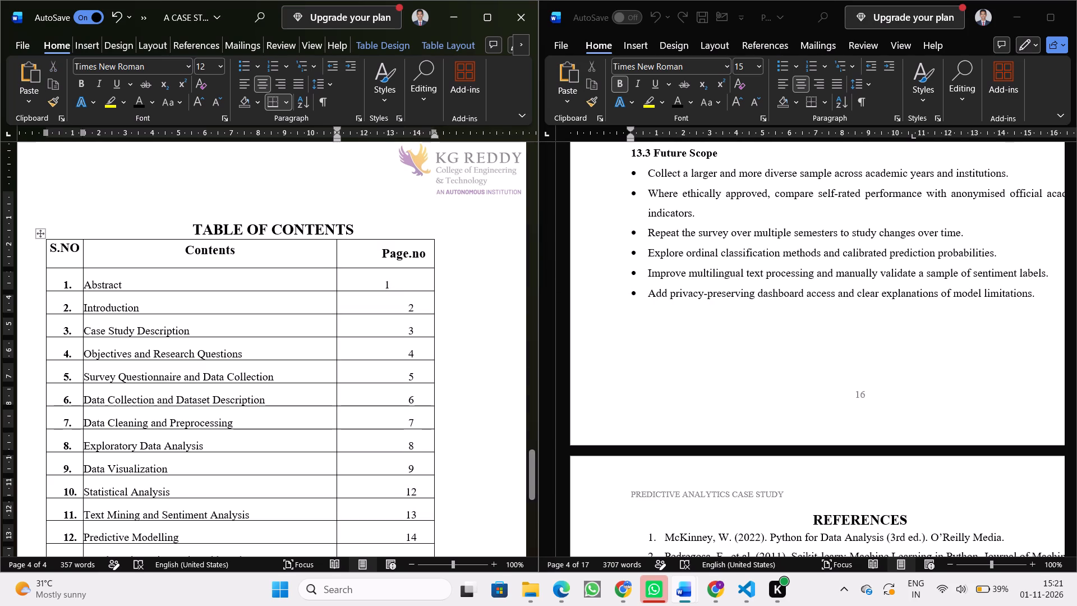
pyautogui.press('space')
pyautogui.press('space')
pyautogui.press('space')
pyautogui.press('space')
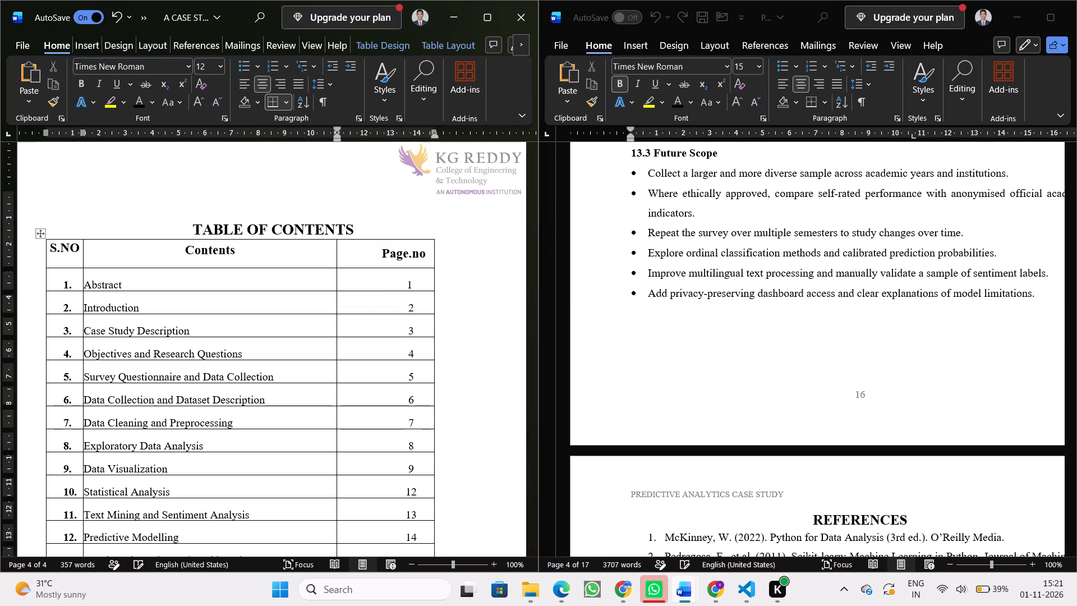
pyautogui.scroll(-1, 380, 396)
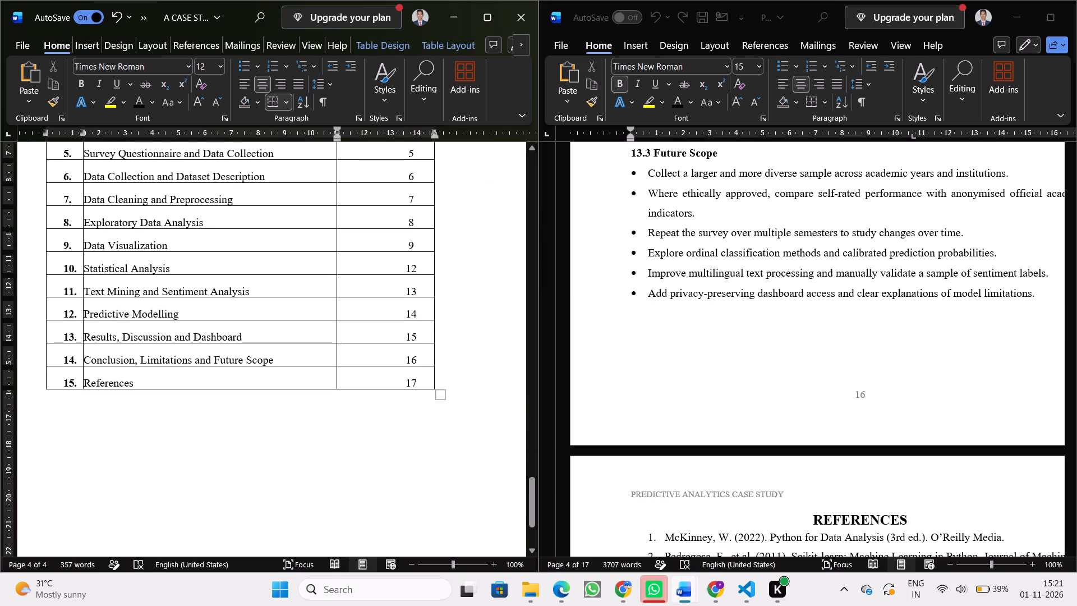
pyautogui.scroll(2, 380, 396)
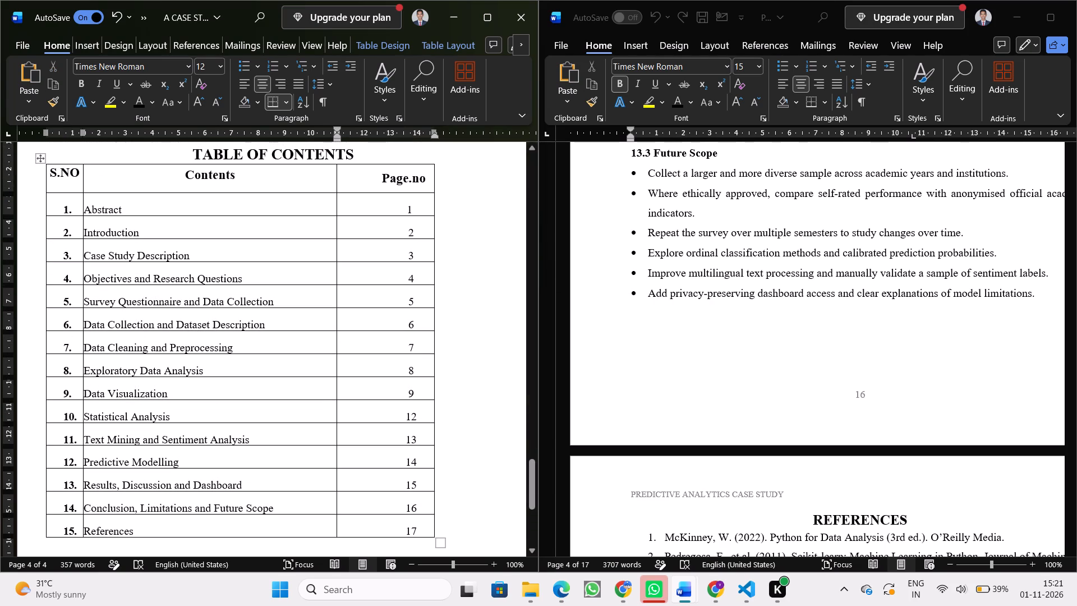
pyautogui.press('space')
# Enlarge the whole contents table in width, stretching its columns toward the page's outer margin.
pyautogui.scroll(-1, 385, 432)
pyautogui.moveTo(441, 470); pyautogui.dragTo(453, 474)
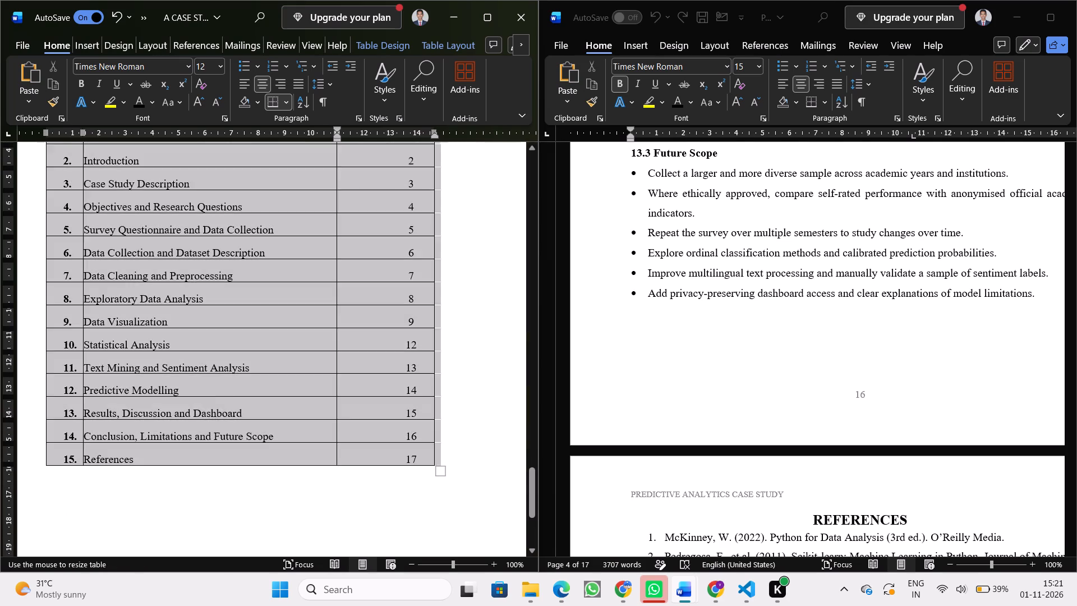
pyautogui.moveTo(453, 474); pyautogui.dragTo(488, 476)
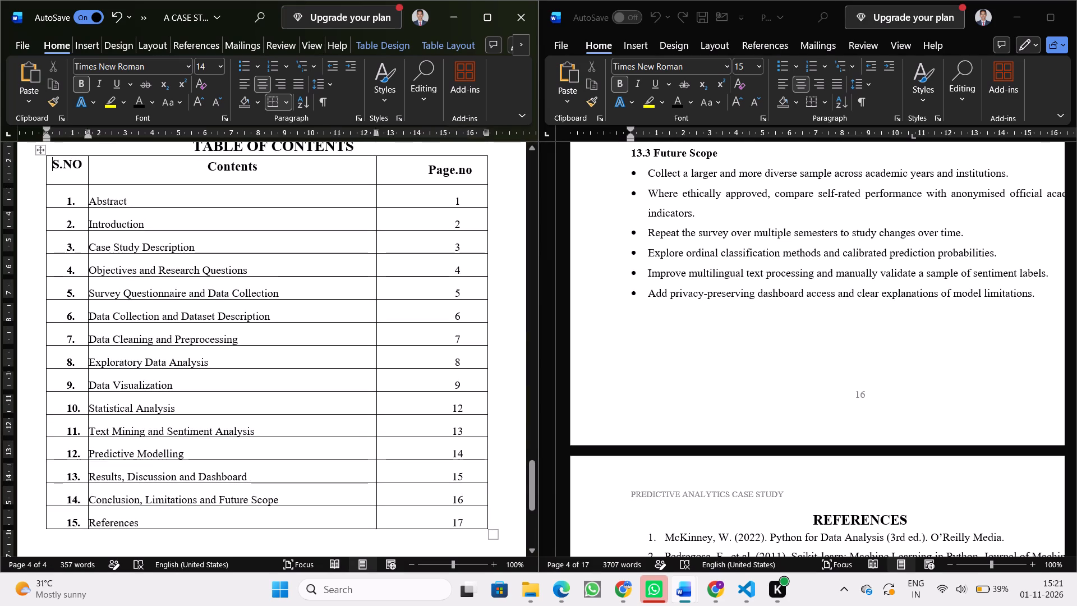
# Review the document's pages from the contents table back through objectives, outcomes and vision to the cover page.
pyautogui.hscroll(2, 387, 464)
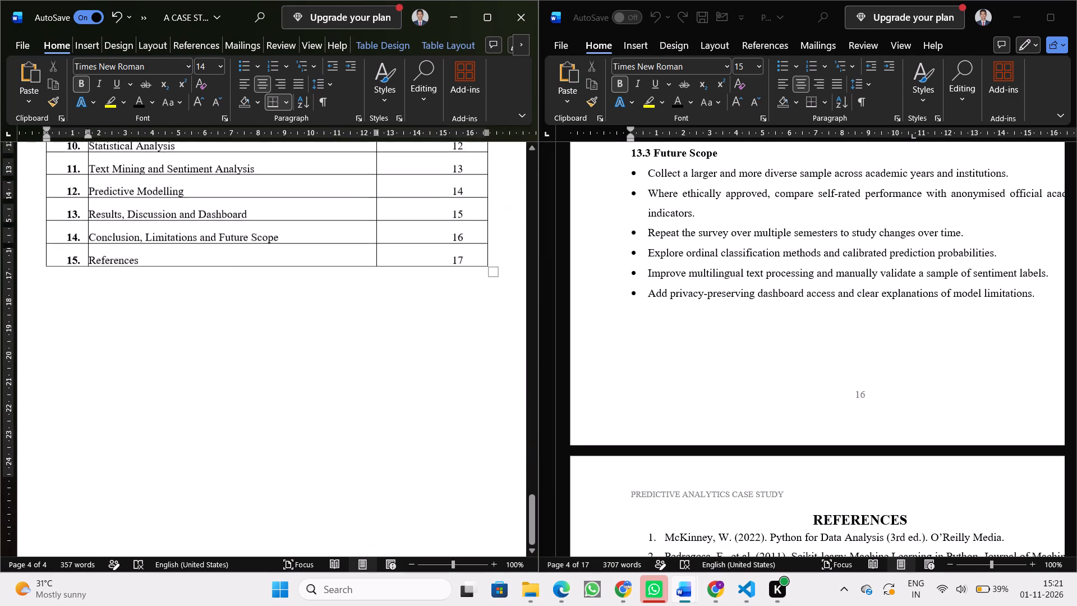
pyautogui.scroll(6, 387, 464)
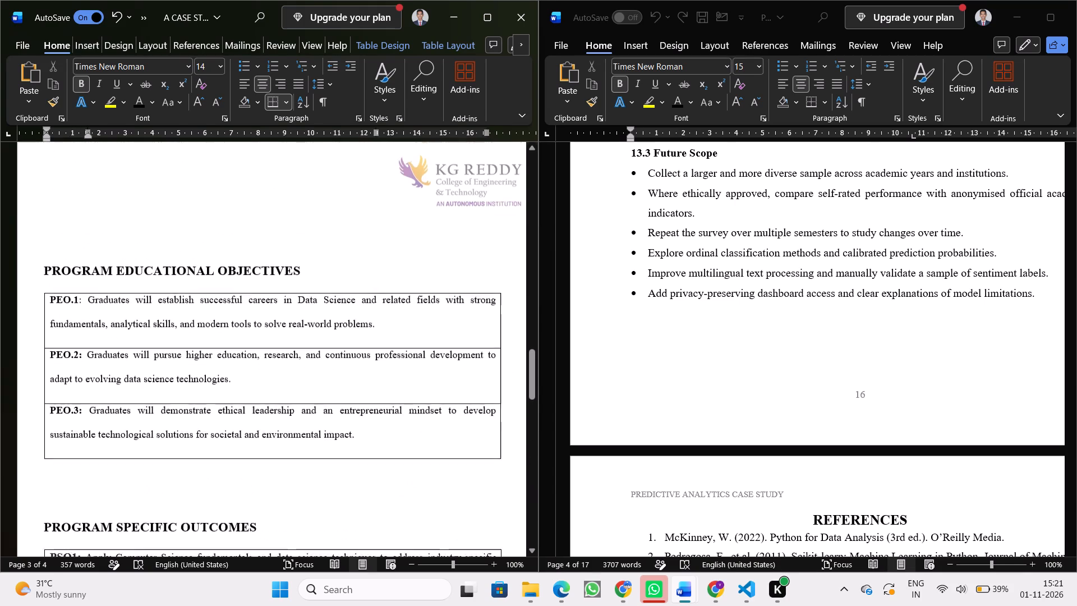
pyautogui.scroll(1, 387, 464)
pyautogui.scroll(-1, 387, 464)
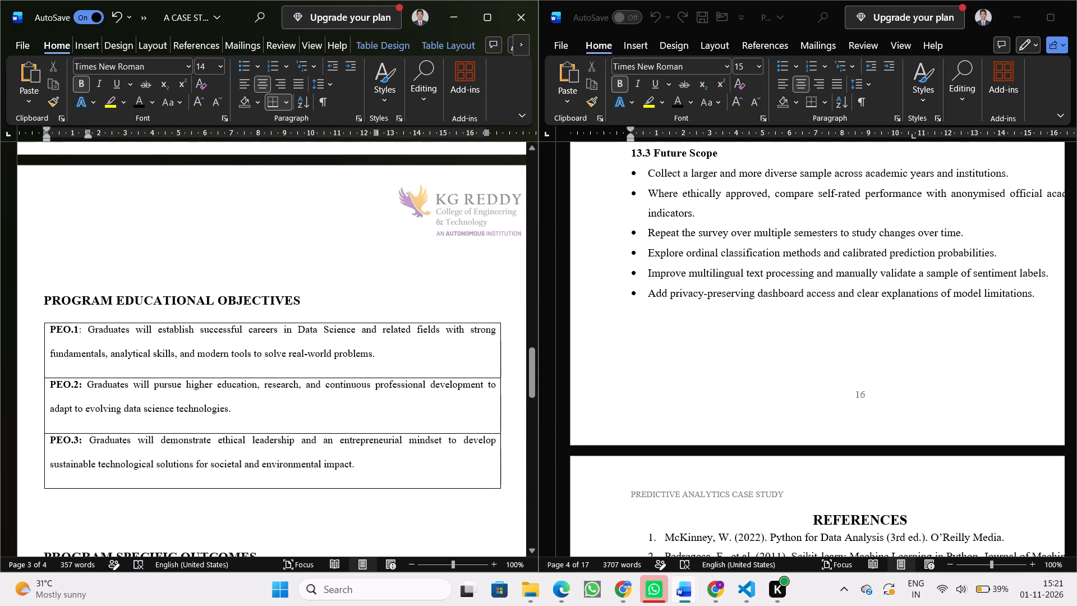
pyautogui.scroll(-1, 387, 464)
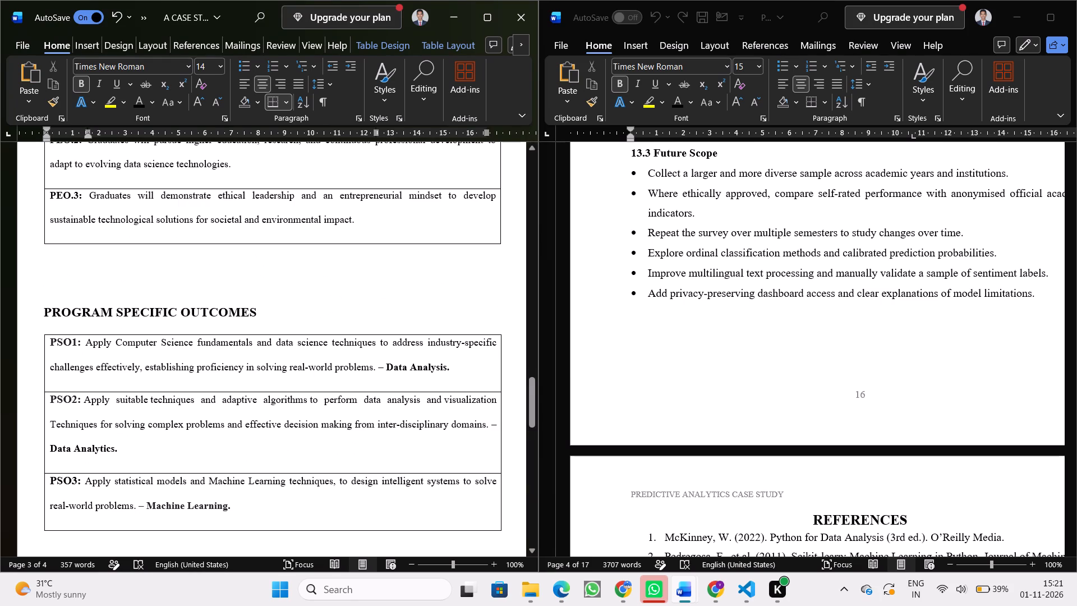
pyautogui.scroll(3, 369, 500)
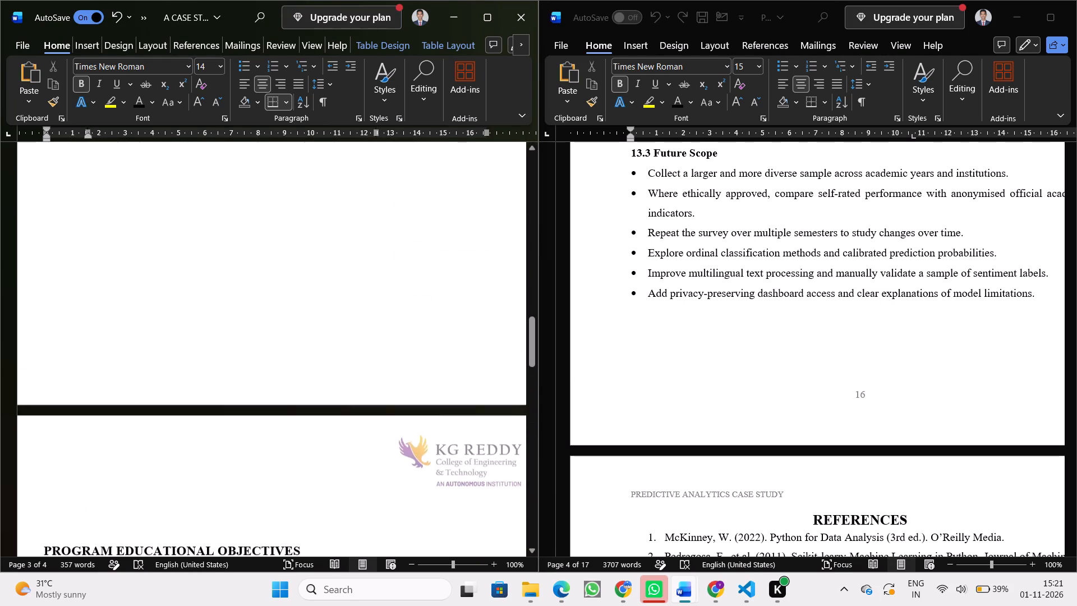
pyautogui.scroll(3, 369, 500)
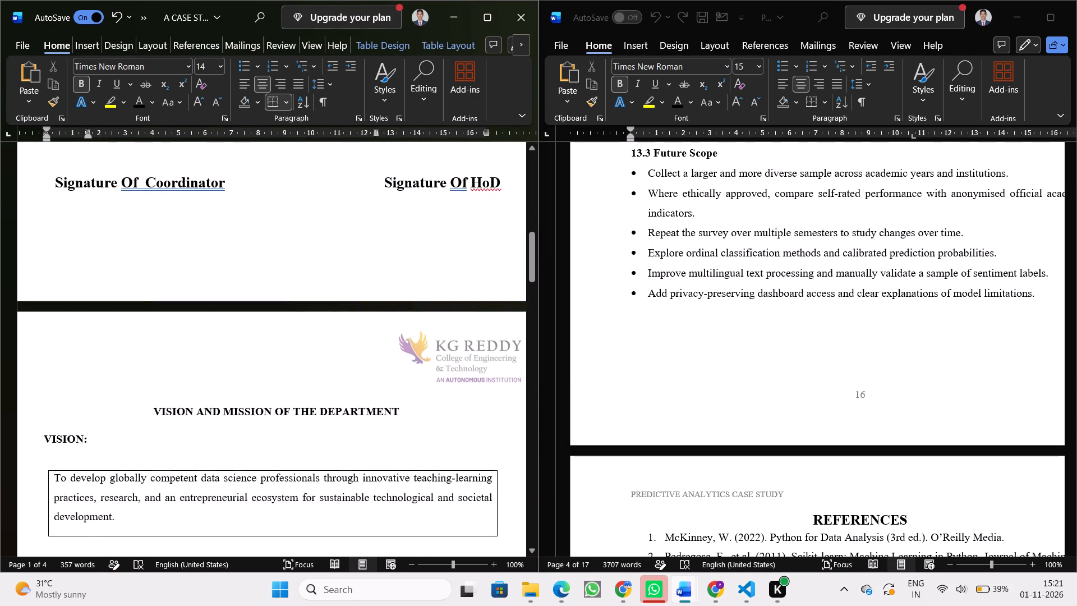
pyautogui.scroll(2, 369, 500)
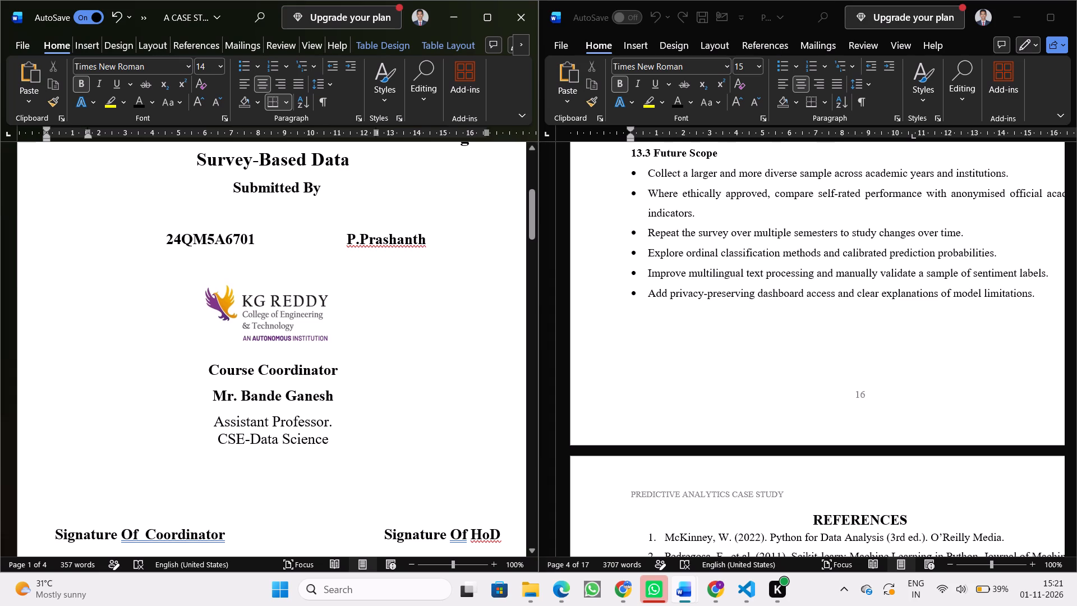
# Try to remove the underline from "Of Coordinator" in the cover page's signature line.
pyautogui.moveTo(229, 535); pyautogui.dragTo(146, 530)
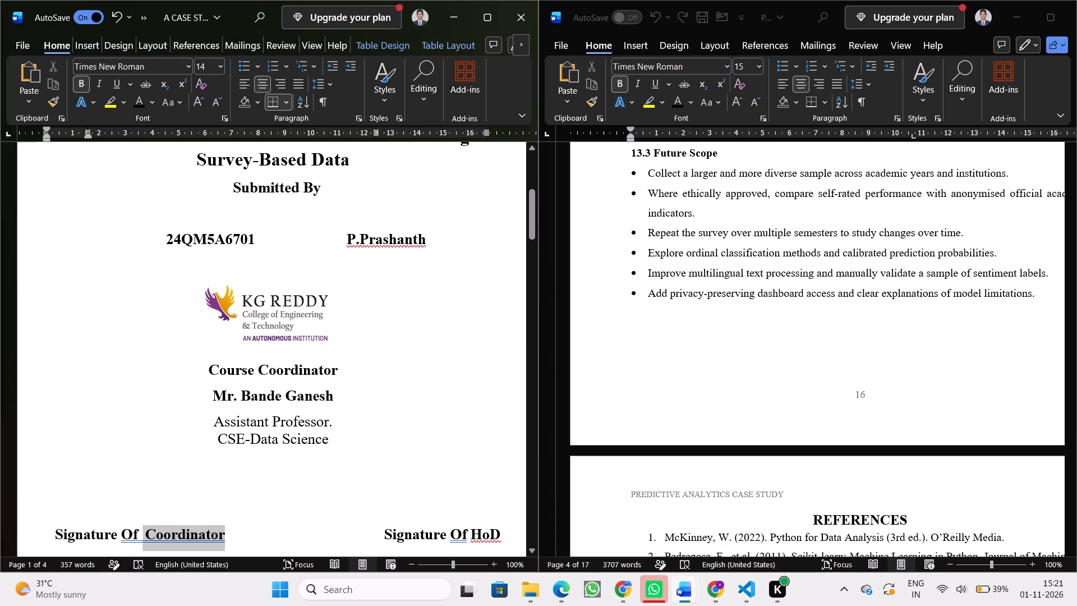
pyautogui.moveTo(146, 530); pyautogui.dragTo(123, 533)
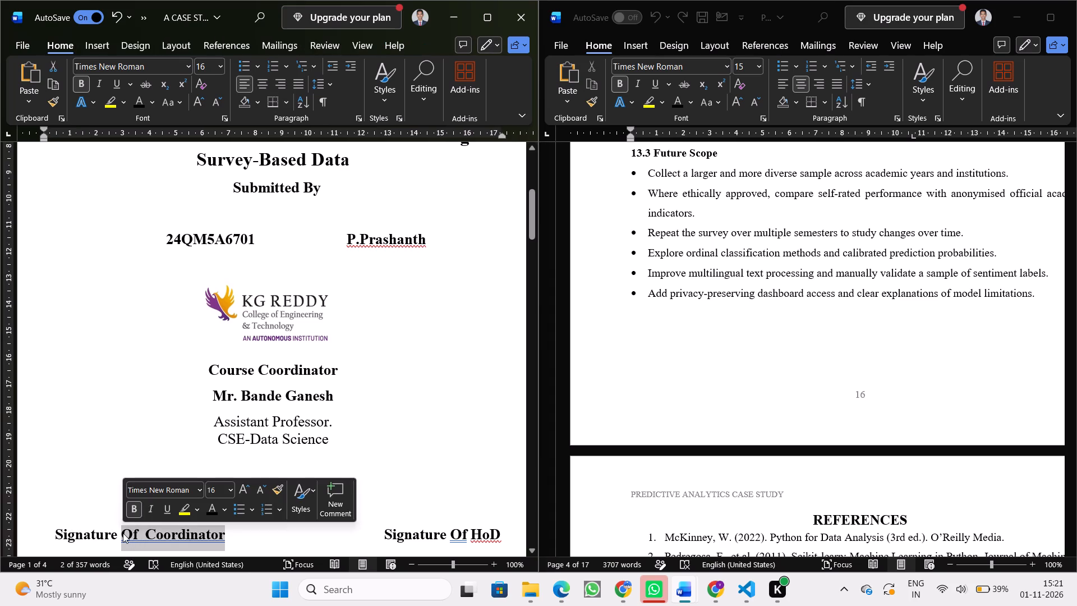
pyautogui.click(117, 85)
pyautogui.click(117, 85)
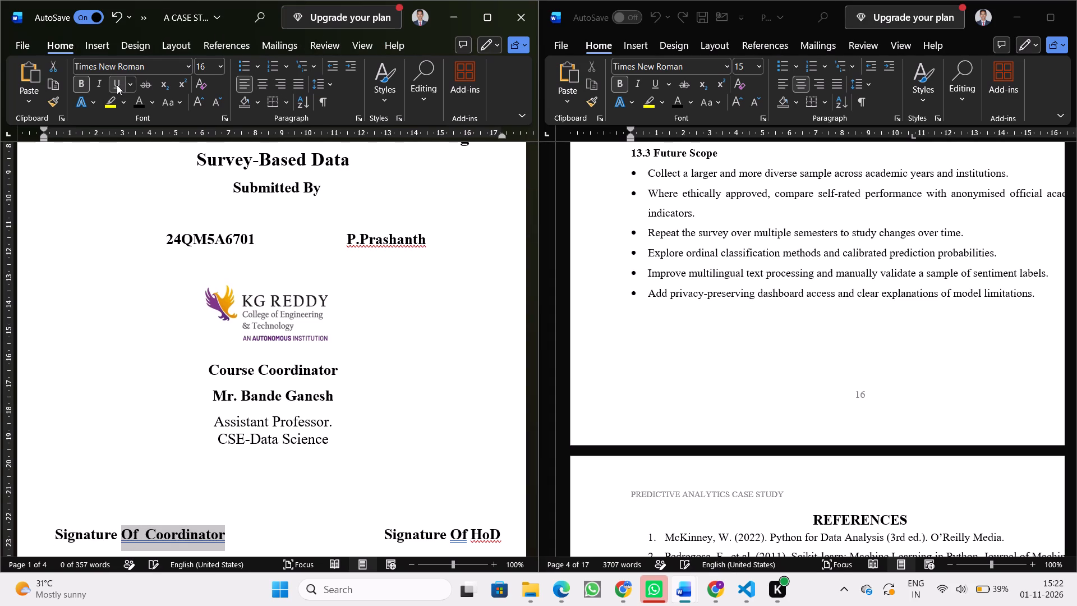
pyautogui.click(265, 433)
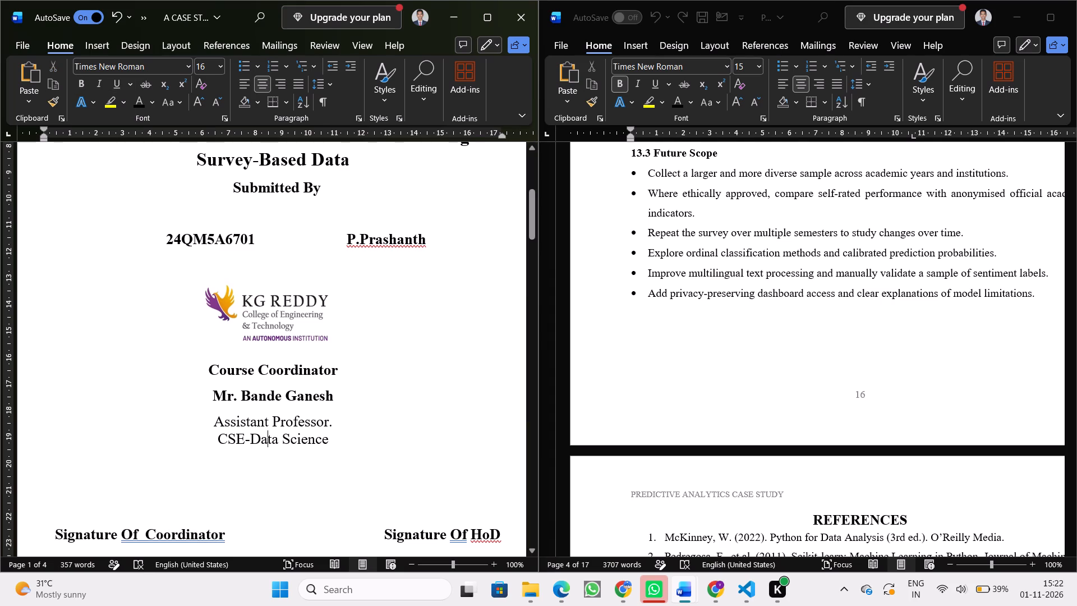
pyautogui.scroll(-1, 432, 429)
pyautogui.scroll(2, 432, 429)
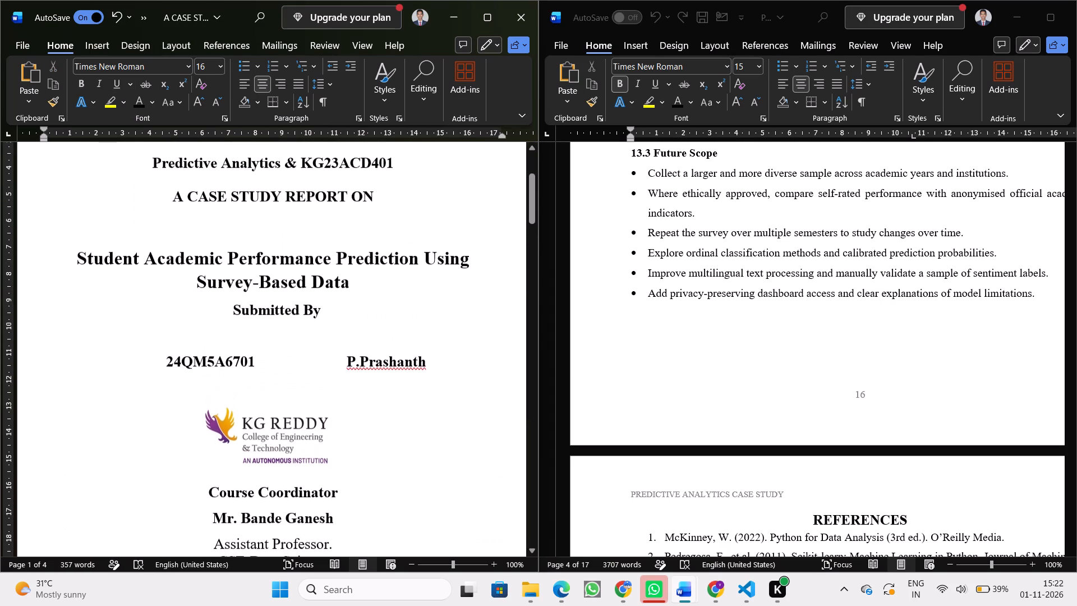
# Review the front pages from the cover page's title and signature lines through to the contents table.
pyautogui.scroll(2, 432, 429)
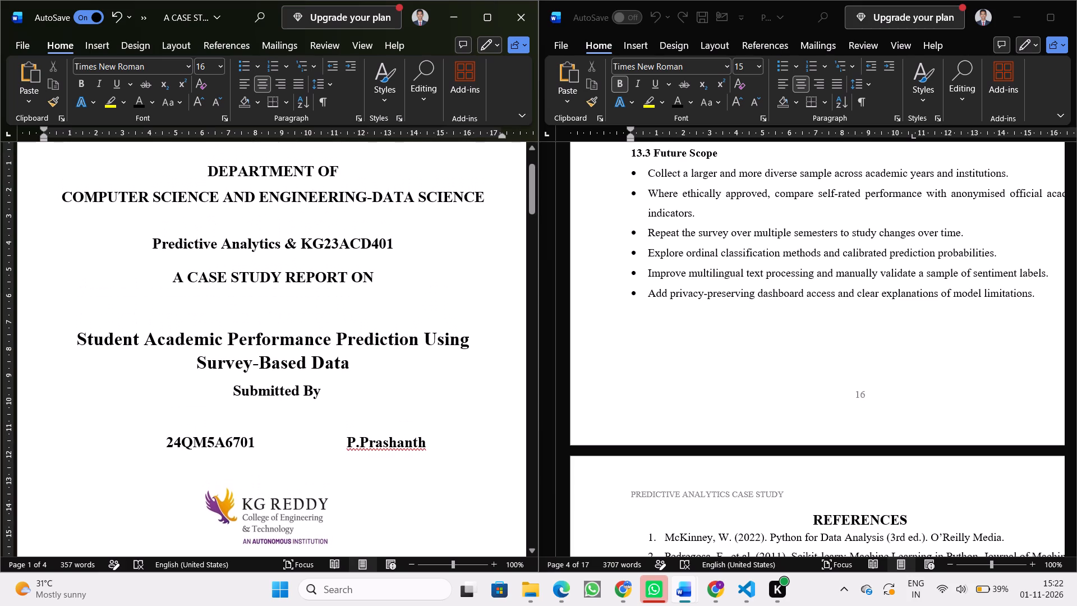
pyautogui.hscroll(1, 430, 416)
pyautogui.scroll(-3, 432, 422)
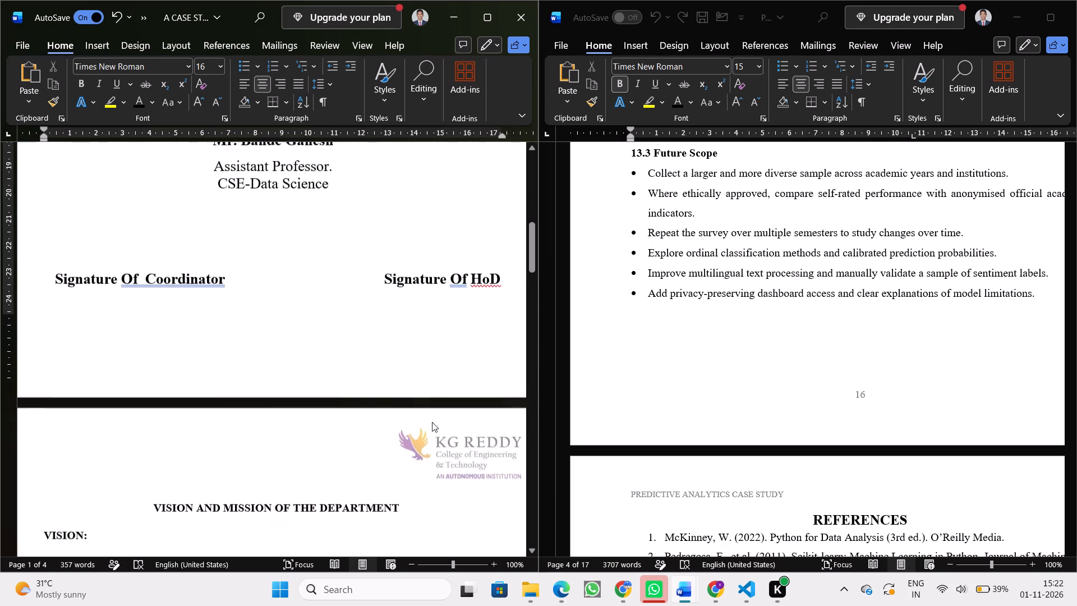
pyautogui.scroll(-11, 432, 422)
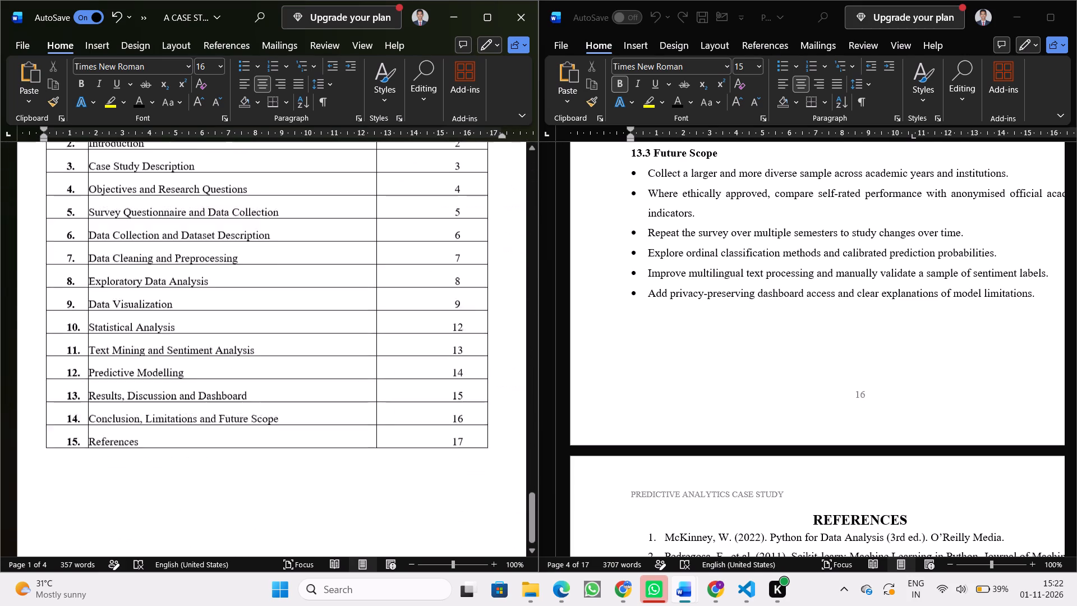
# Copy the KG REDDY college logo from the contents page's header into the PREDICTIVE ANALYTICS CASE STUDY report's page header.
pyautogui.scroll(5, 432, 422)
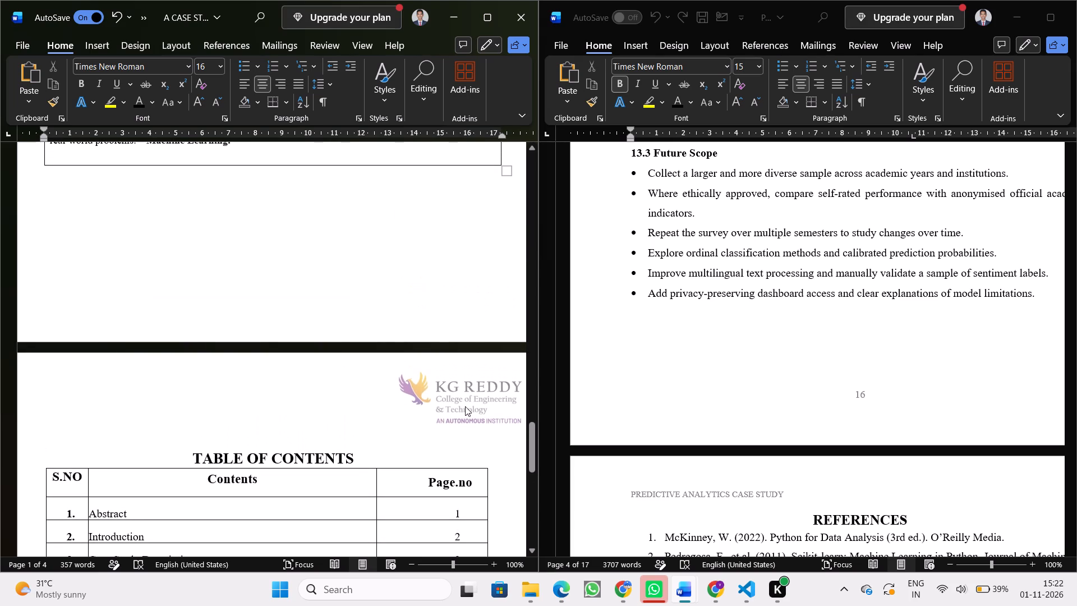
pyautogui.doubleClick(465, 406)
pyautogui.click(465, 406)
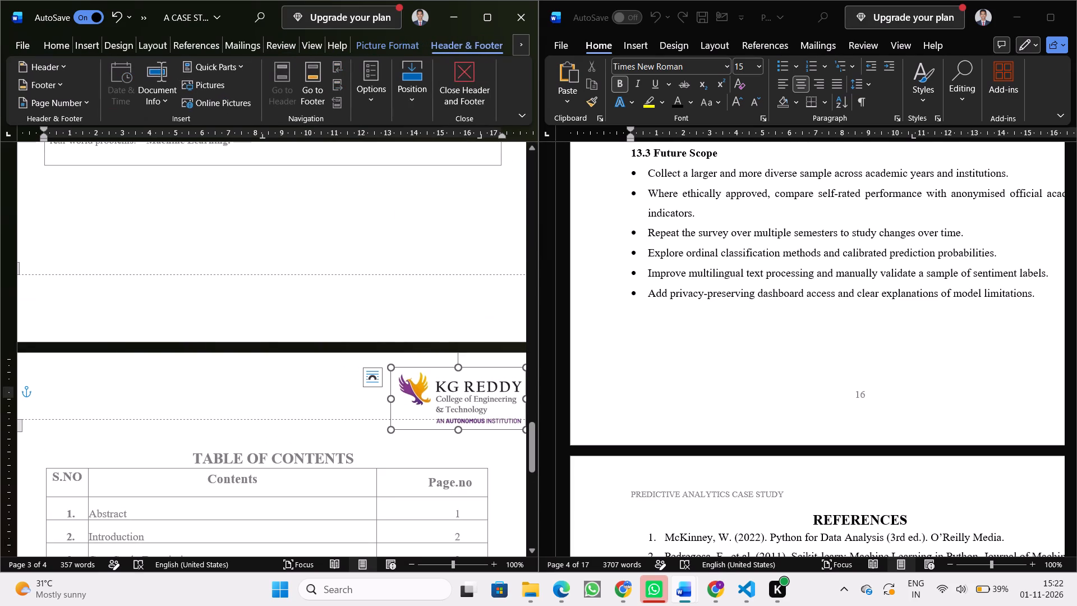
pyautogui.hotkey('ctrl', 'c')
pyautogui.click(807, 333)
pyautogui.scroll(4, 807, 333)
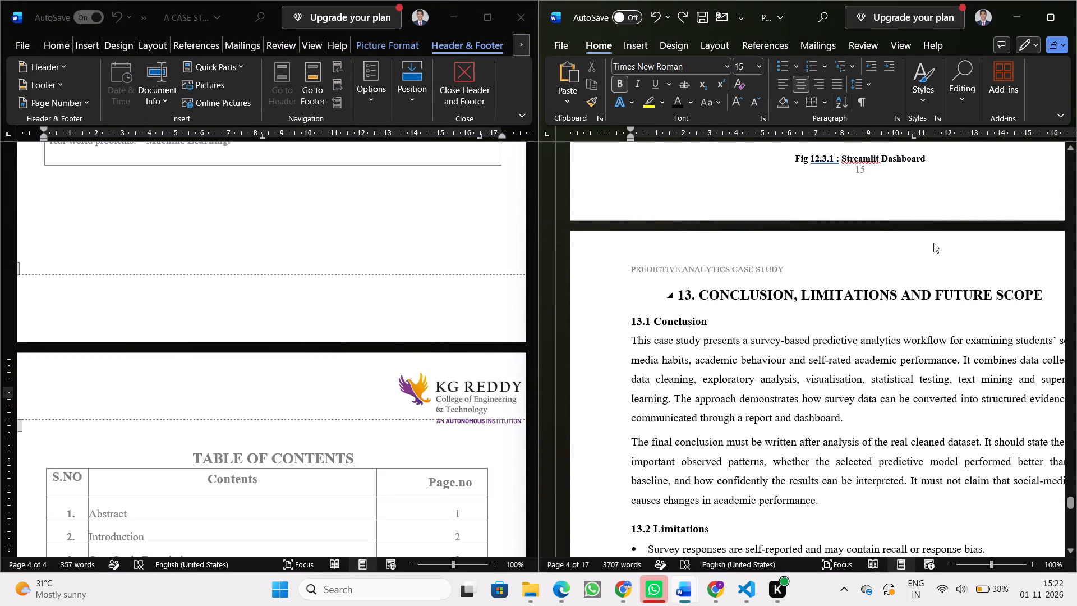
pyautogui.doubleClick(933, 238)
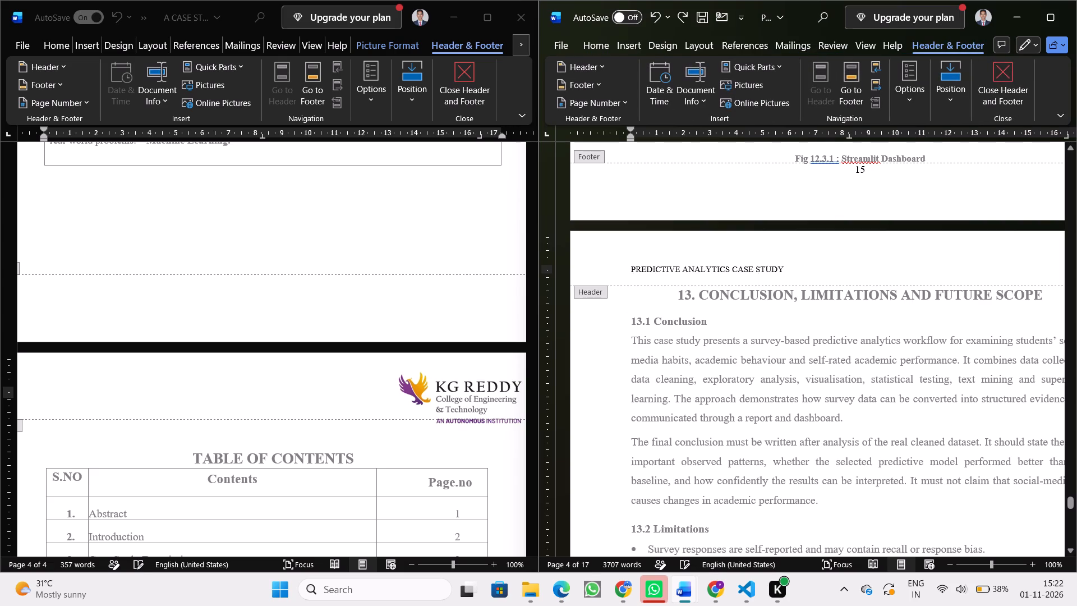
pyautogui.doubleClick(912, 262)
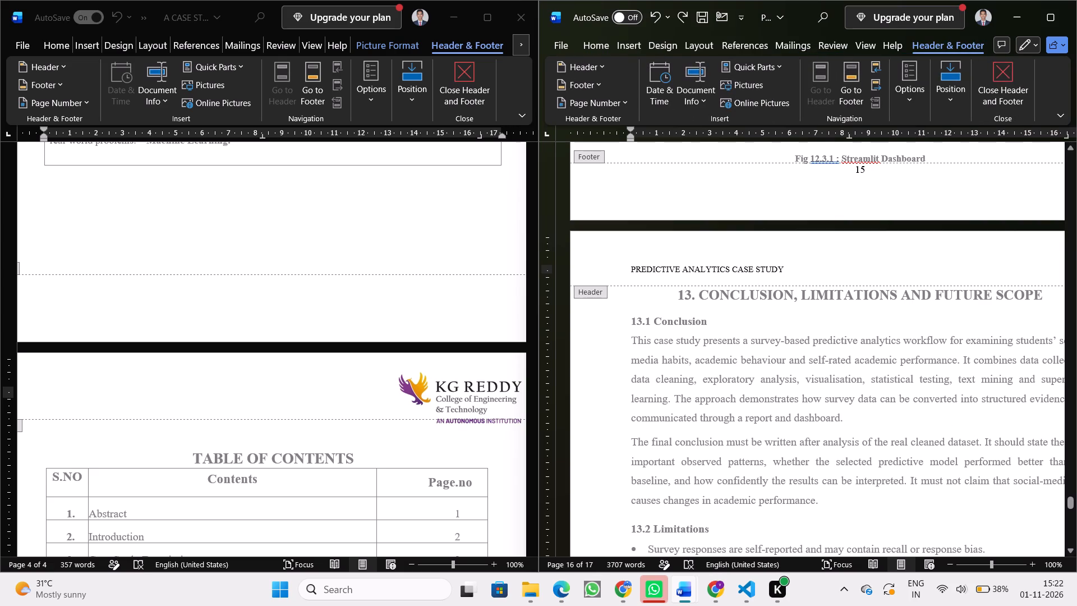
pyautogui.hotkey('ctrl', 'v')
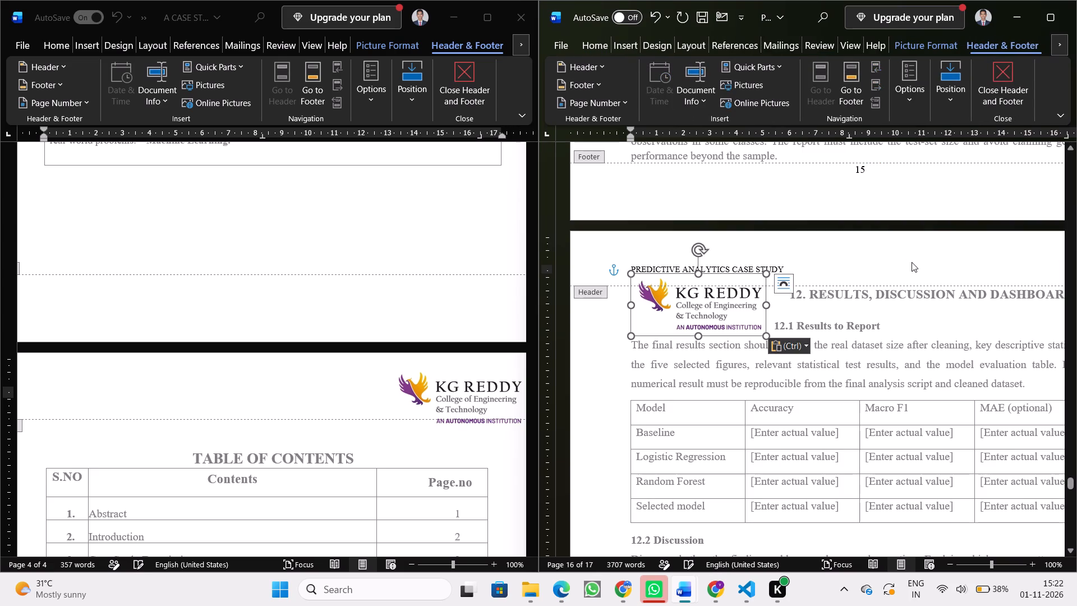
# Set the pasted header logo's text wrapping to In Front of Text.
pyautogui.click(777, 280)
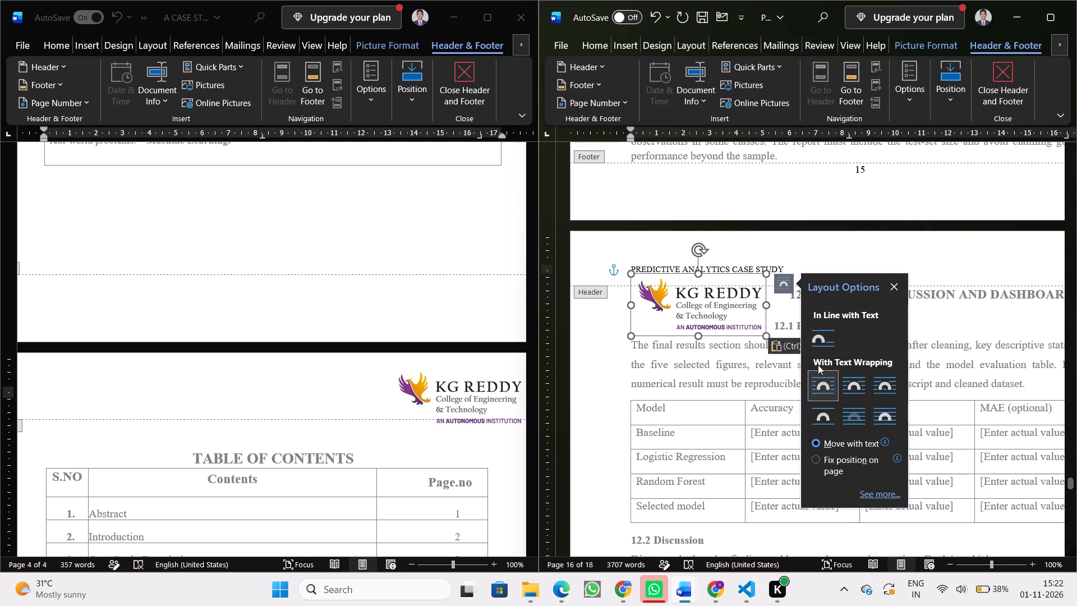
pyautogui.click(885, 408)
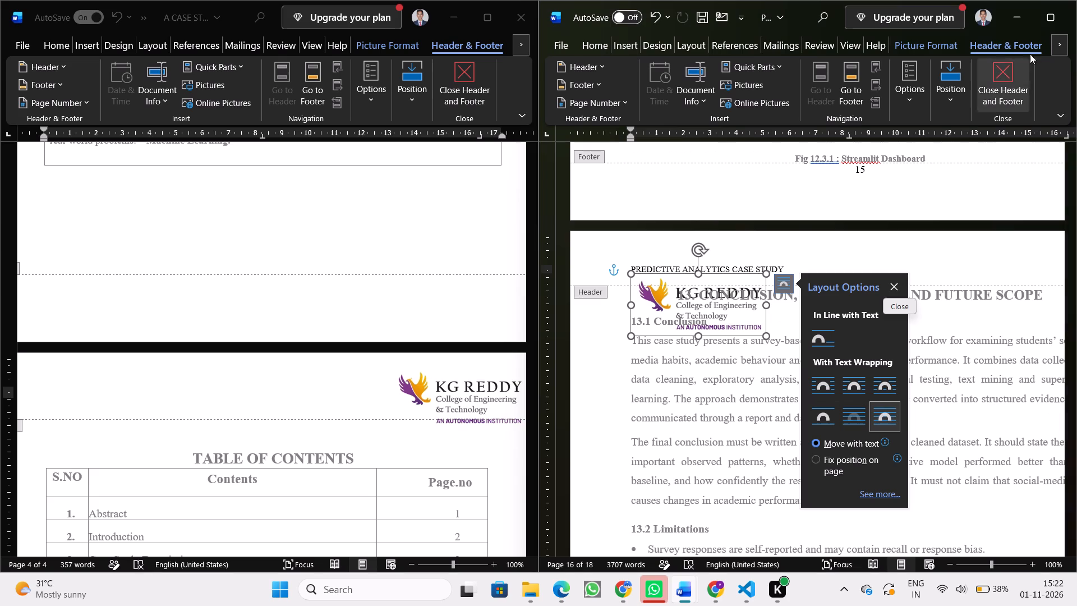
pyautogui.click(1053, 13)
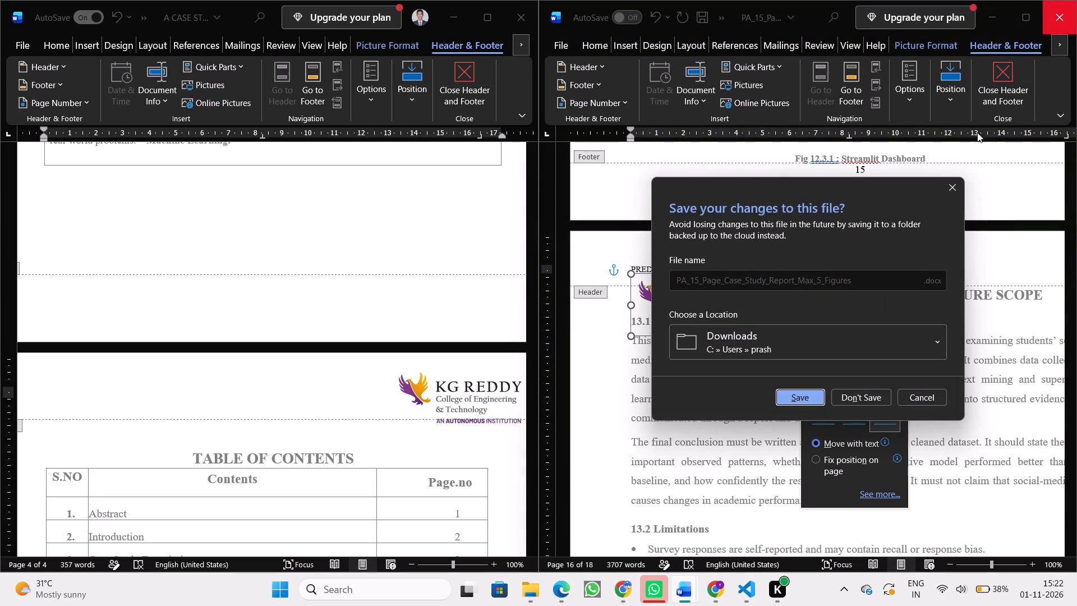
pyautogui.click(915, 398)
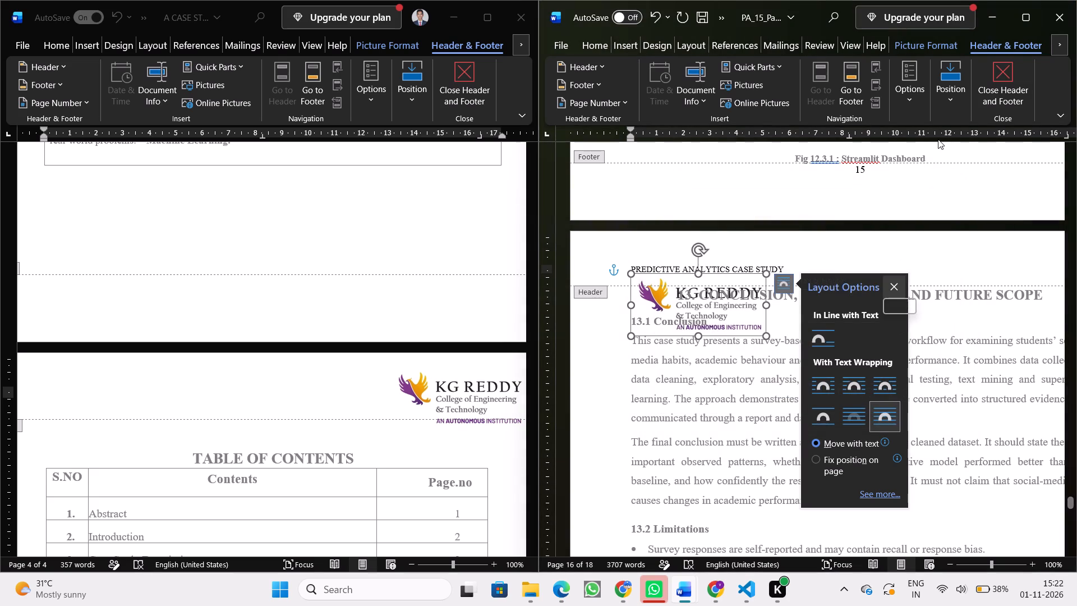
pyautogui.click(877, 413)
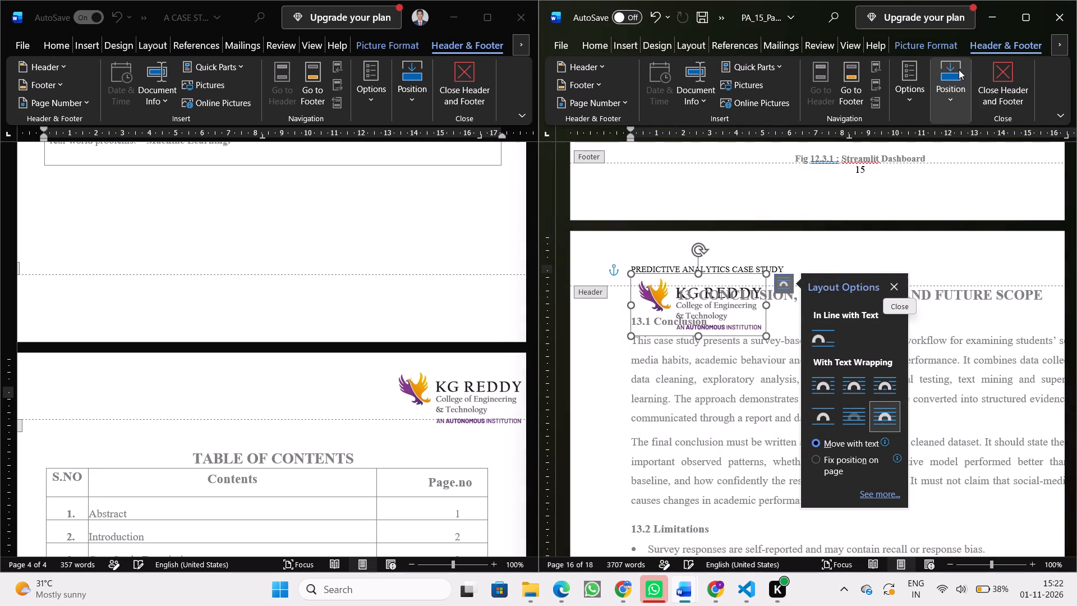
# Maximize the report window, move the logo into the header's upper corner opposite the header text, and finish header editing.
pyautogui.click(1027, 10)
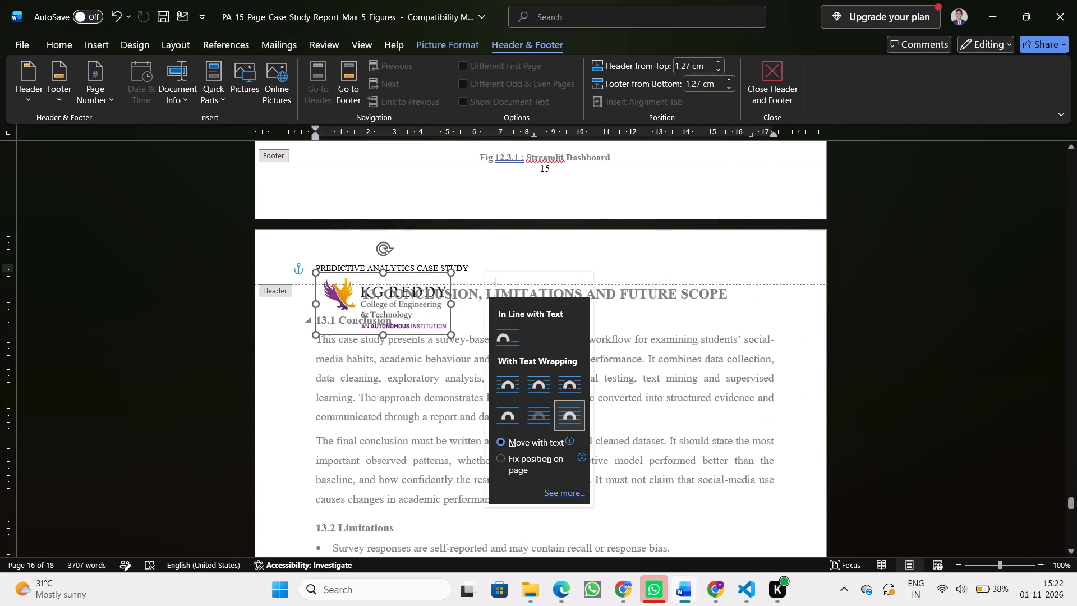
pyautogui.moveTo(405, 316); pyautogui.dragTo(752, 266)
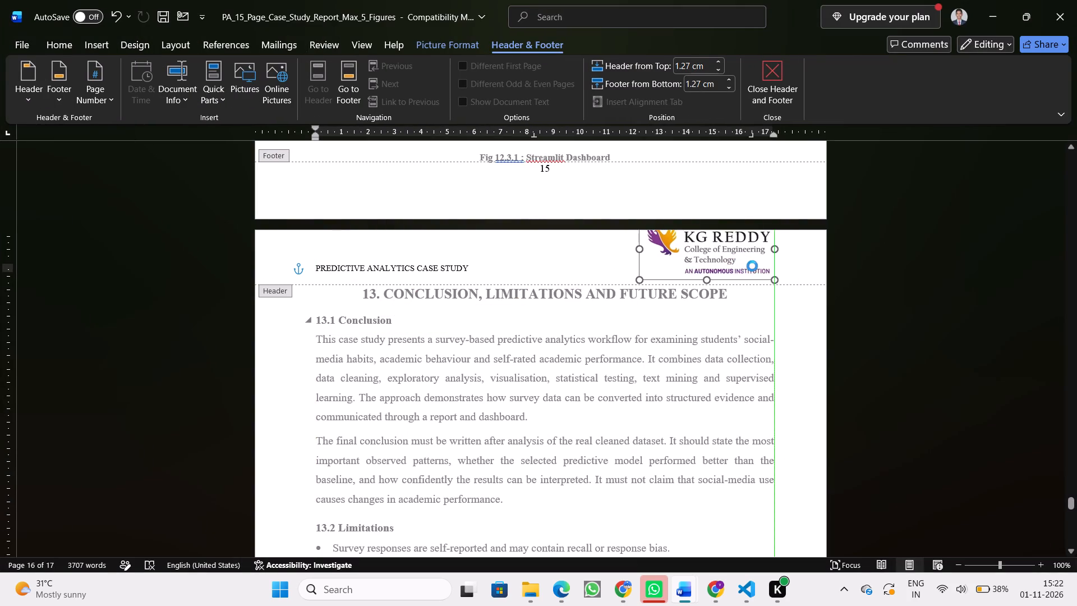
pyautogui.moveTo(752, 266); pyautogui.dragTo(780, 270)
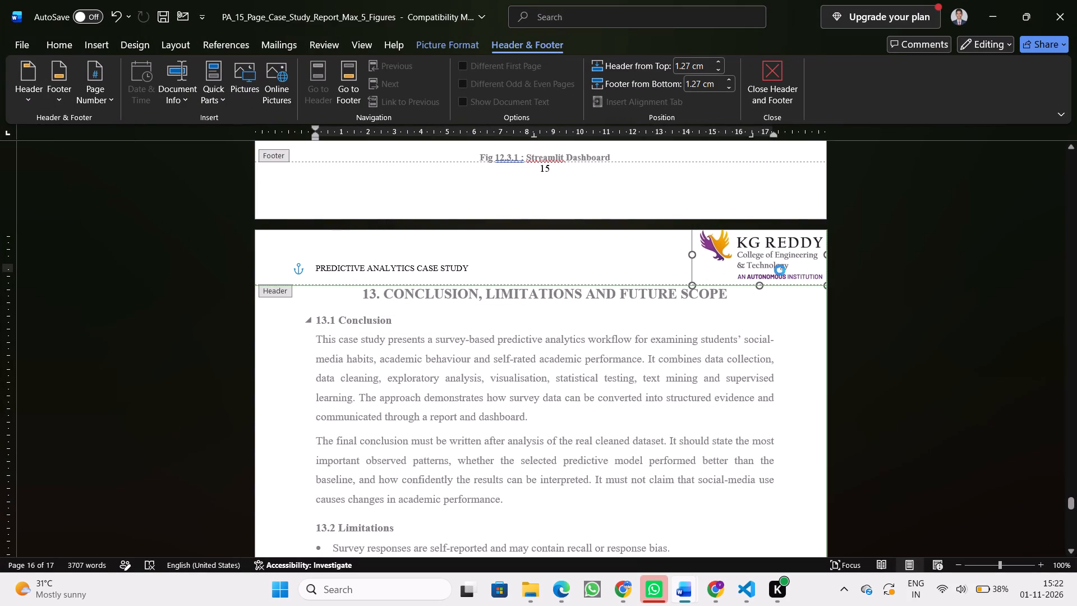
pyautogui.moveTo(780, 270); pyautogui.dragTo(779, 270)
pyautogui.click(758, 287)
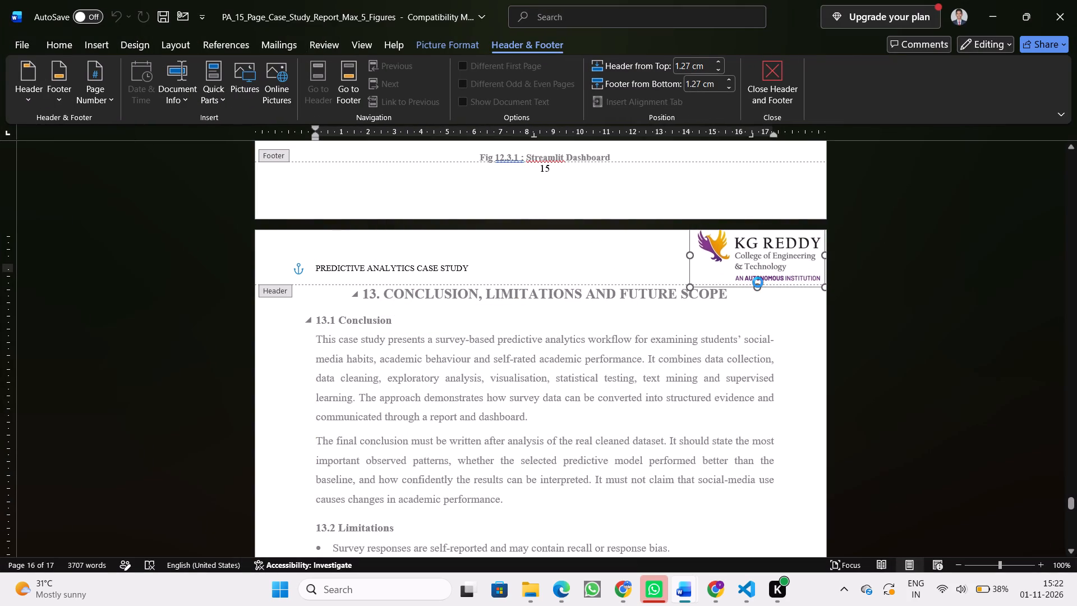
pyautogui.click(623, 269)
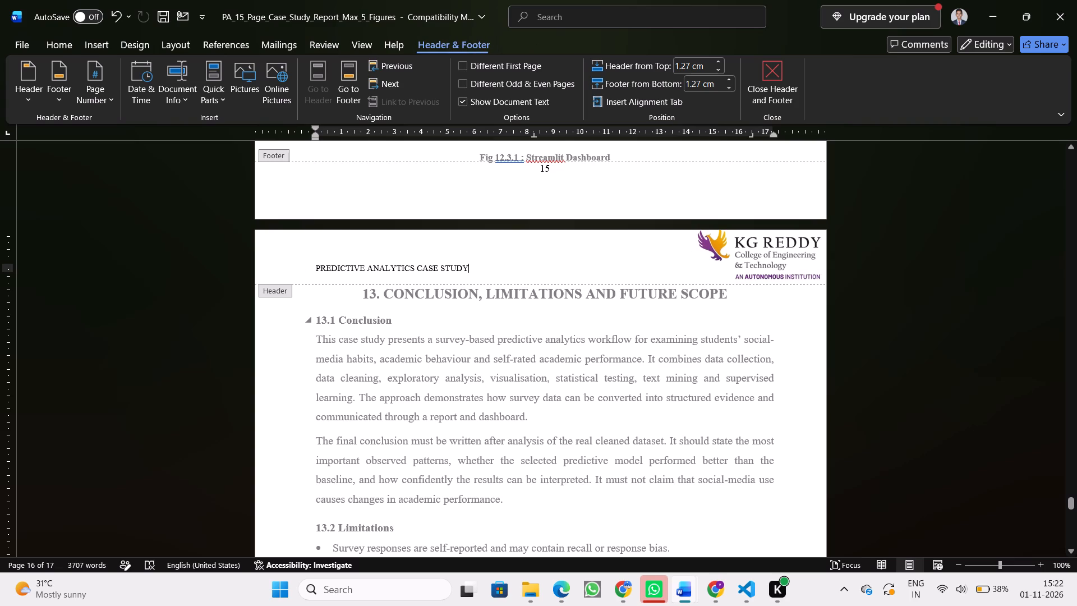
pyautogui.doubleClick(764, 348)
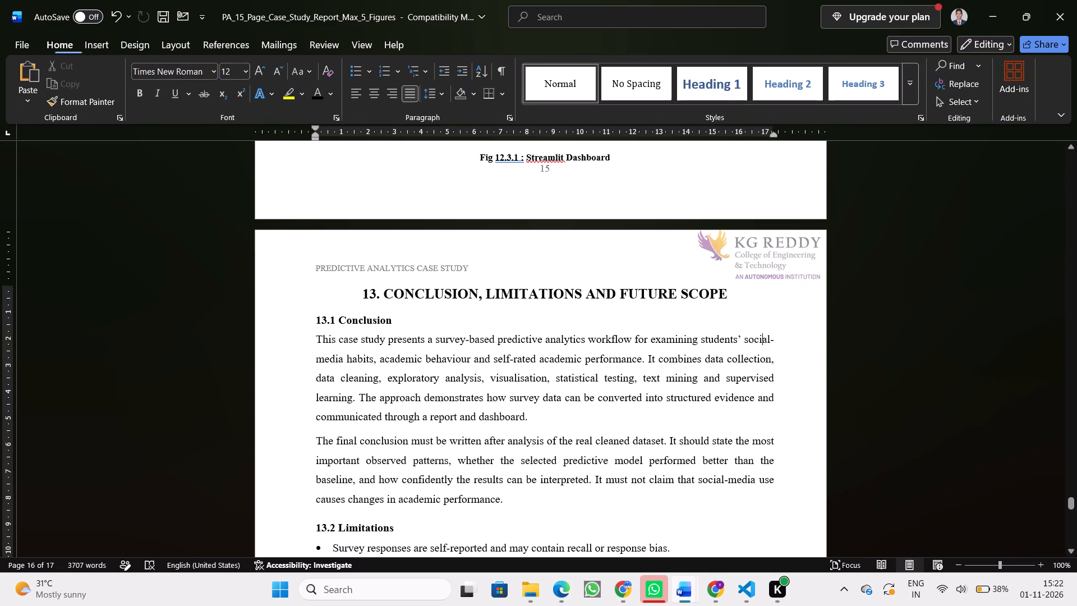
# Check the logo's placement in the headers of the report's closing pages, through to the references page.
pyautogui.scroll(5, 607, 341)
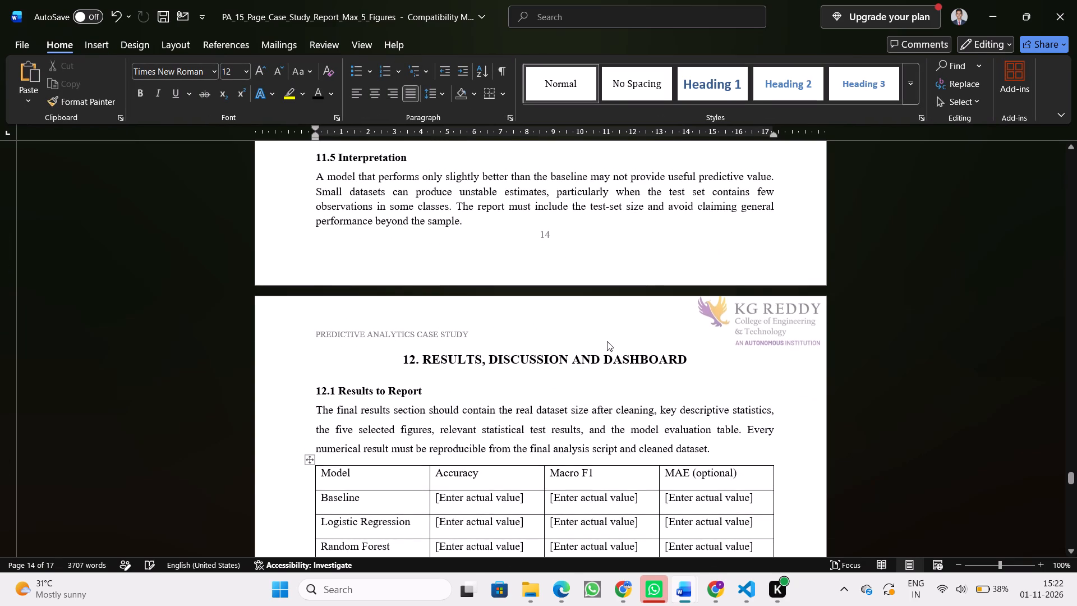
pyautogui.scroll(-1, 607, 341)
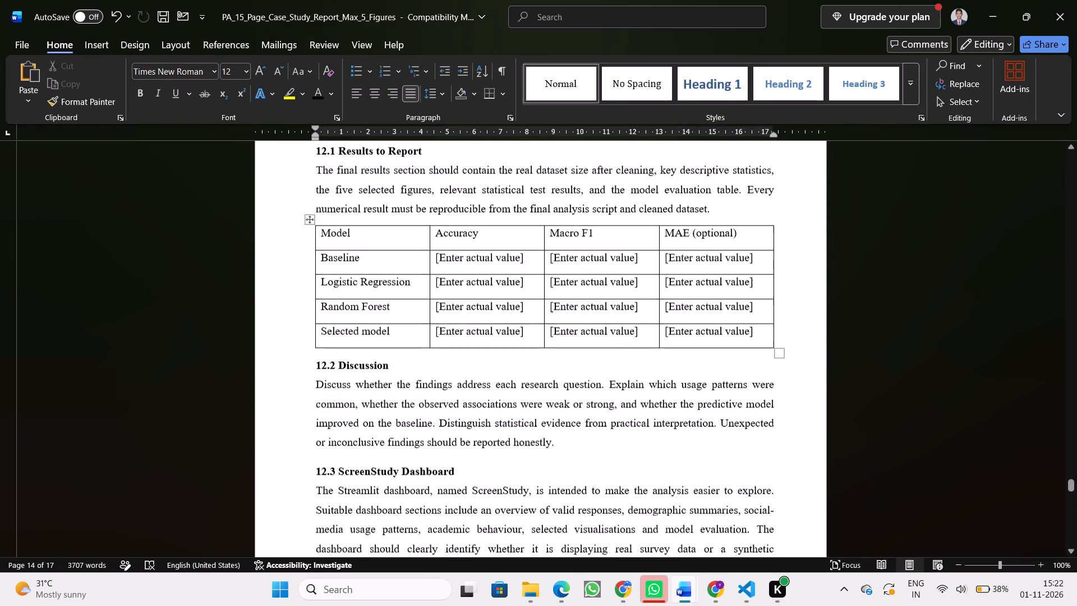
pyautogui.scroll(-6, 607, 341)
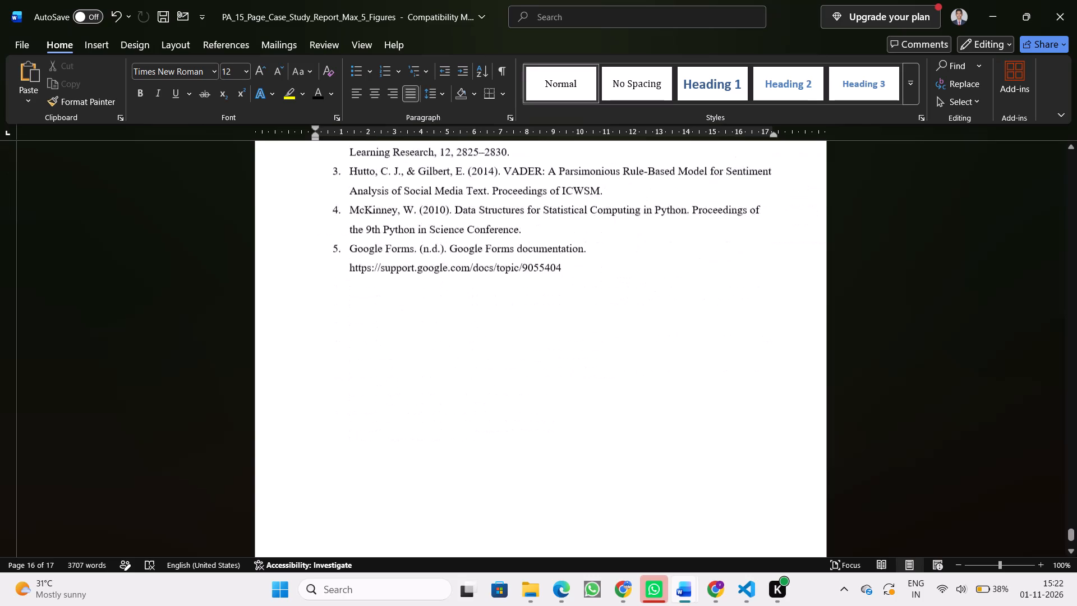
pyautogui.scroll(2, 607, 341)
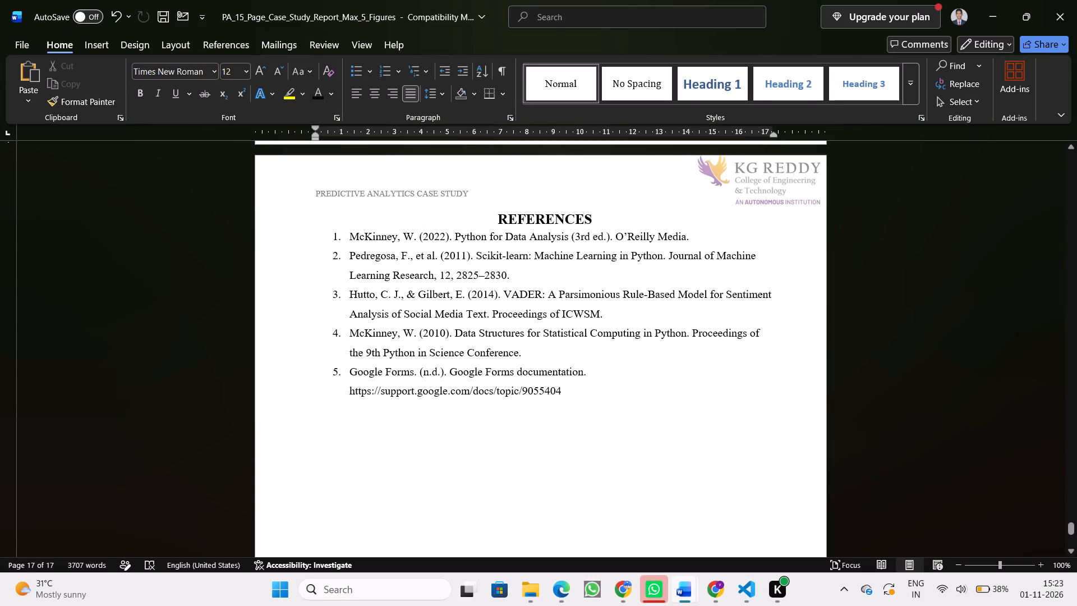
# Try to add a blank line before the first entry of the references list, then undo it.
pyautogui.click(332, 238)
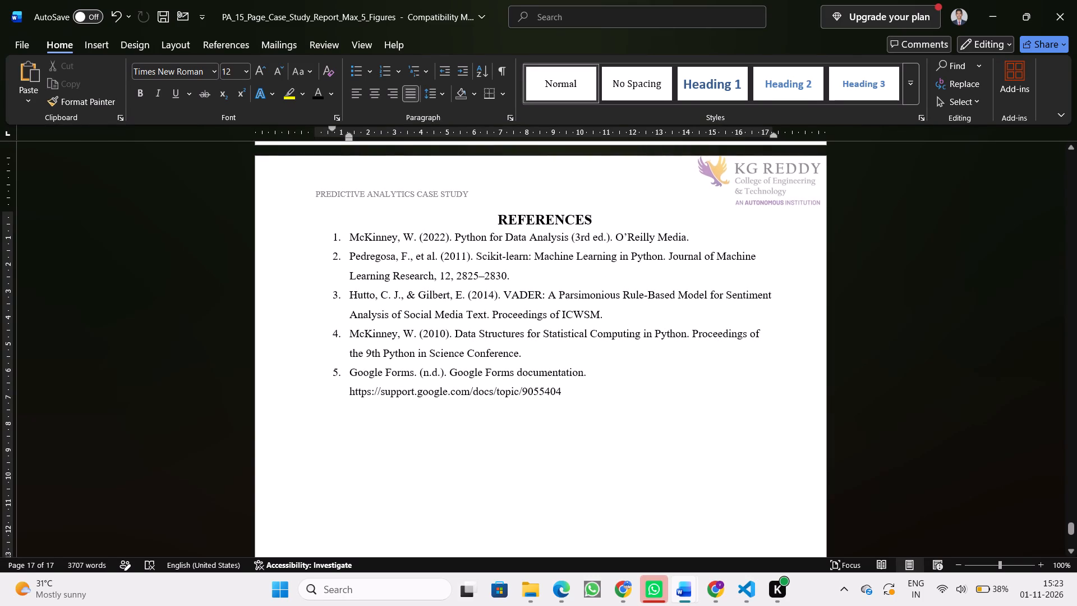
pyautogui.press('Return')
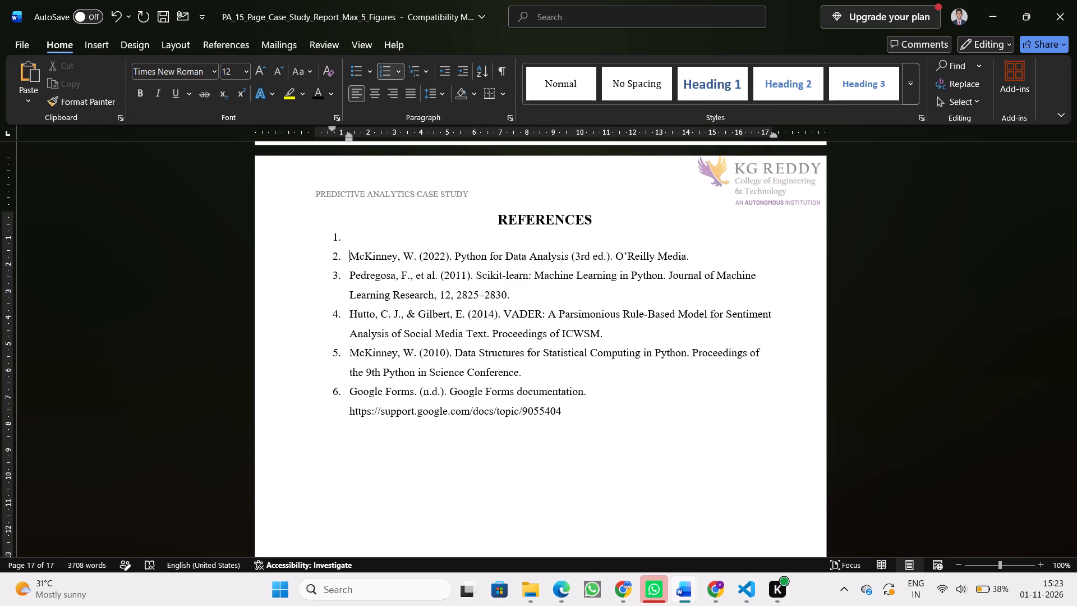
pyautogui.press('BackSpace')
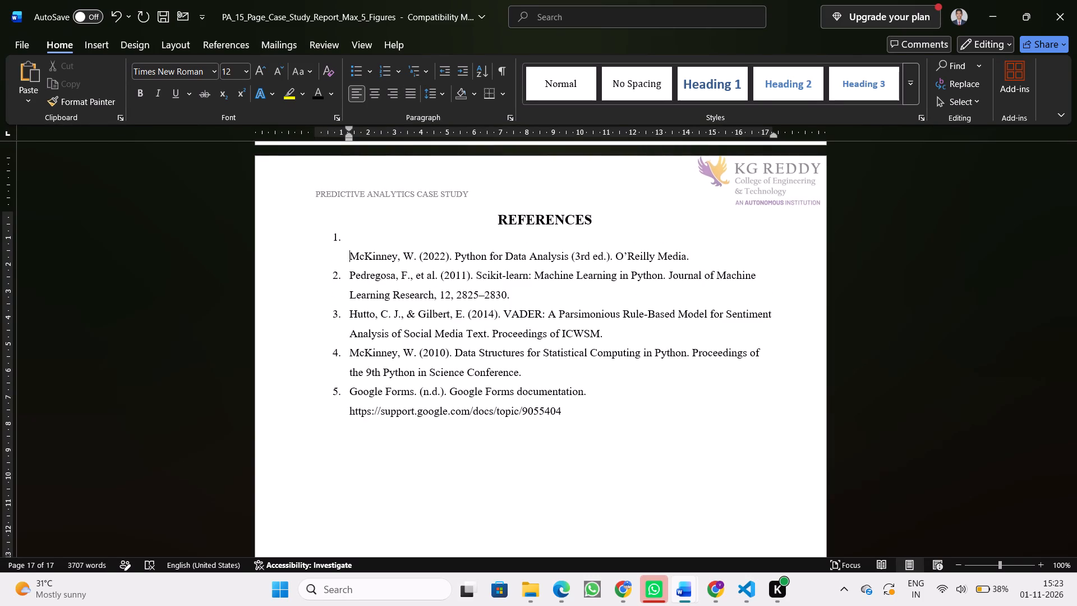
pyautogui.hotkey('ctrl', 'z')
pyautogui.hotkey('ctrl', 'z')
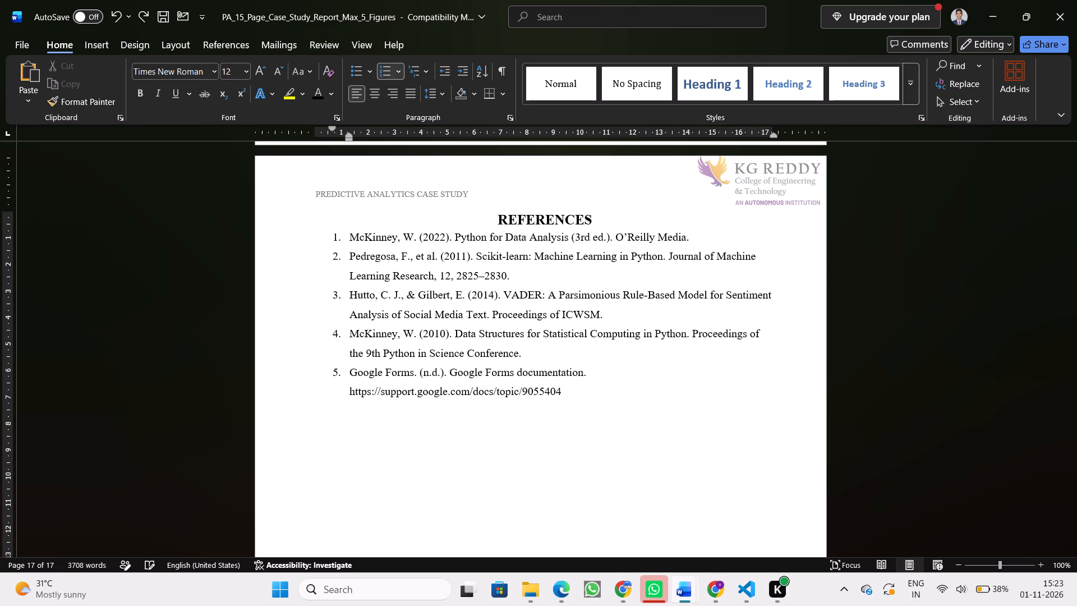
# Insert a blank line below the REFERENCES heading and another one above it.
pyautogui.click(598, 219)
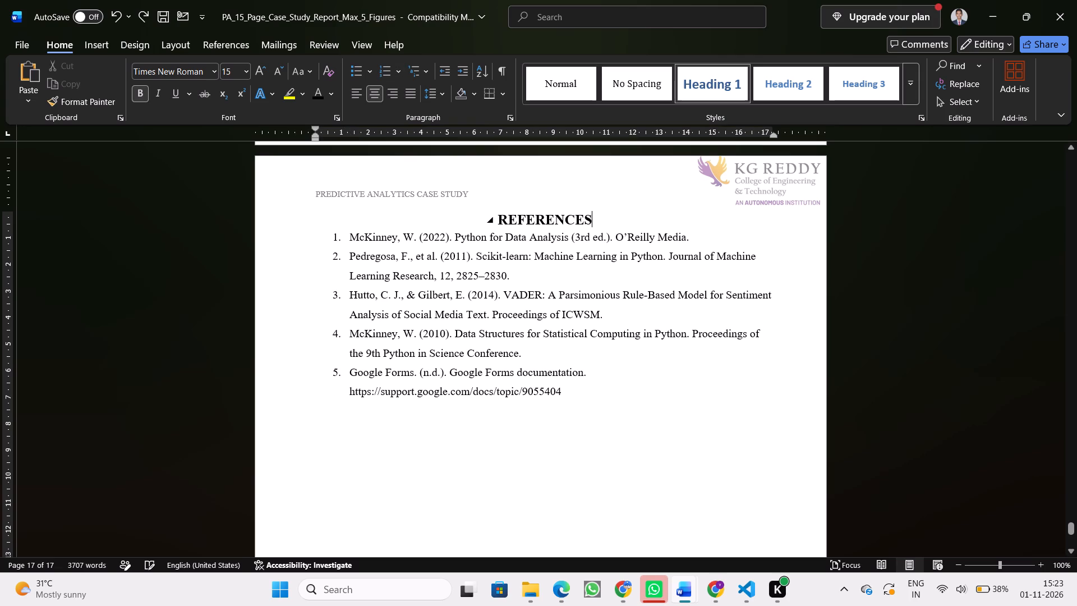
pyautogui.press('Return')
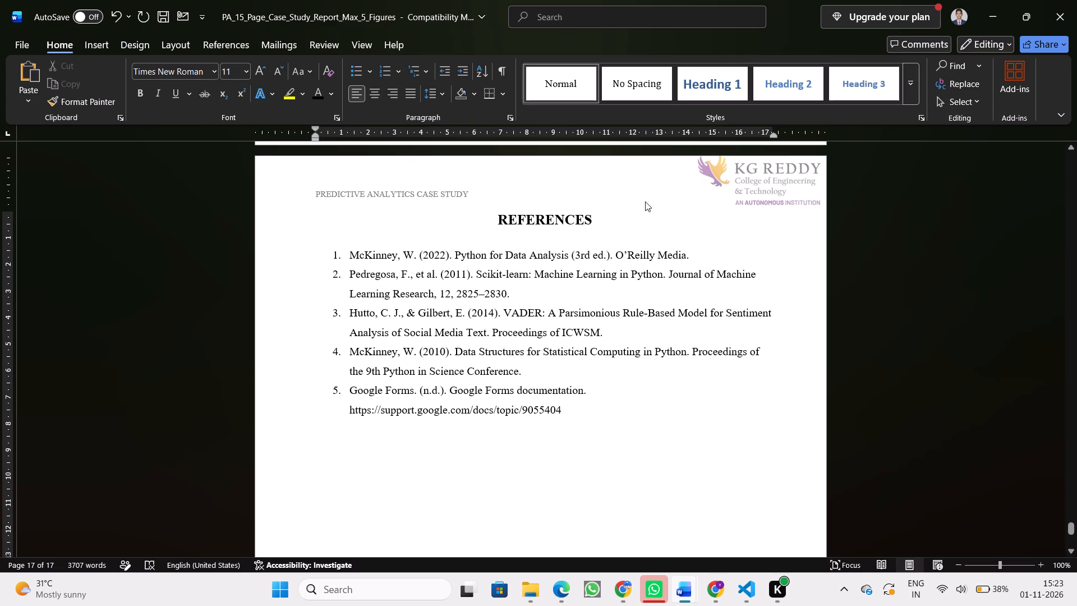
pyautogui.click(558, 194)
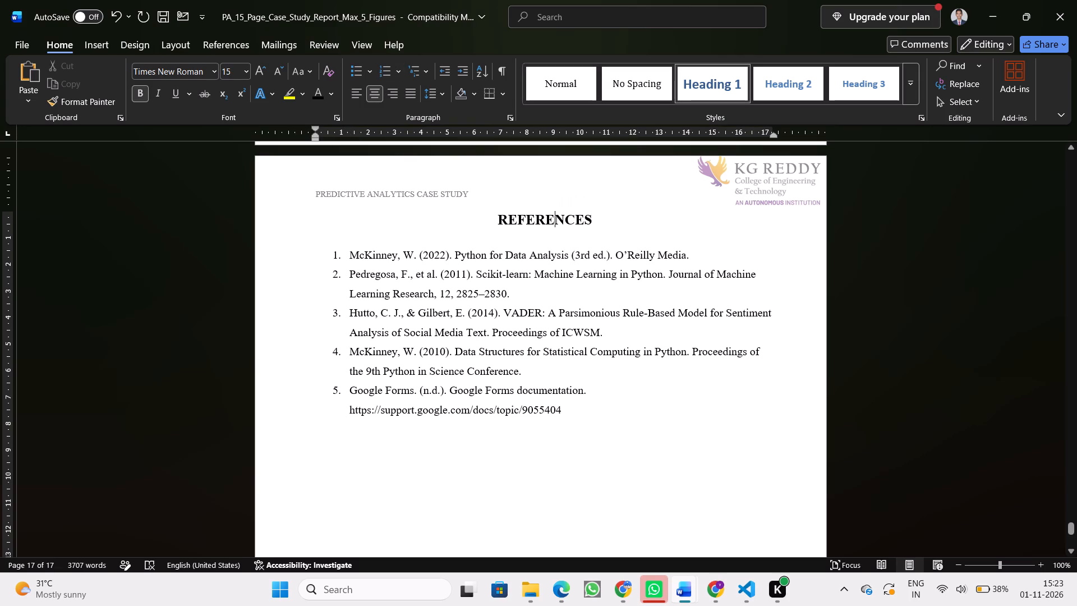
pyautogui.click(482, 224)
pyautogui.press('Return')
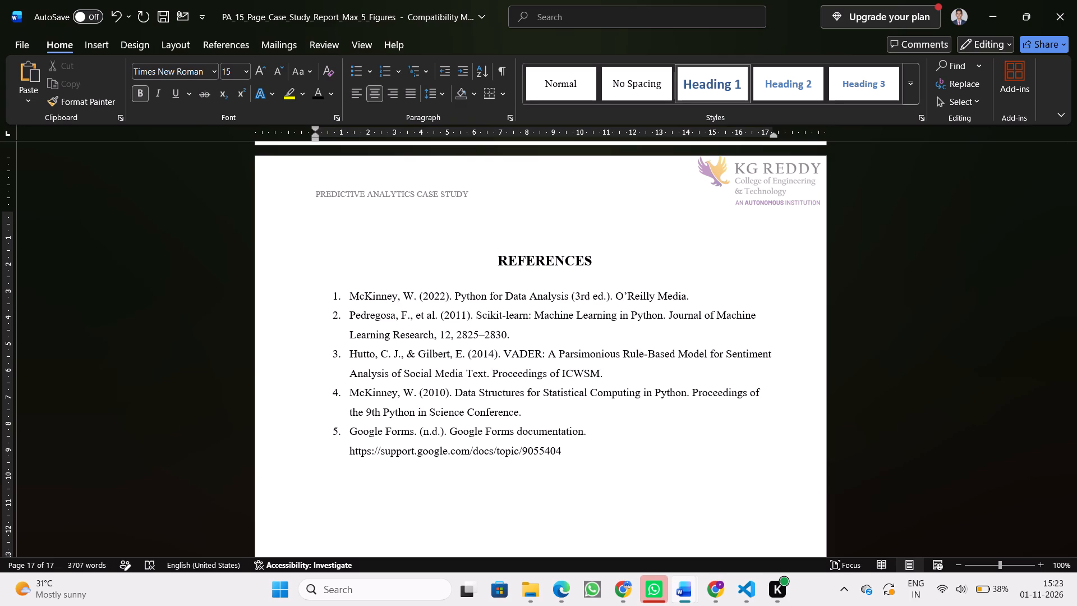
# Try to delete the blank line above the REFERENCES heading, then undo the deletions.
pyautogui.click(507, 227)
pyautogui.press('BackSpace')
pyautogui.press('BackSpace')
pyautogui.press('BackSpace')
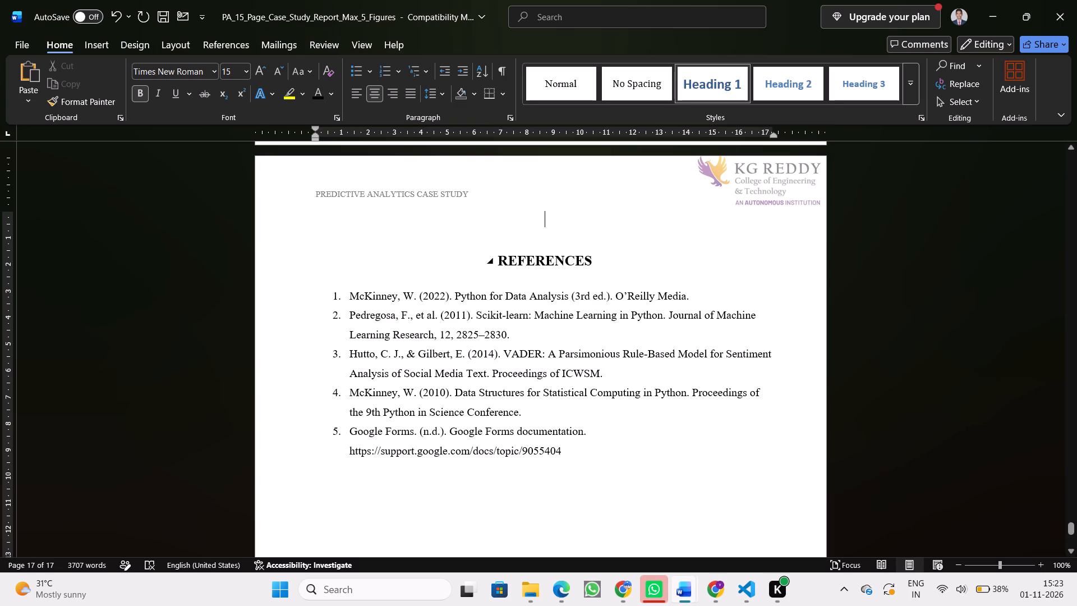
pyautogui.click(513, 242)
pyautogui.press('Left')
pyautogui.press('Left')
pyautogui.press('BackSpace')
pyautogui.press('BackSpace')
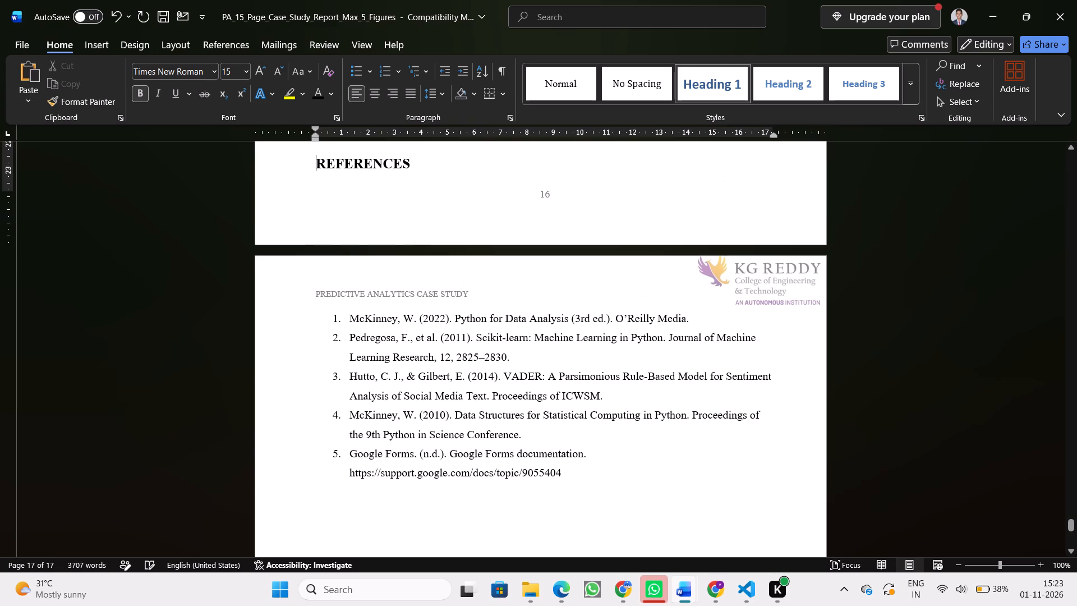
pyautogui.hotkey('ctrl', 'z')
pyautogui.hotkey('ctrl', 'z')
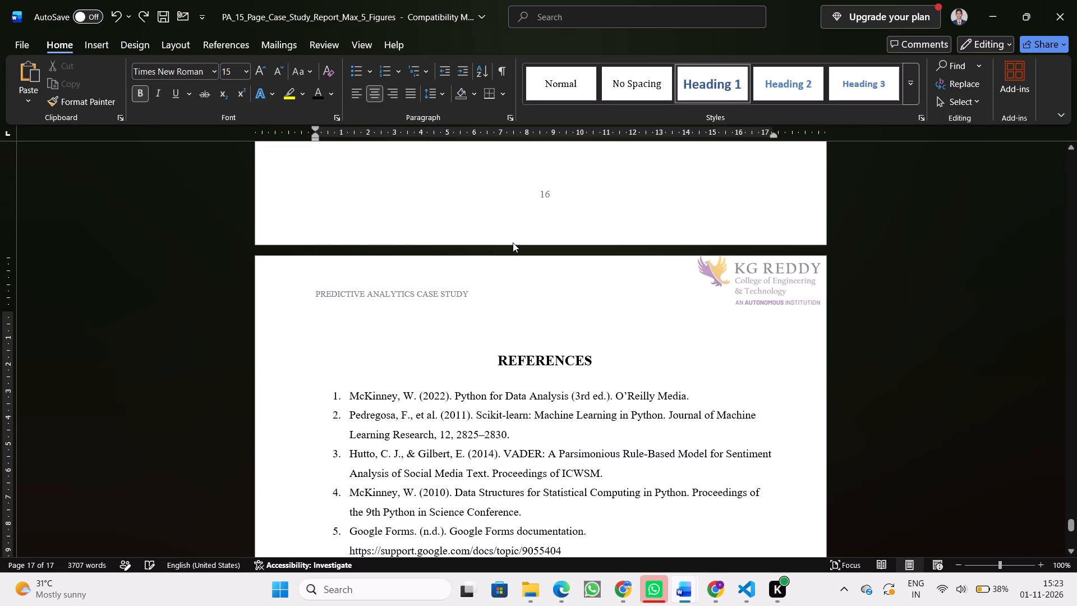
# Undo the earlier blank-line insertions so that the REFERENCES heading sits at the start of its page.
pyautogui.hotkey('ctrl', 'z')
pyautogui.hotkey('ctrl', 'z')
pyautogui.hotkey('ctrl', 'z')
pyautogui.hotkey('ctrl', 'z')
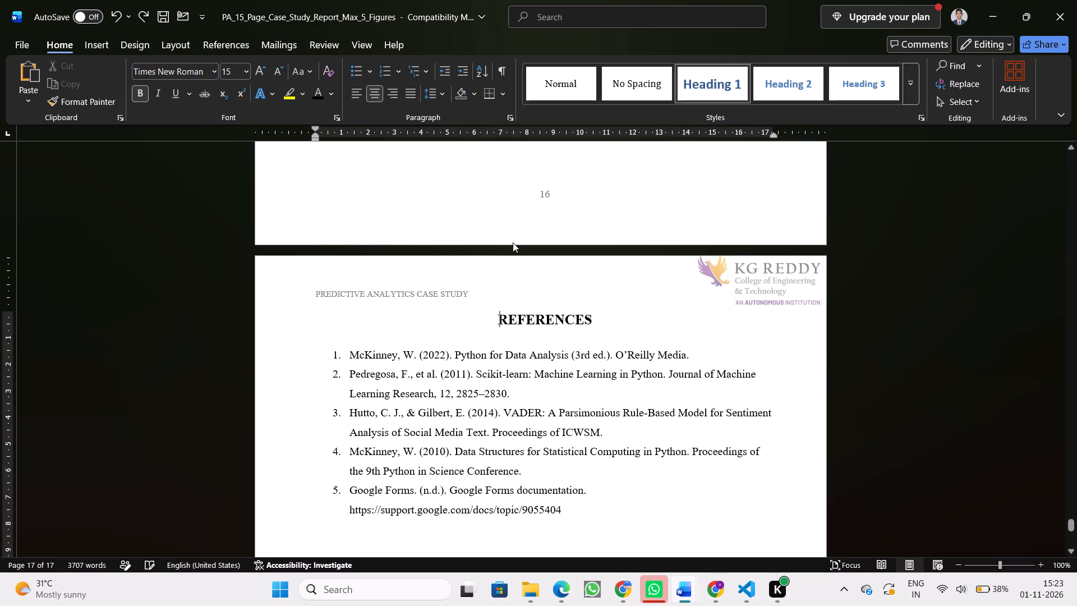
# Save the report as a PDF named "PA casestudy chapters" in the Downloads folder, and close the published PDF.
pyautogui.scroll(-3, 436, 395)
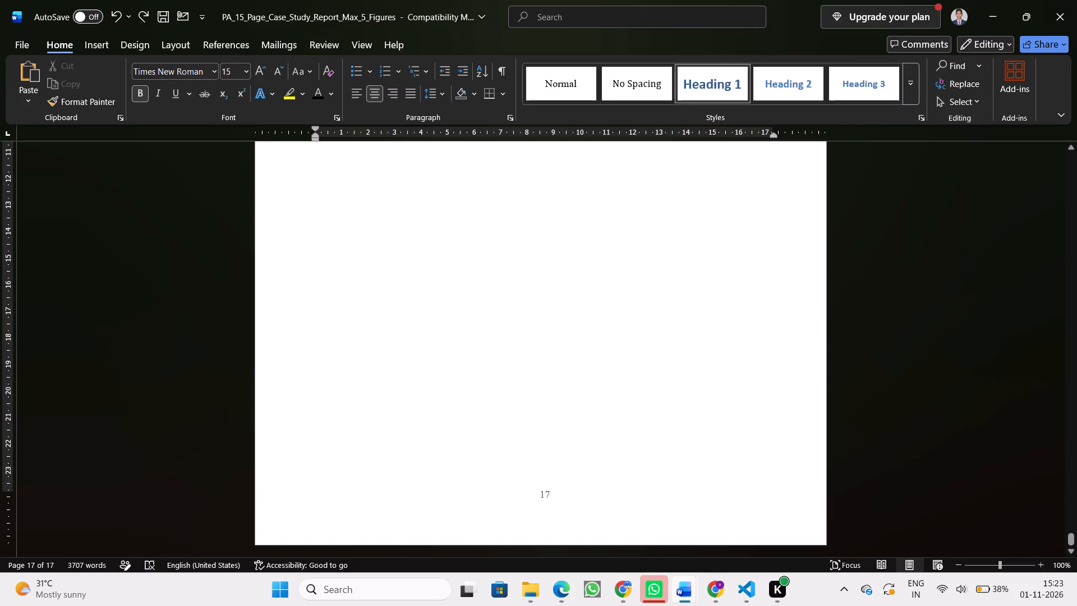
pyautogui.click(20, 49)
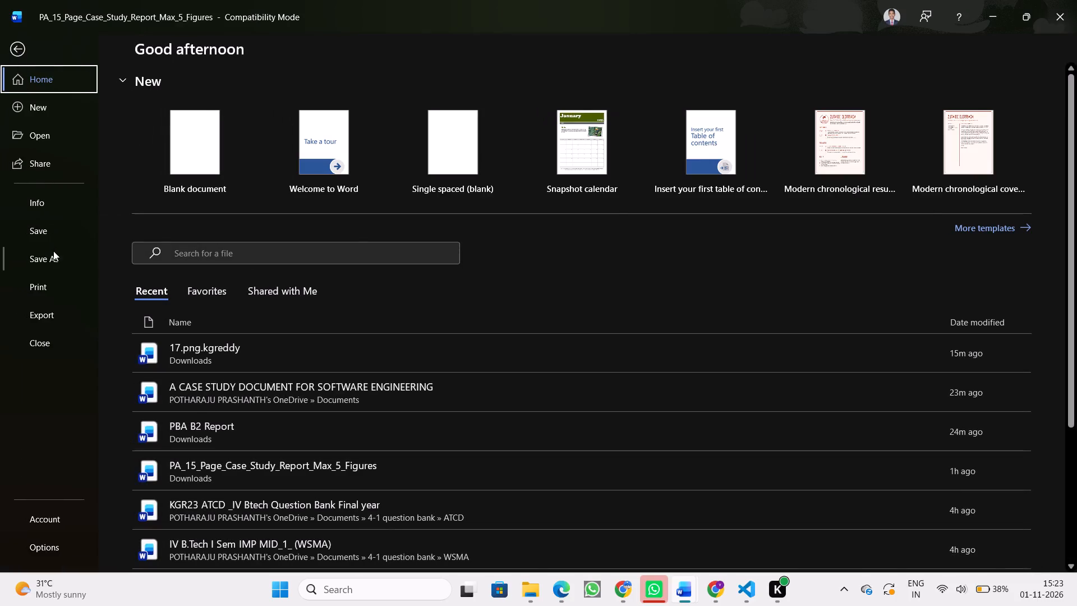
pyautogui.click(53, 254)
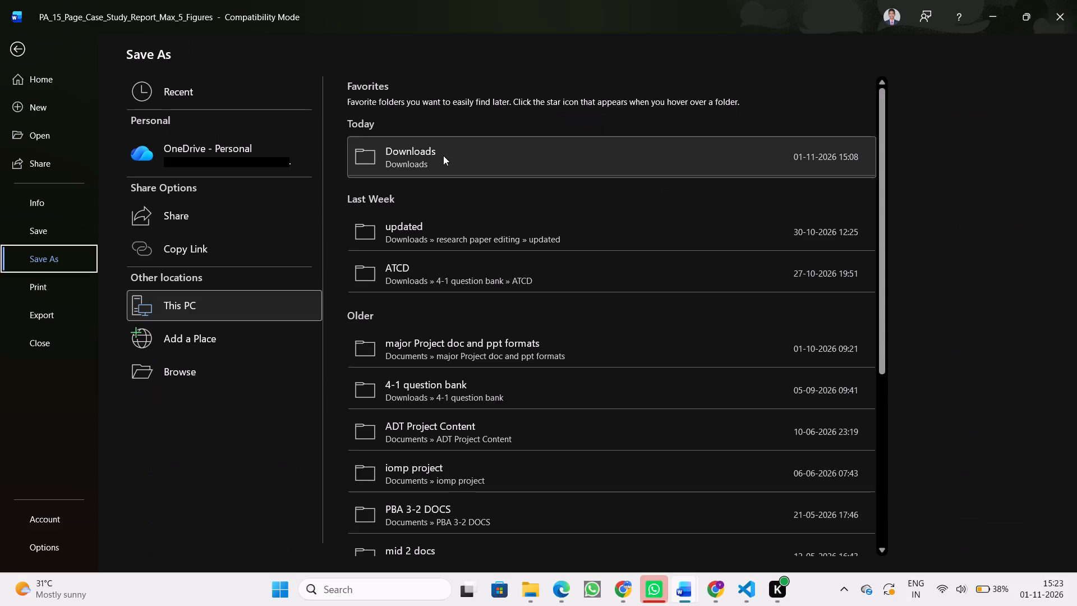
pyautogui.click(443, 155)
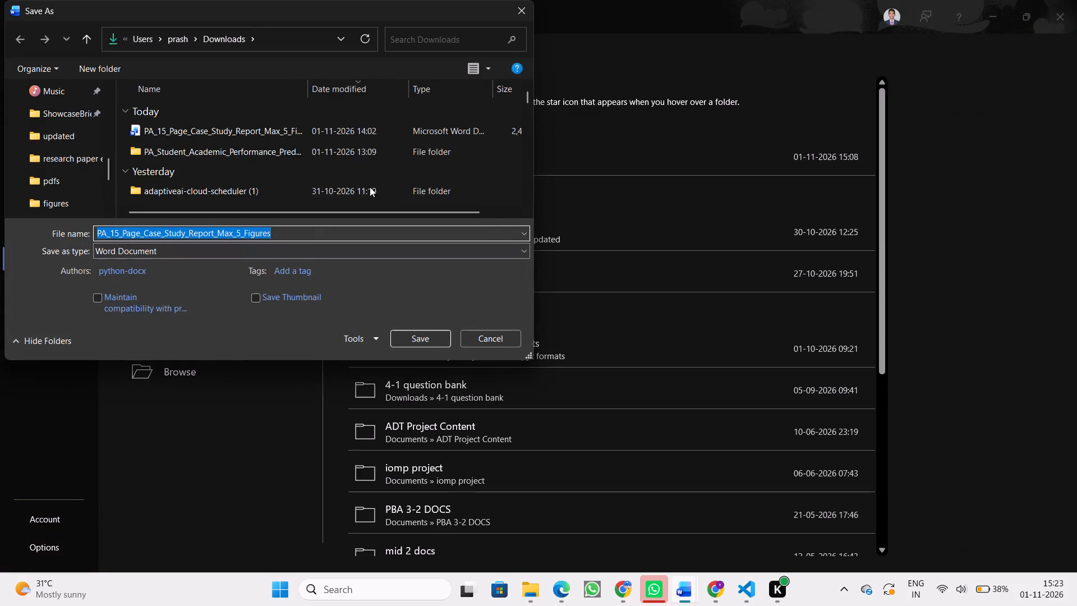
pyautogui.click(284, 234)
pyautogui.press('BackSpace')
pyautogui.press('BackSpace')
pyautogui.press('BackSpace')
pyautogui.press('BackSpace')
pyautogui.press('BackSpace')
pyautogui.press('BackSpace')
pyautogui.press('BackSpace')
pyautogui.press('BackSpace')
pyautogui.press('BackSpace')
pyautogui.press('BackSpace')
pyautogui.press('BackSpace')
pyautogui.press('BackSpace')
pyautogui.press('BackSpace')
pyautogui.press('BackSpace')
pyautogui.press('BackSpace')
pyautogui.press('BackSpace')
pyautogui.press('BackSpace')
pyautogui.press('BackSpace')
pyautogui.press('BackSpace')
pyautogui.press('BackSpace')
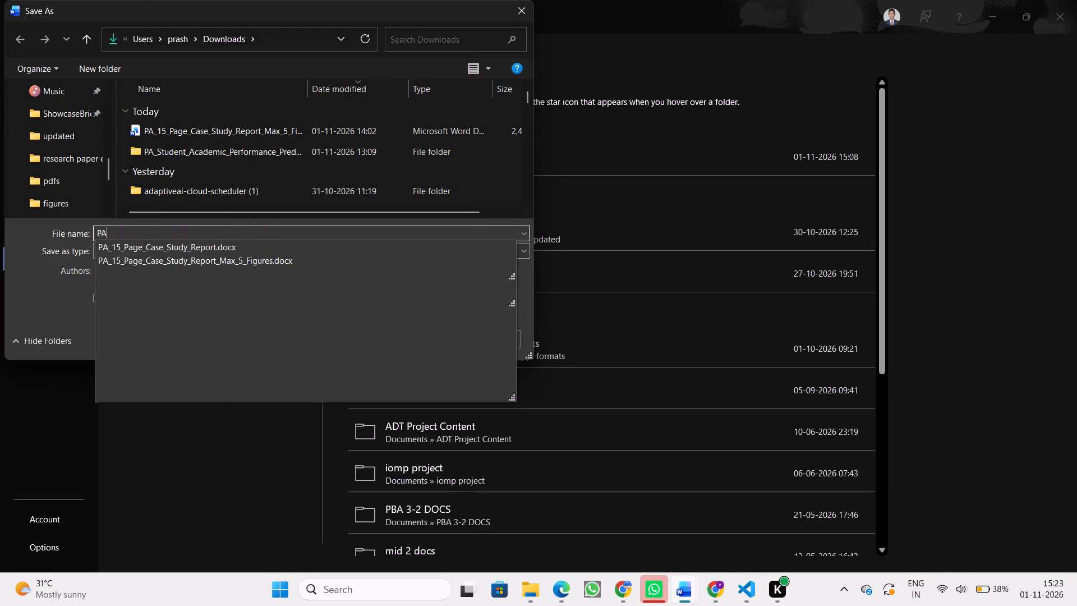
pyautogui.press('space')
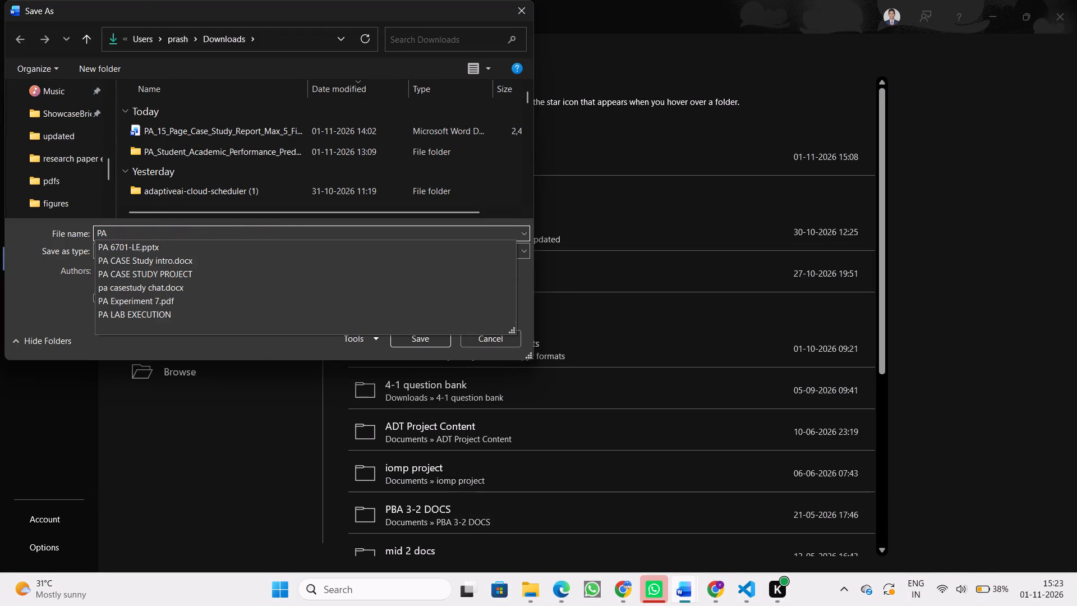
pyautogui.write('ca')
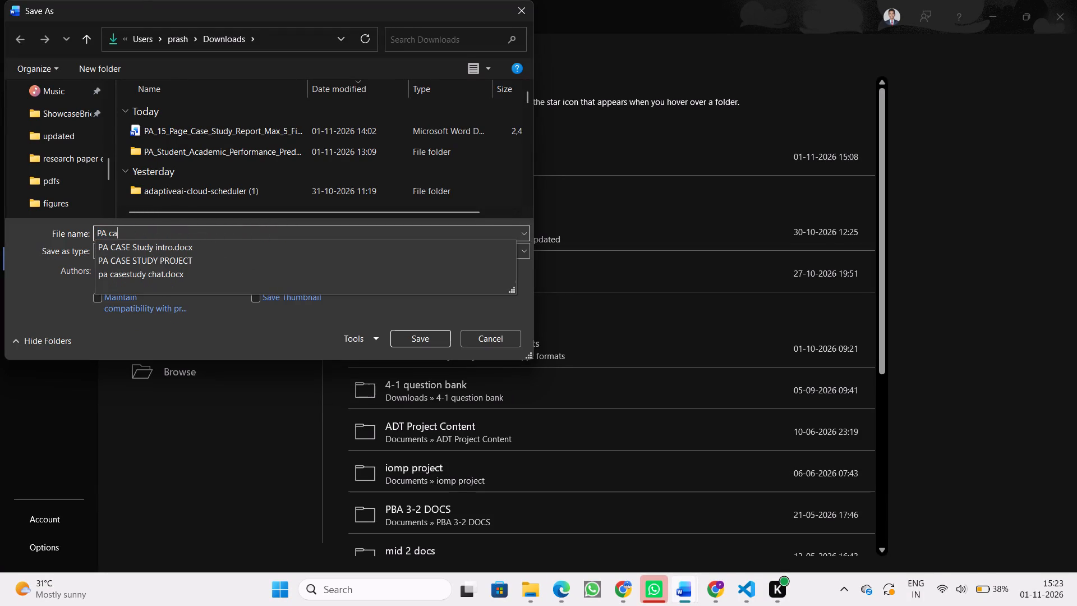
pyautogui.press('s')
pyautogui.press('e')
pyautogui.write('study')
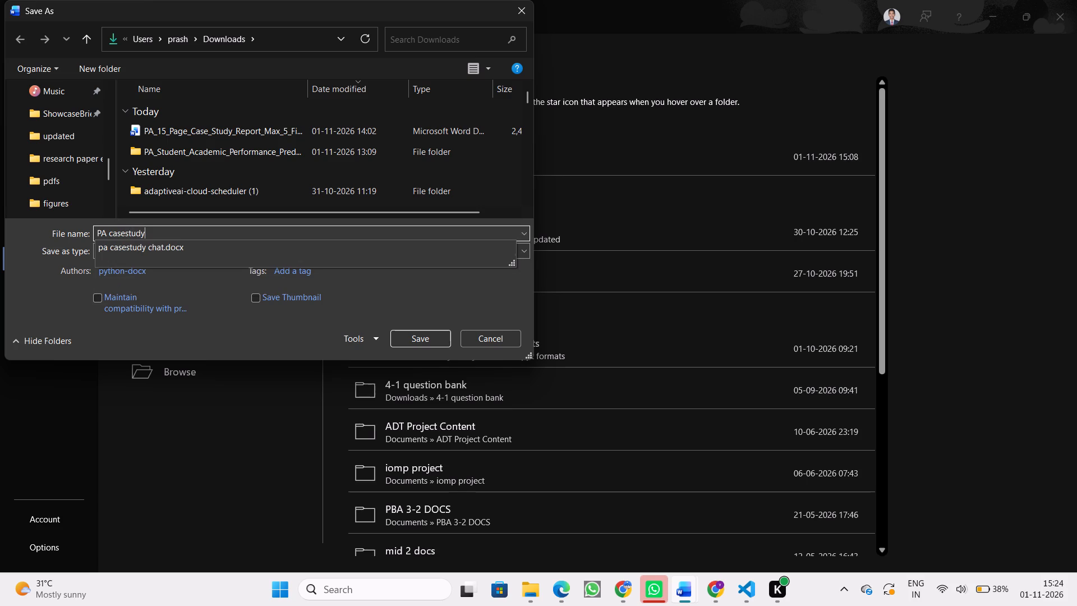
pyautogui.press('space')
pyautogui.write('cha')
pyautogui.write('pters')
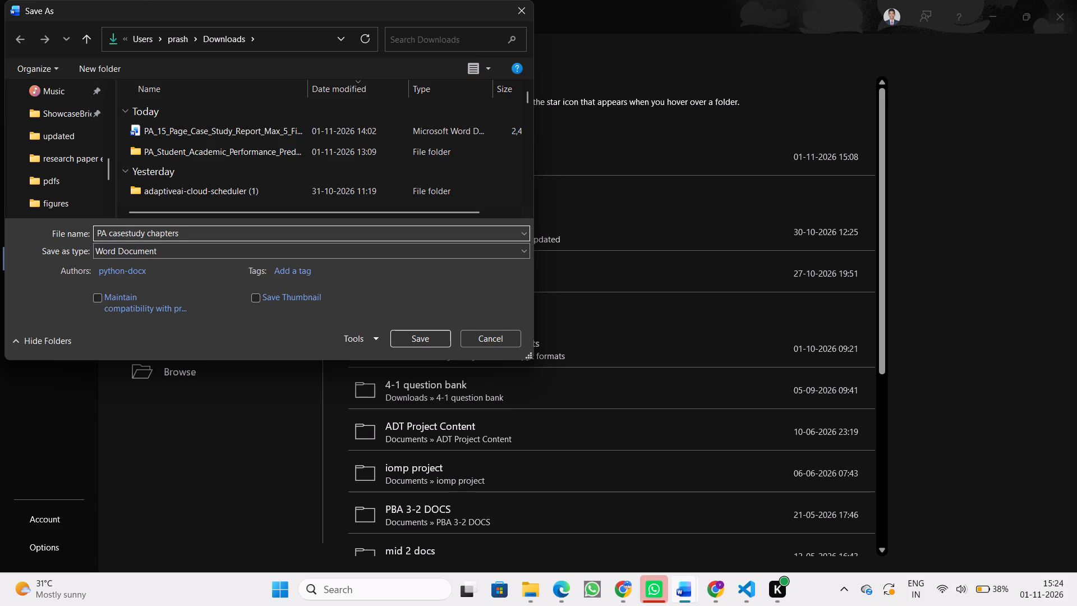
pyautogui.click(339, 256)
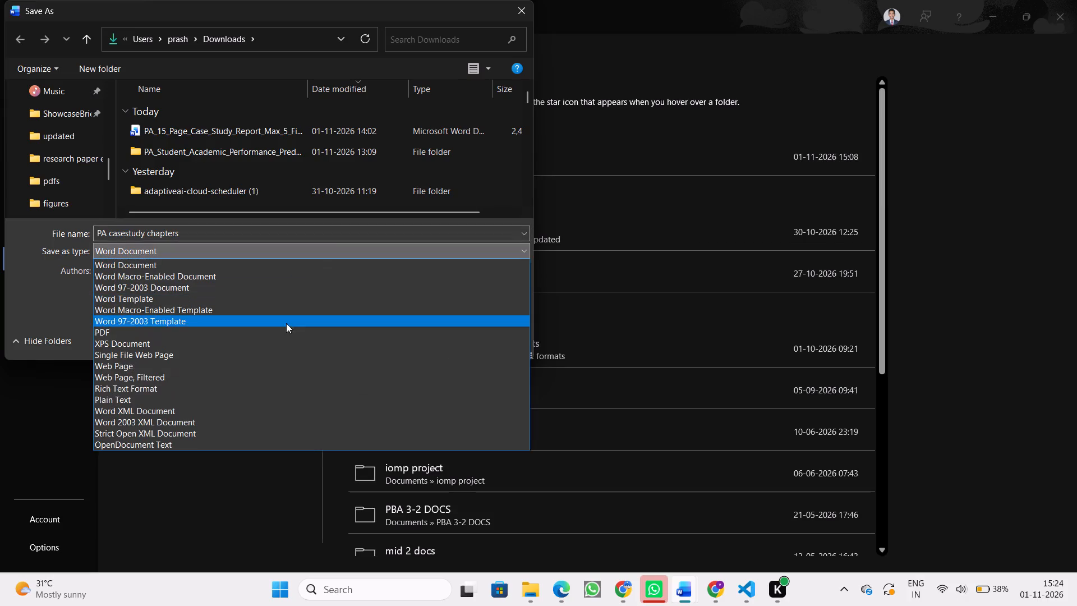
pyautogui.click(284, 334)
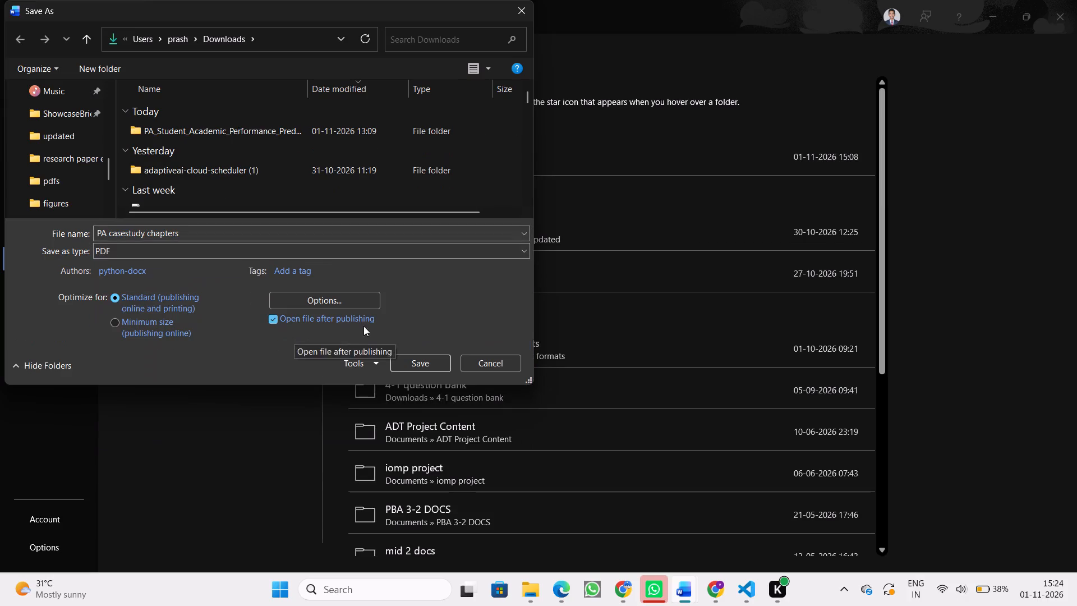
pyautogui.click(414, 361)
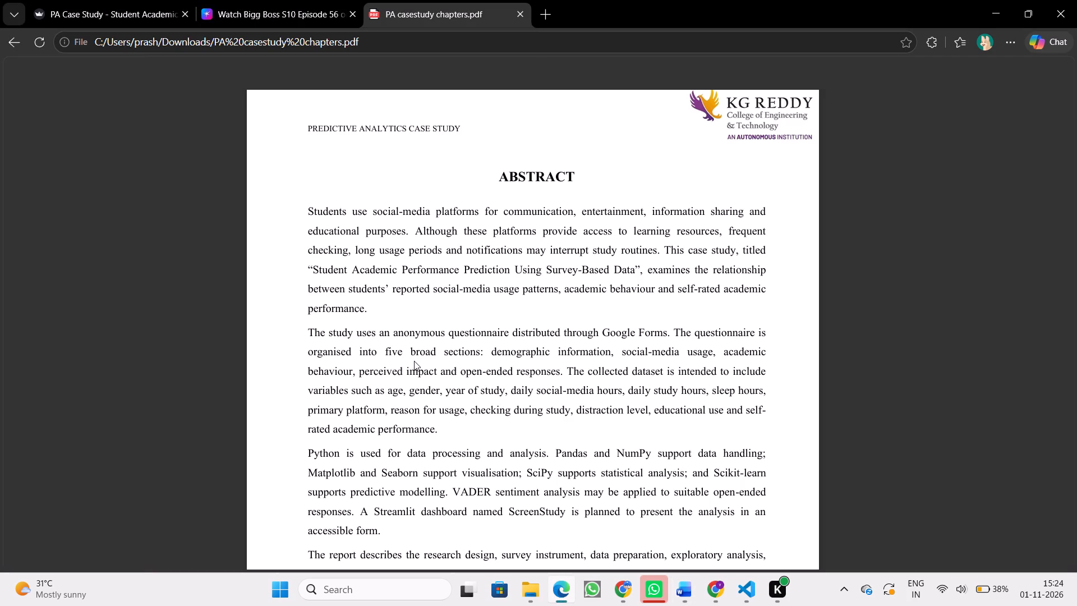
pyautogui.click(1076, 0)
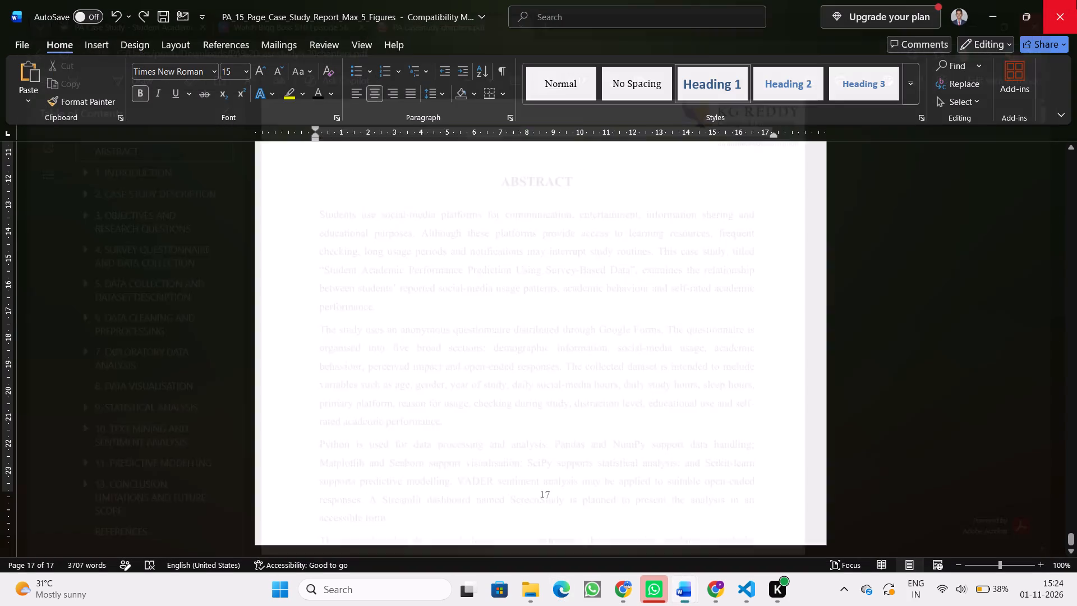
# Save the case study report document and close it.
pyautogui.click(26, 45)
pyautogui.click(36, 230)
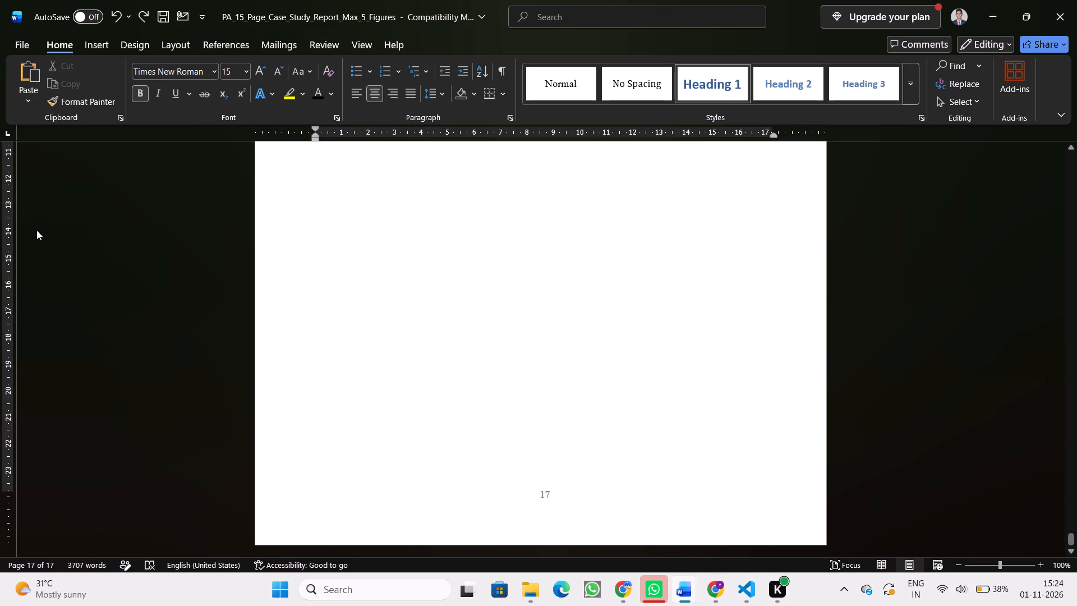
pyautogui.click(1075, 6)
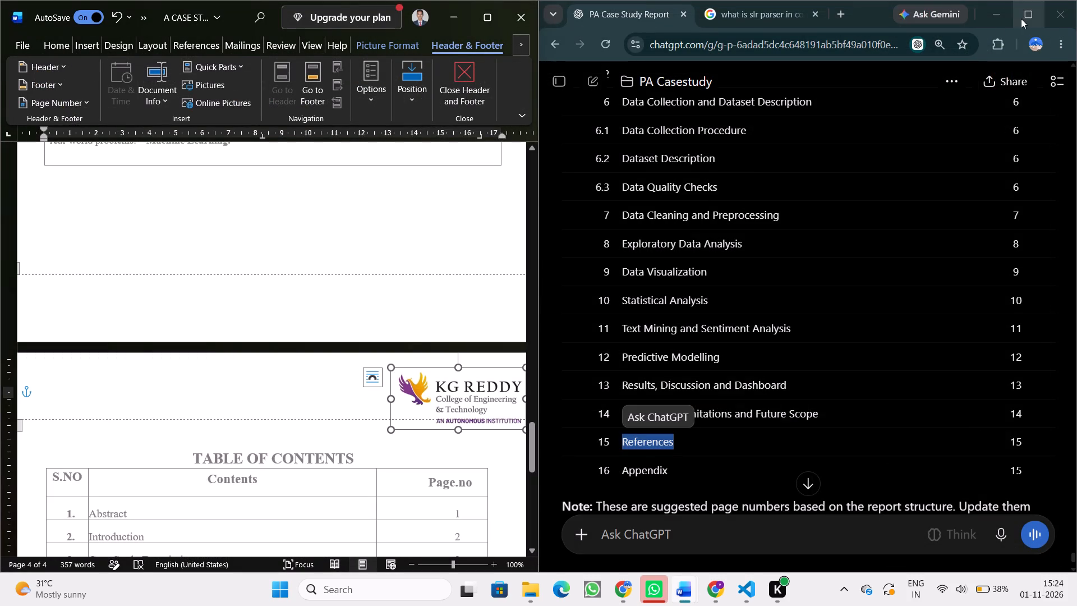
# Minimize the ChatGPT browser window and close the certificate document behind it.
pyautogui.click(997, 17)
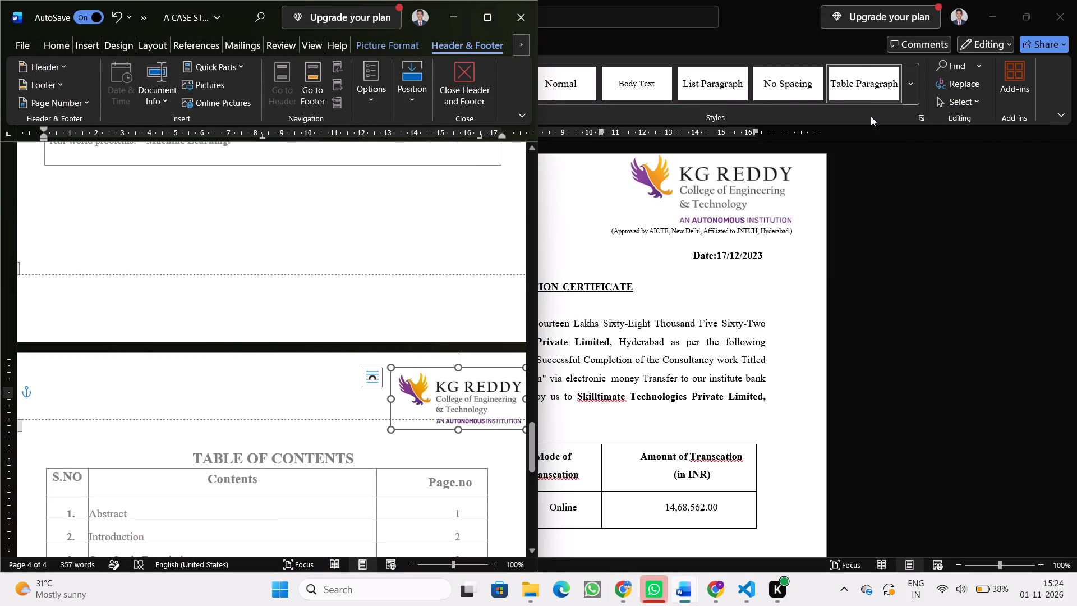
pyautogui.click(1076, 0)
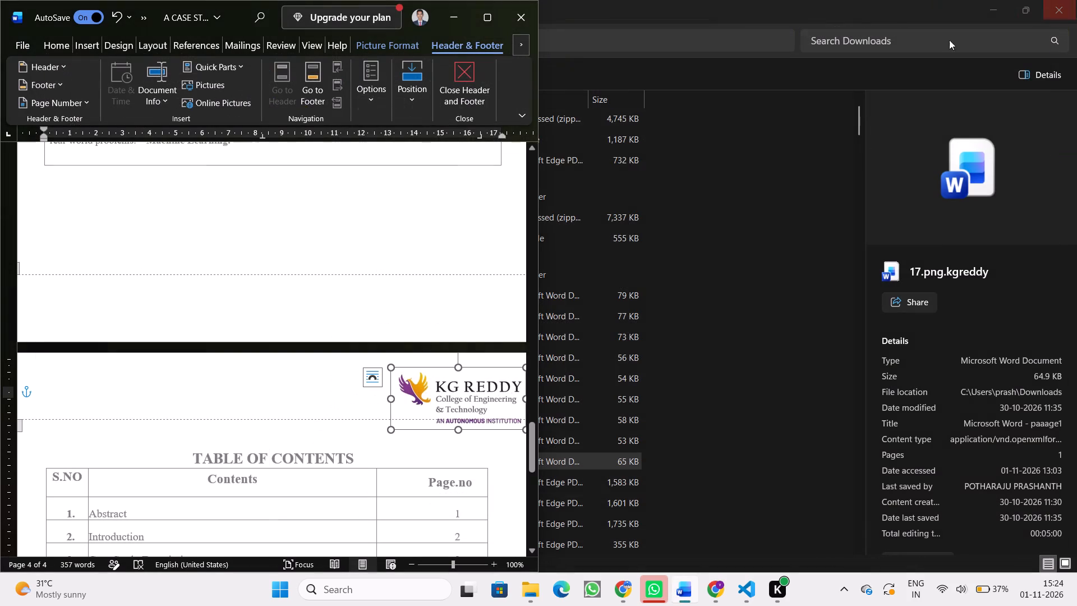
# Maximize the front-pages document and check its pages, from the table of contents back to the title page.
pyautogui.click(491, 12)
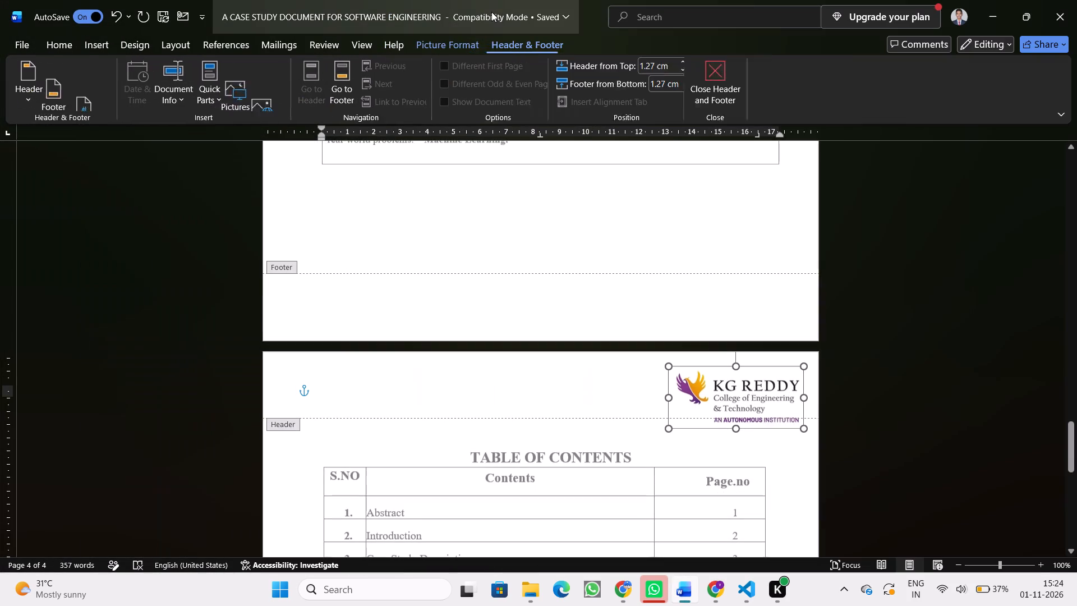
pyautogui.scroll(-6, 537, 353)
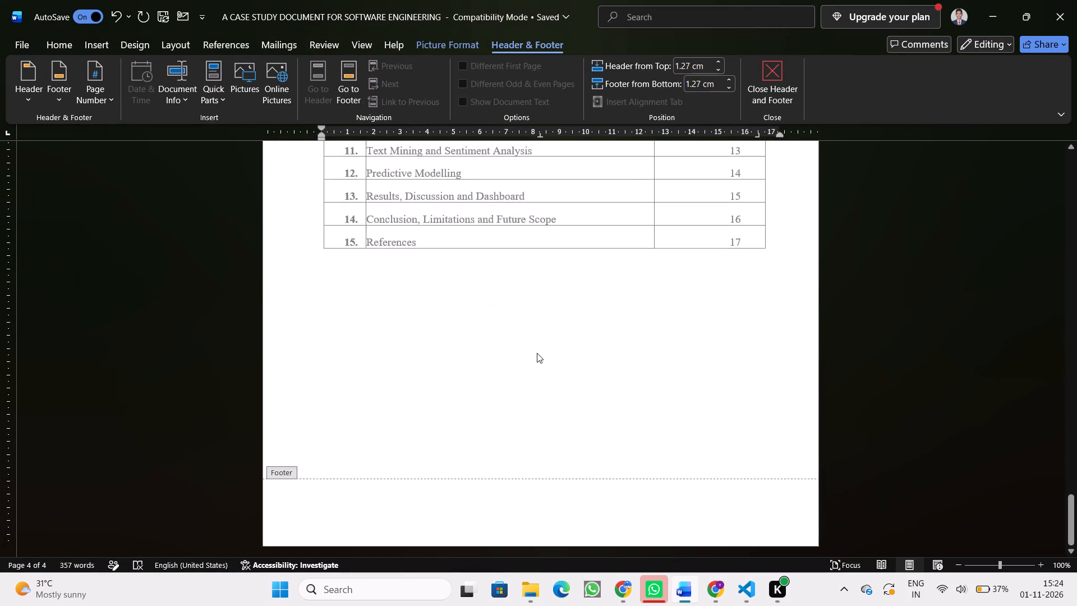
pyautogui.scroll(12, 537, 353)
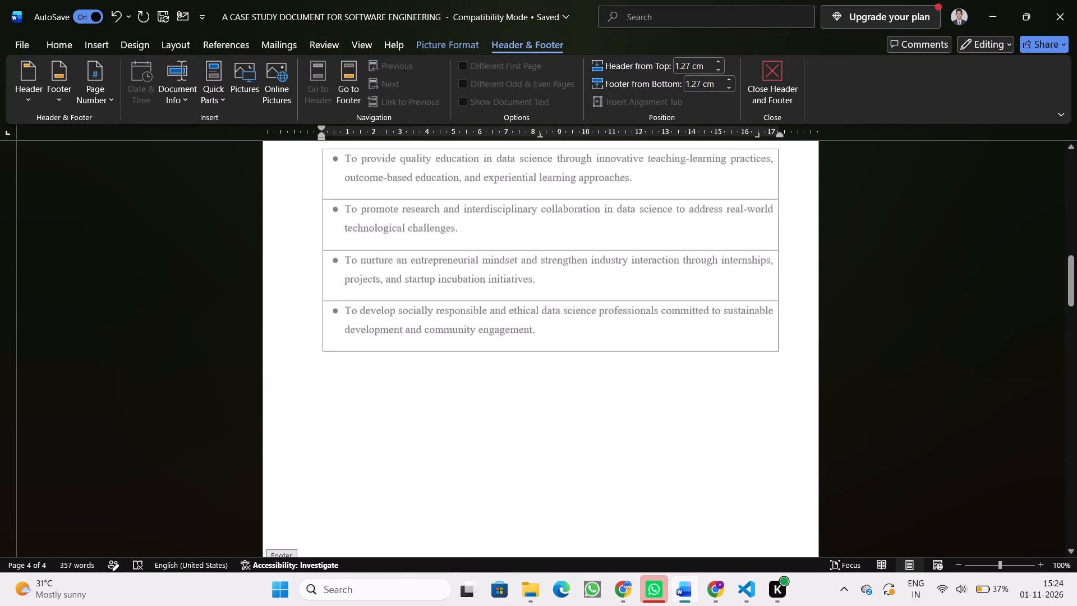
pyautogui.scroll(4, 537, 353)
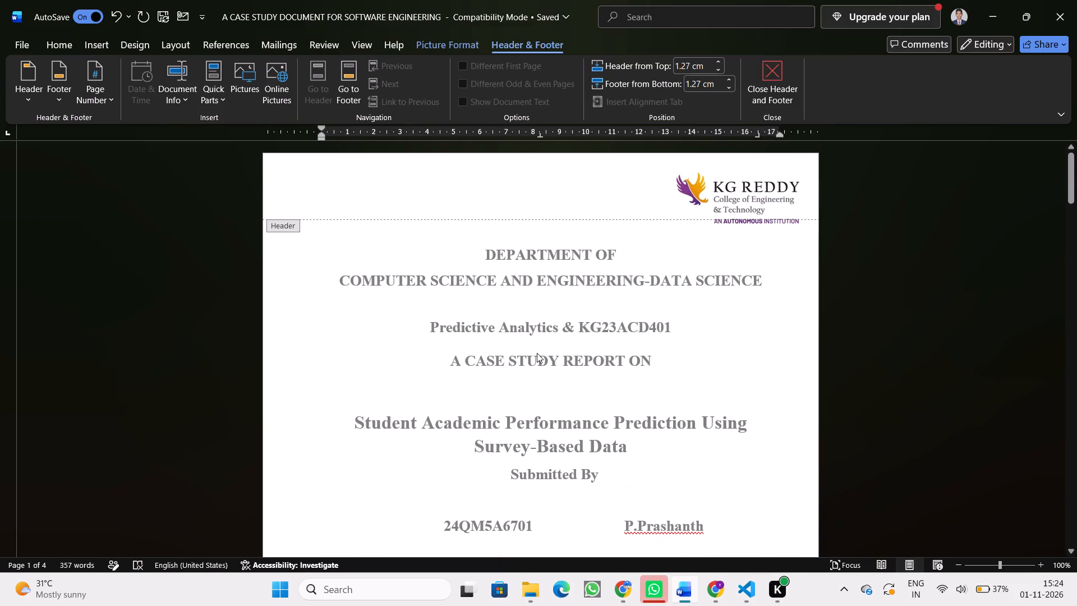
# Save a copy of the front pages as a PDF named "PA Casestudy intro final" in the Downloads folder, and close the published PDF.
pyautogui.click(15, 47)
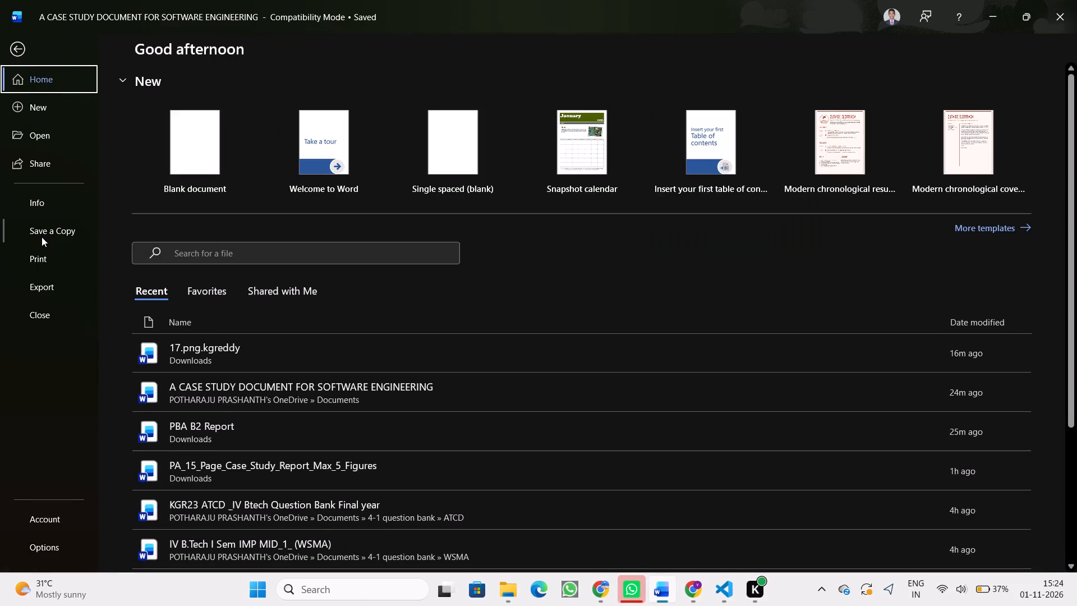
pyautogui.click(42, 237)
pyautogui.click(182, 309)
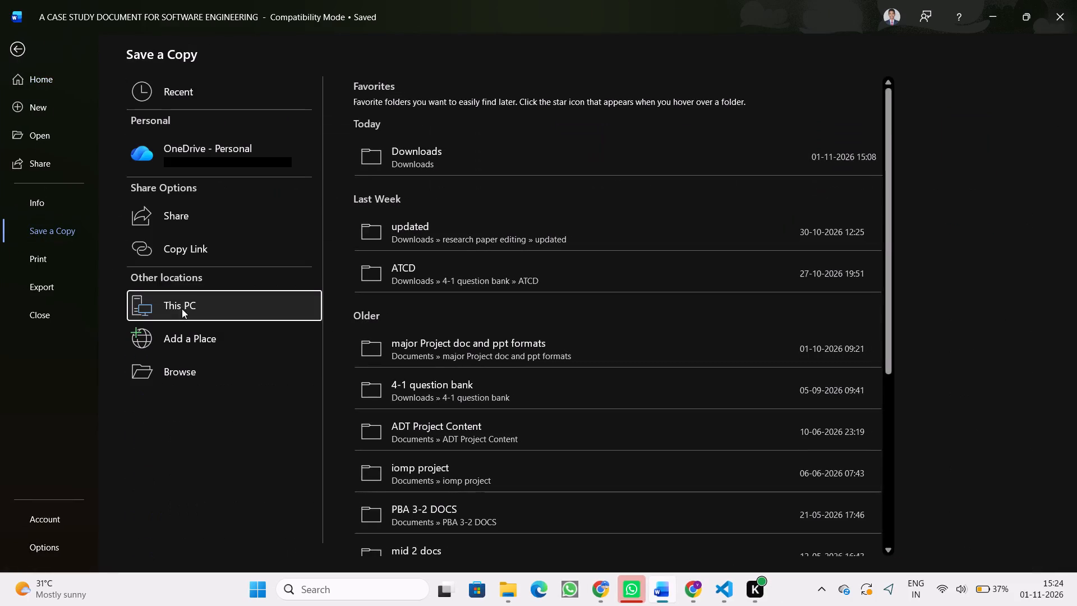
pyautogui.click(454, 168)
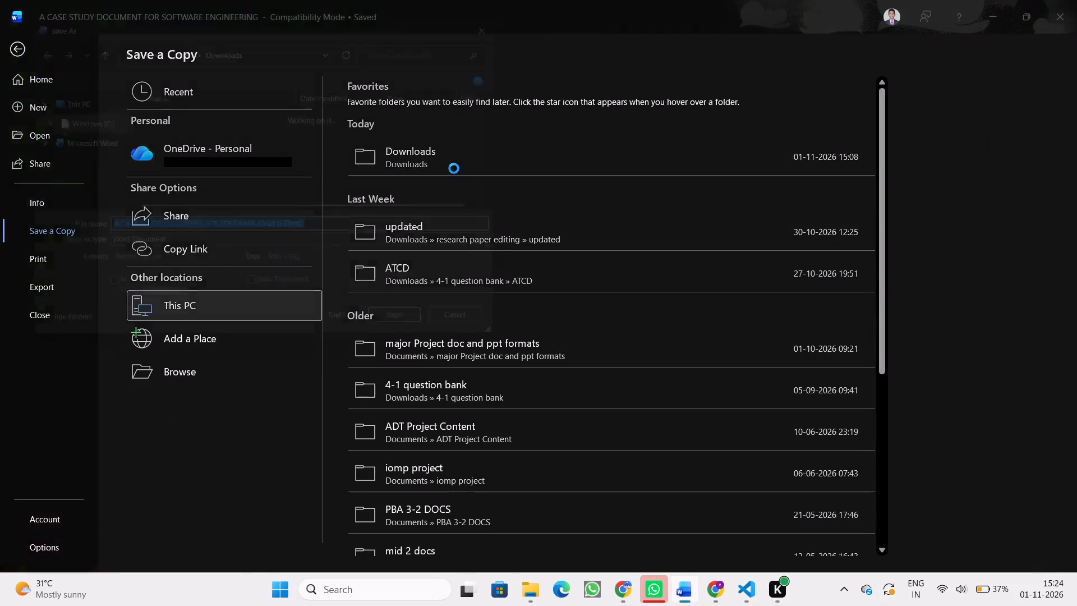
pyautogui.press('BackSpace')
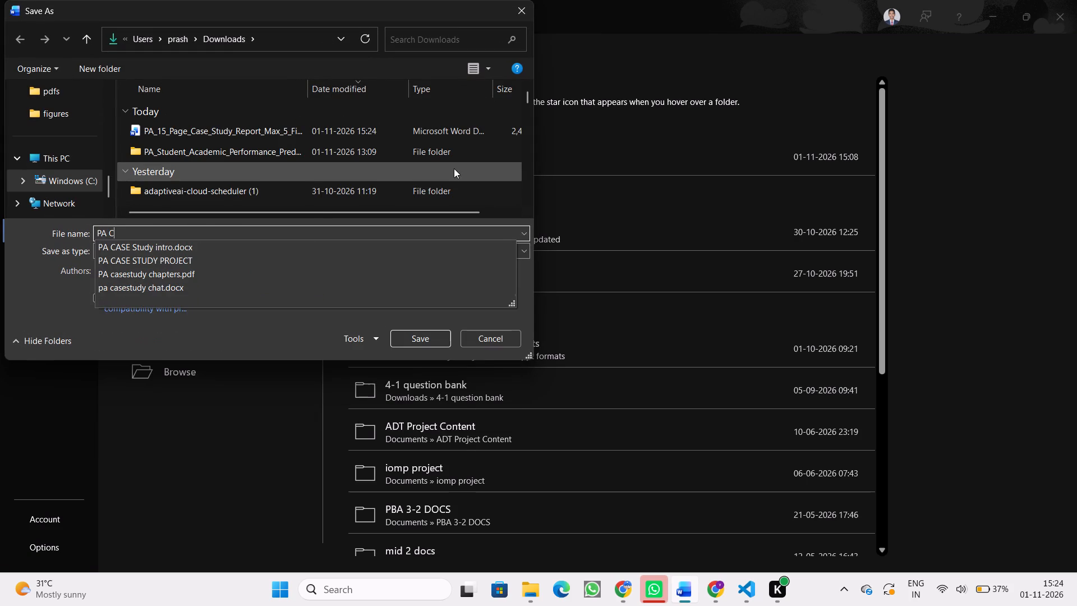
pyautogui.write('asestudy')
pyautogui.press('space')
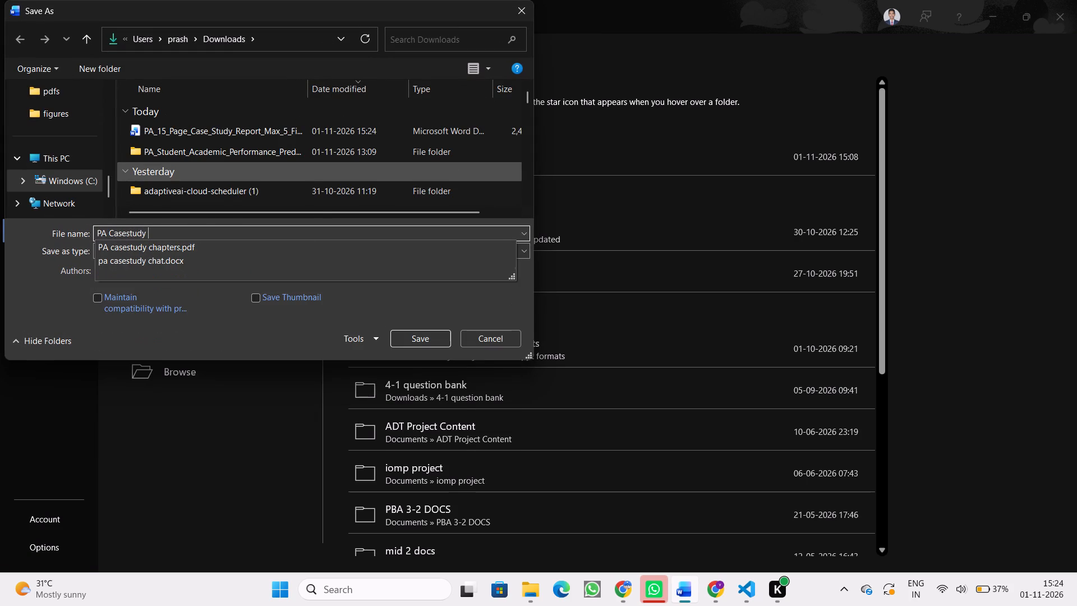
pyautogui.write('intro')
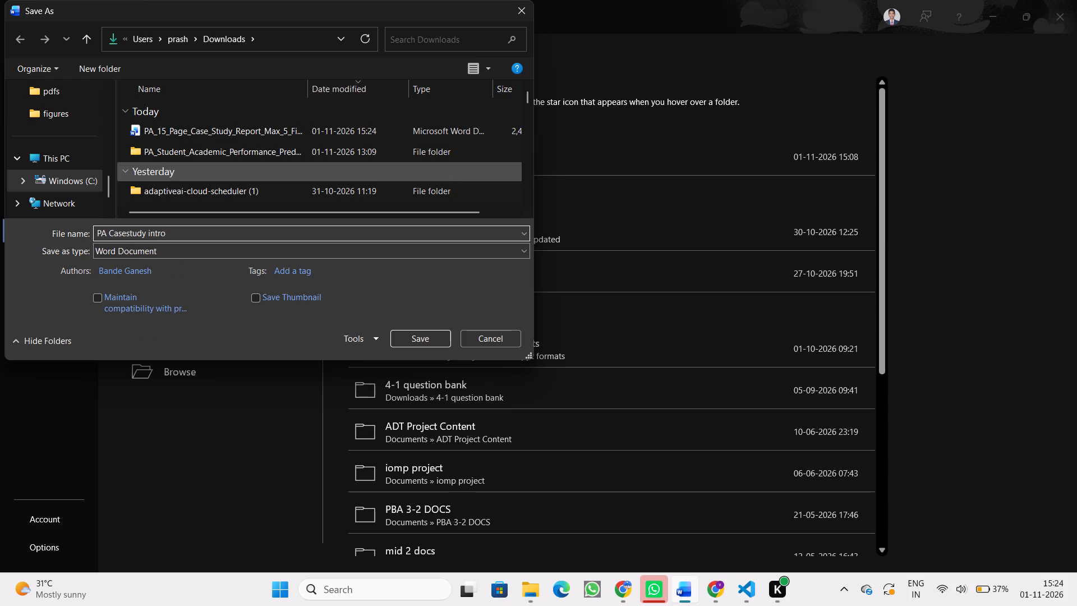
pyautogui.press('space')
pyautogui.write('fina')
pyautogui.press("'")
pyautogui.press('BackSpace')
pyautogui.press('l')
pyautogui.click(467, 251)
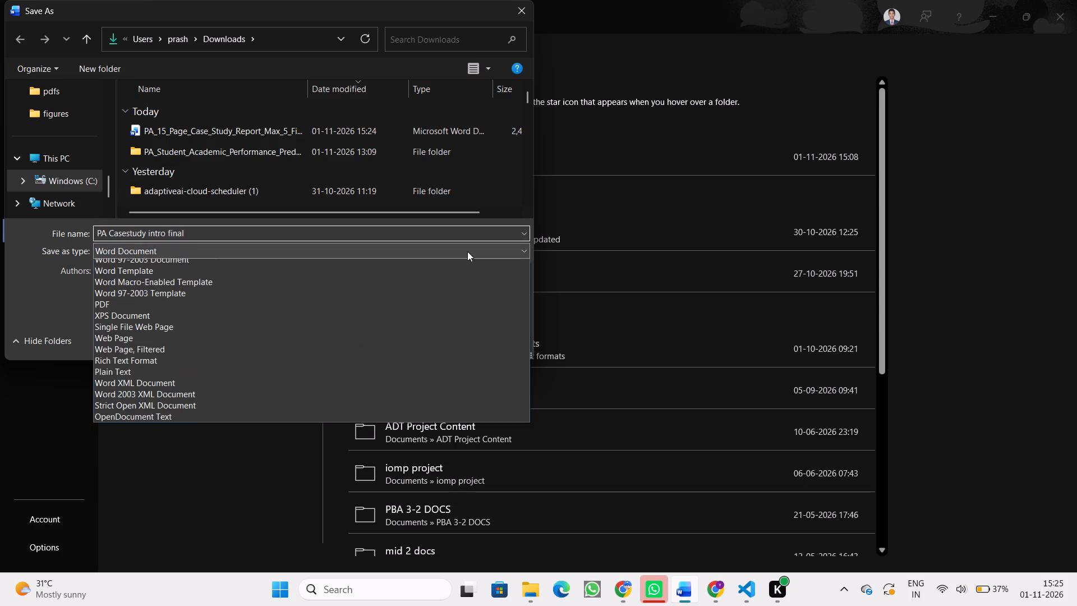
pyautogui.click(271, 337)
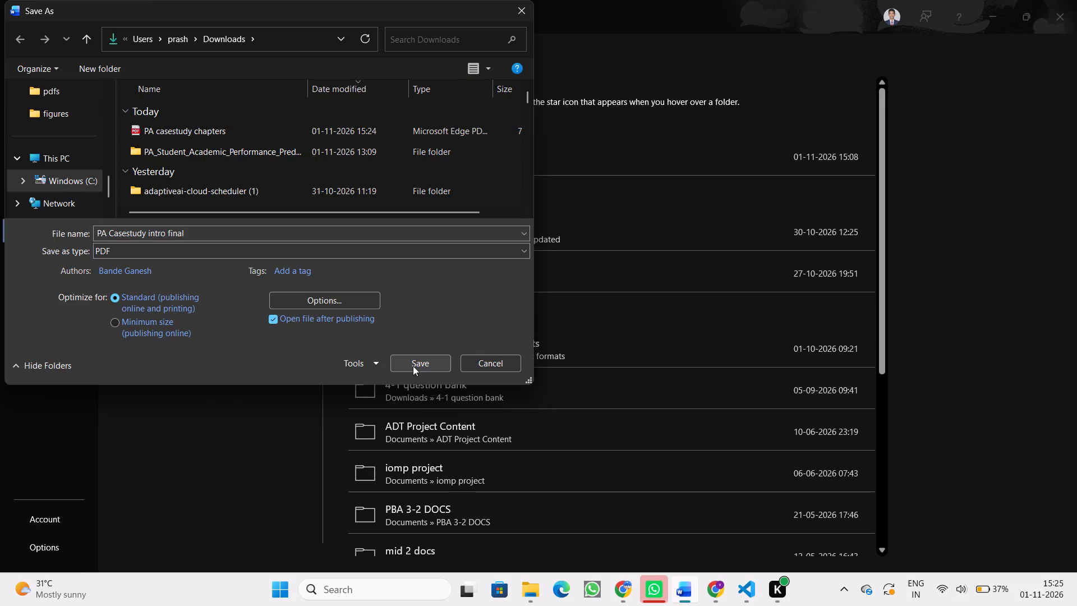
pyautogui.click(413, 366)
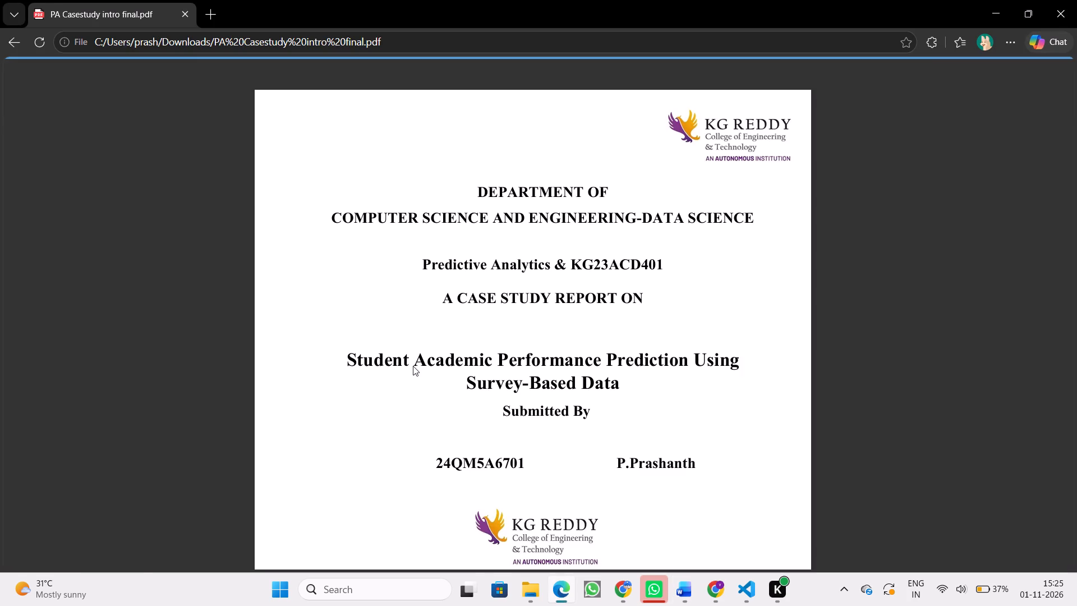
pyautogui.click(1053, 8)
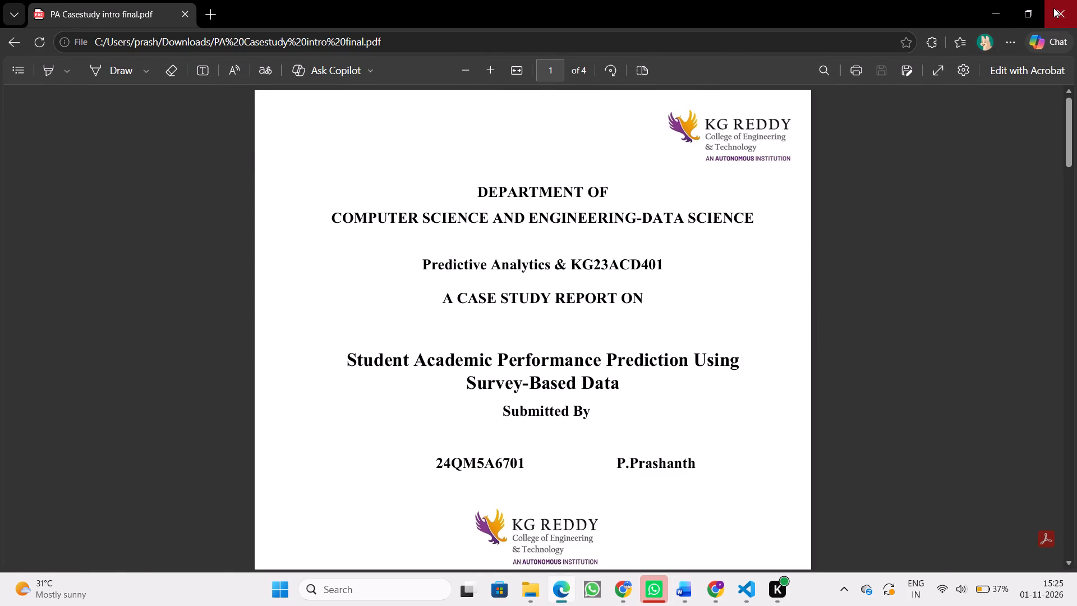
# Leave header editing and close the front-pages document.
pyautogui.doubleClick(627, 335)
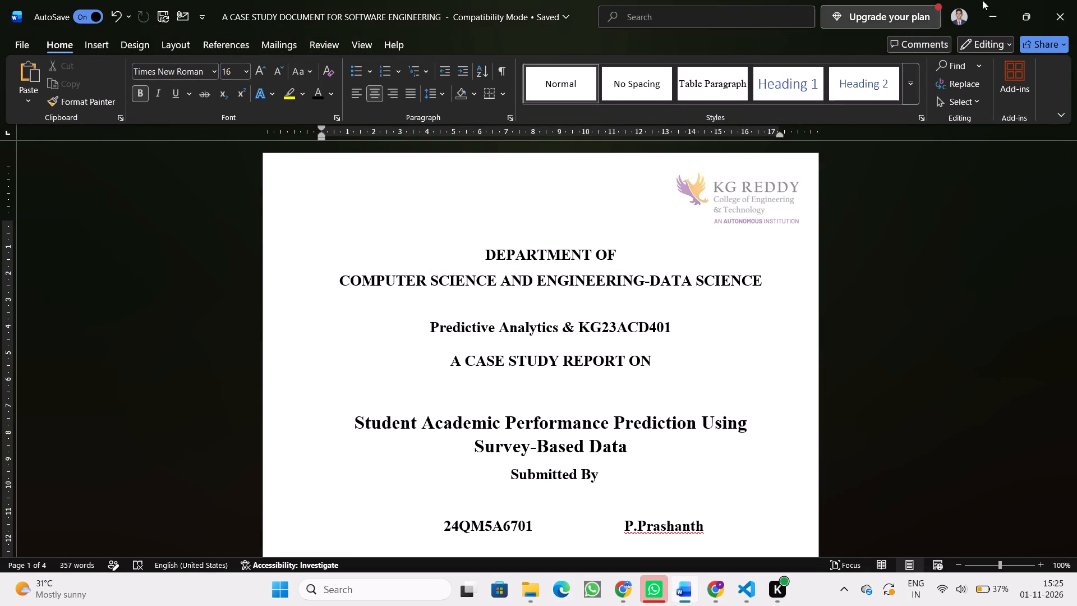
pyautogui.click(1056, 15)
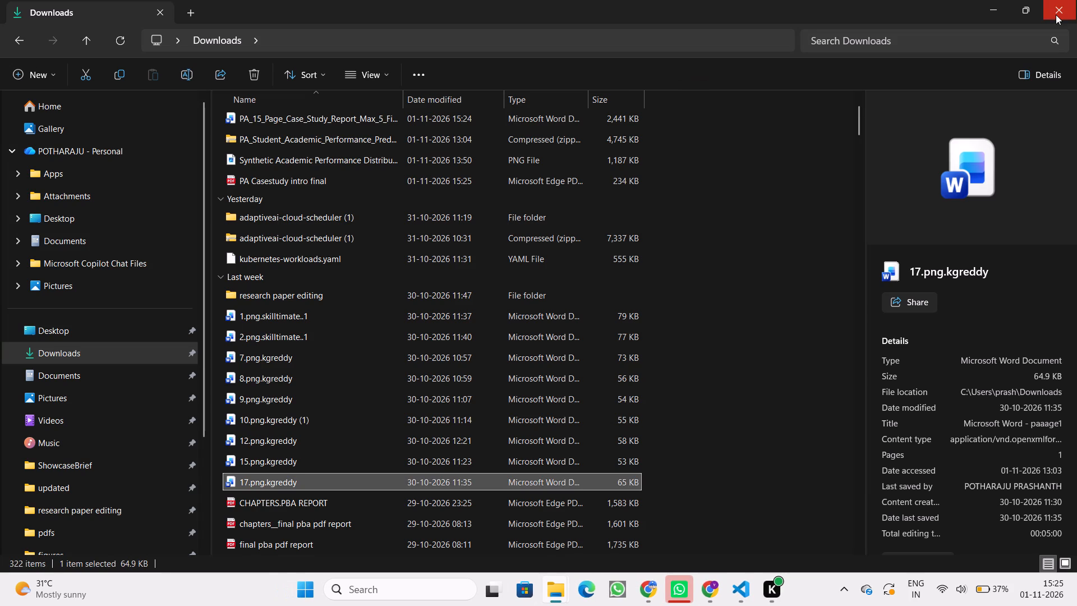
# Switch to Microsoft Edge and search the web for "pdf merger".
pyautogui.click(591, 576)
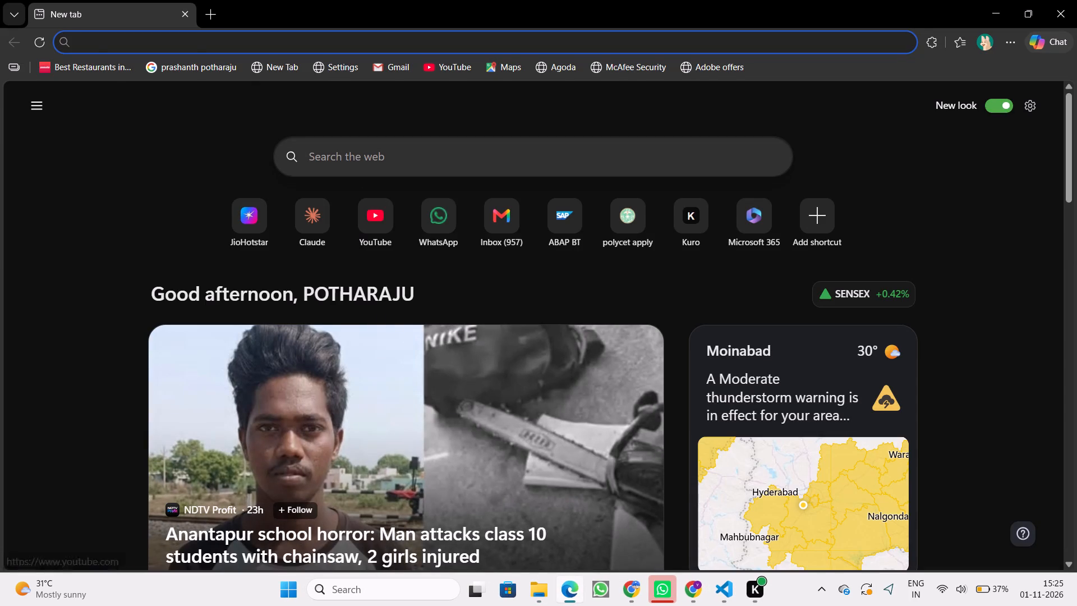
pyautogui.click(376, 157)
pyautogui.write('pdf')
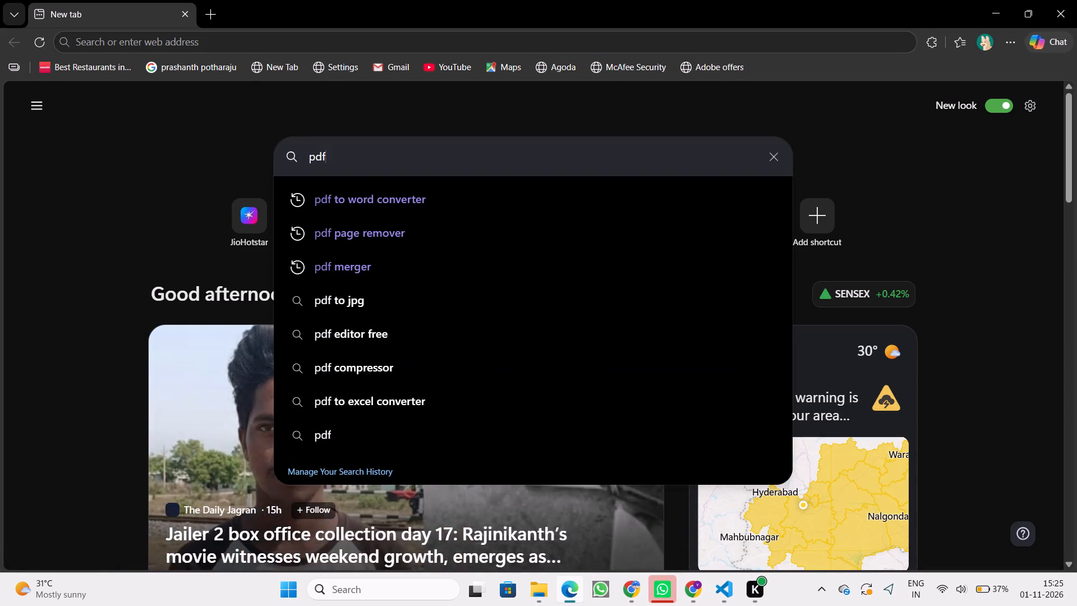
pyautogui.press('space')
pyautogui.click(367, 260)
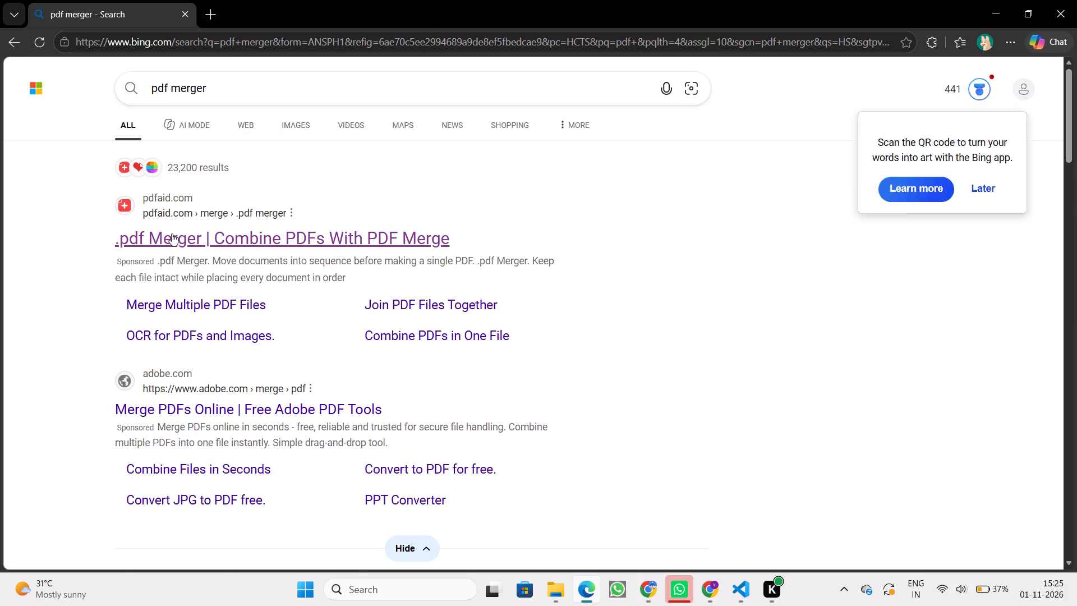
# Open the iLovePDF page for merging PDF files from the search results.
pyautogui.click(171, 233)
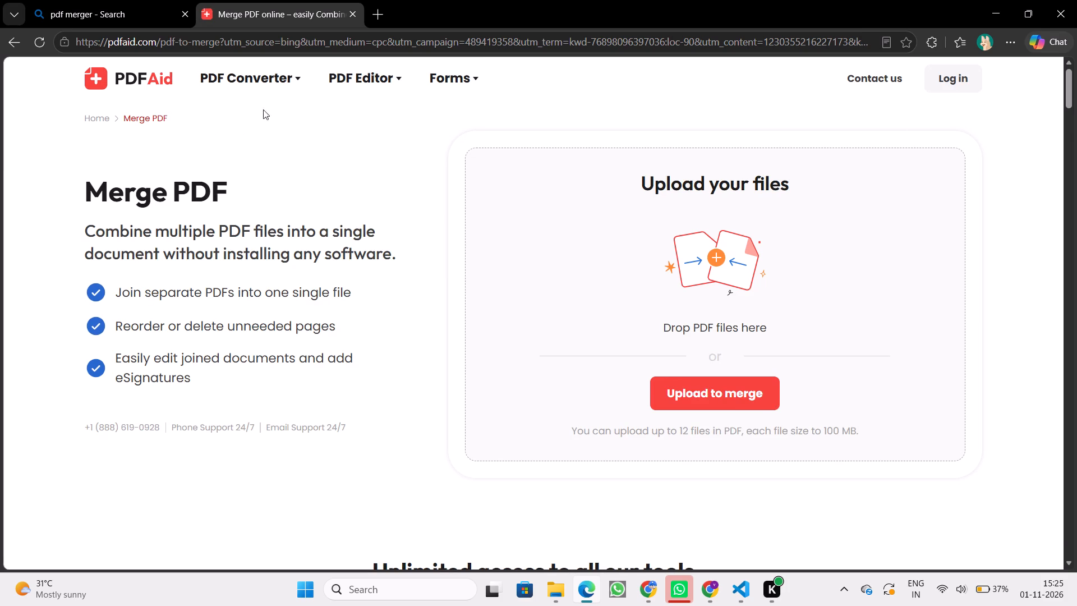
pyautogui.click(352, 15)
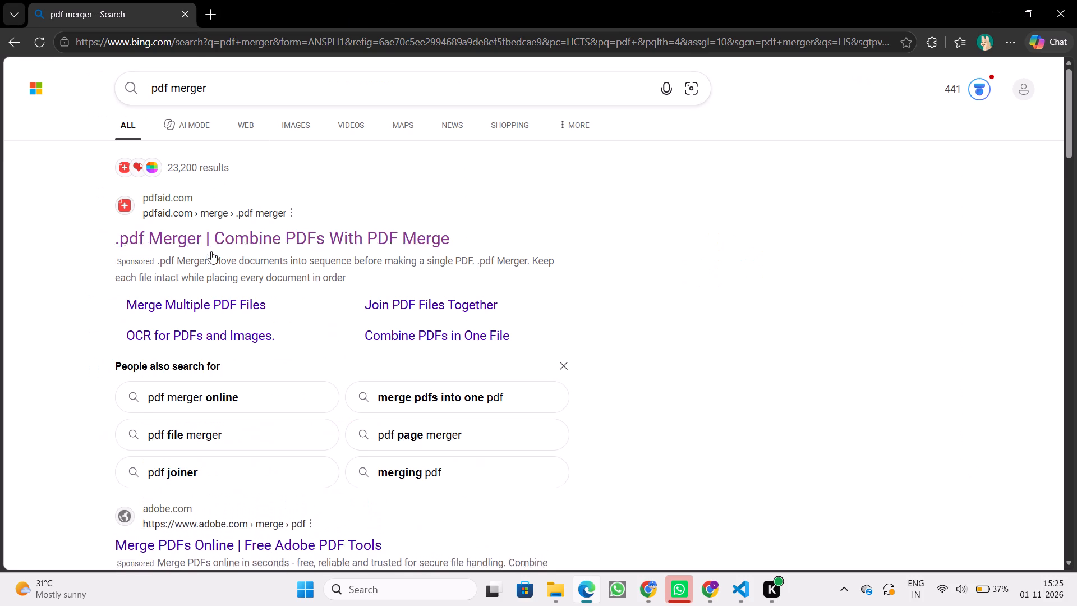
pyautogui.scroll(-4, 210, 256)
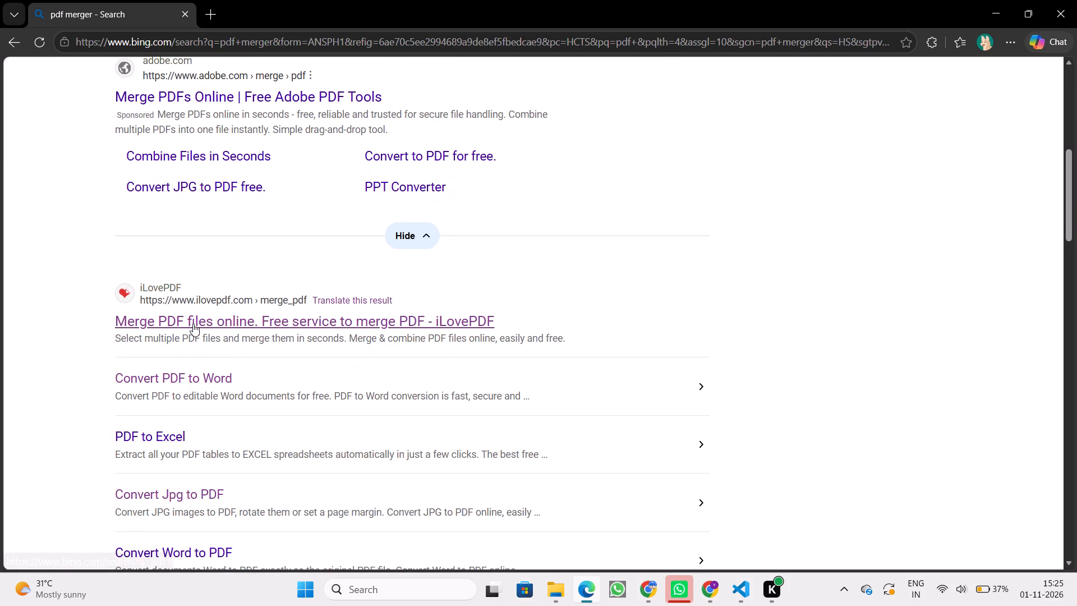
pyautogui.click(193, 324)
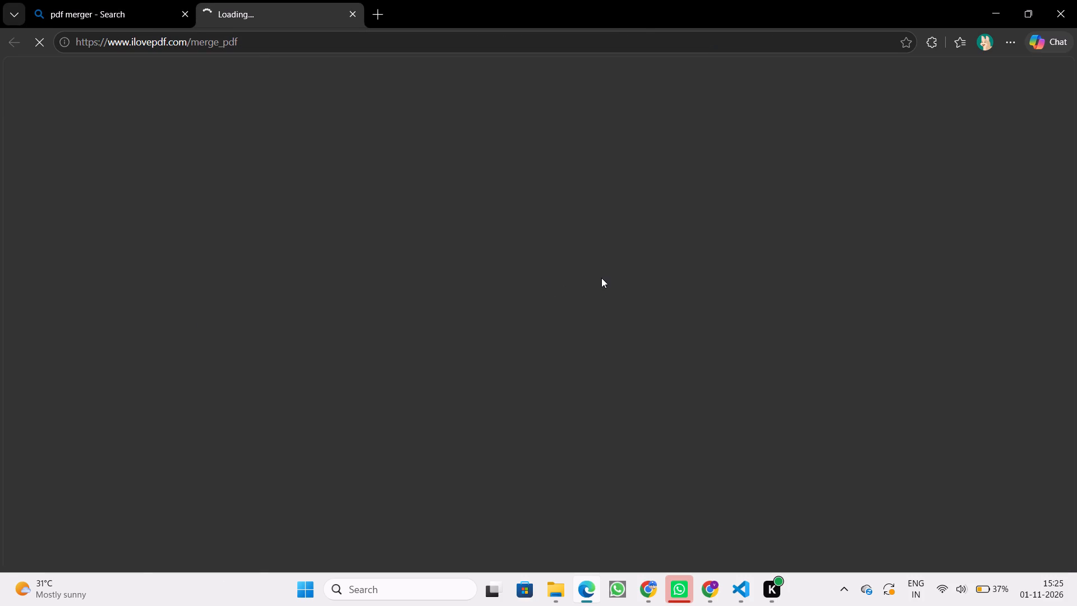
# Select the "PA Casestudy intro final" PDF from the Downloads folder as the first file to merge.
pyautogui.click(457, 250)
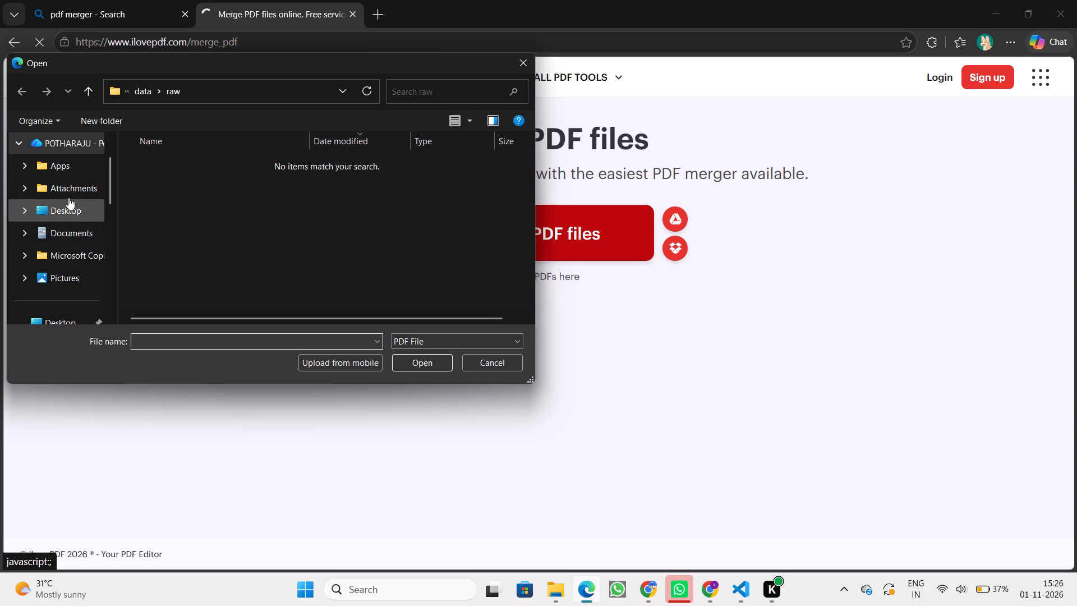
pyautogui.scroll(-3, 71, 216)
pyautogui.scroll(1, 70, 185)
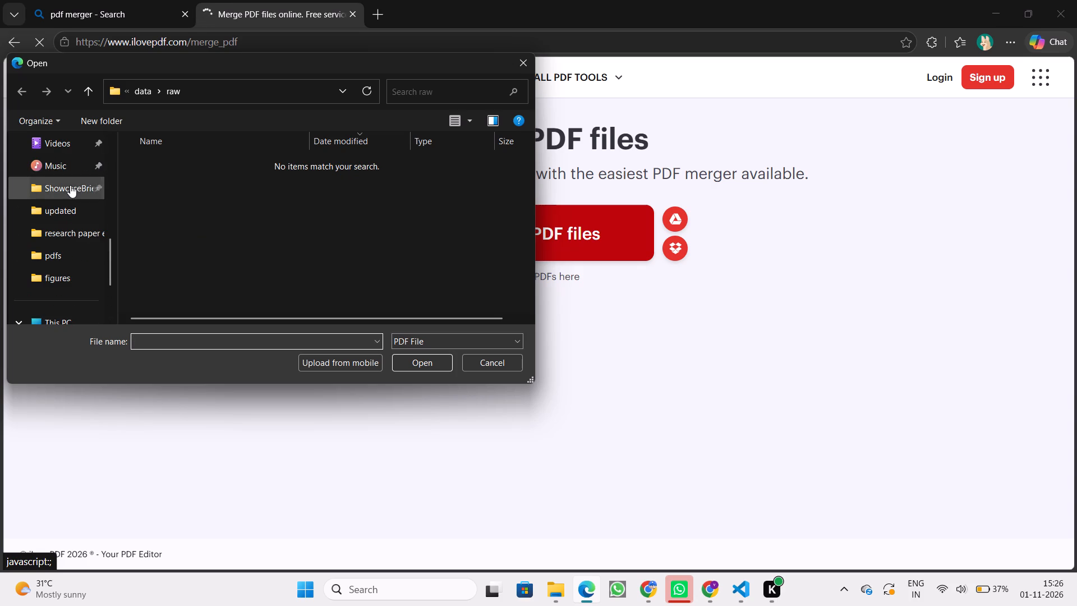
pyautogui.scroll(1, 70, 185)
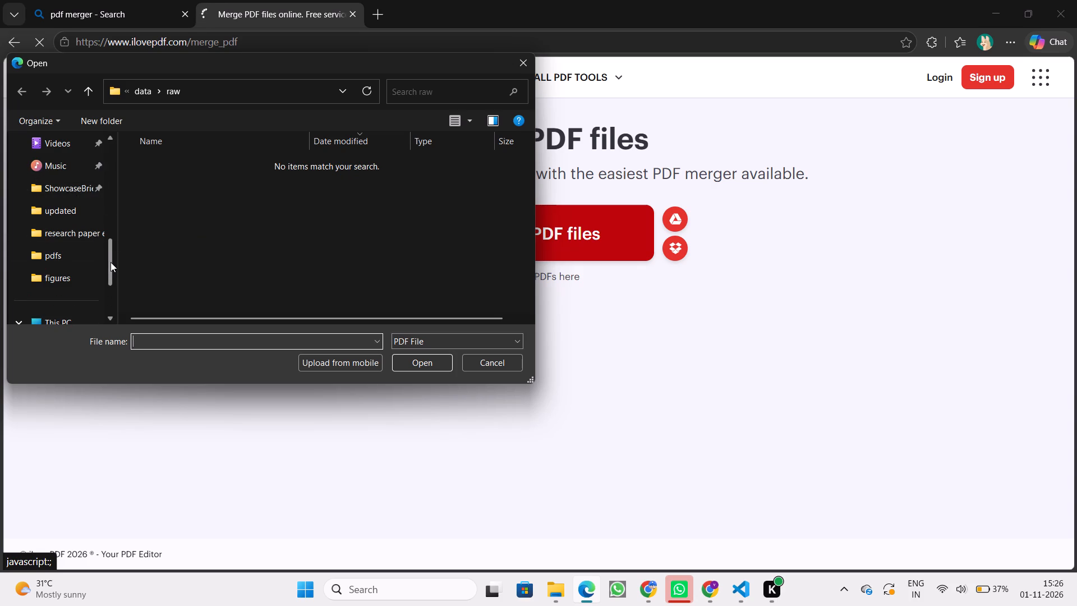
pyautogui.moveTo(111, 262); pyautogui.dragTo(111, 258)
pyautogui.moveTo(111, 258); pyautogui.dragTo(110, 251)
pyautogui.moveTo(110, 251); pyautogui.dragTo(110, 244)
pyautogui.click(59, 152)
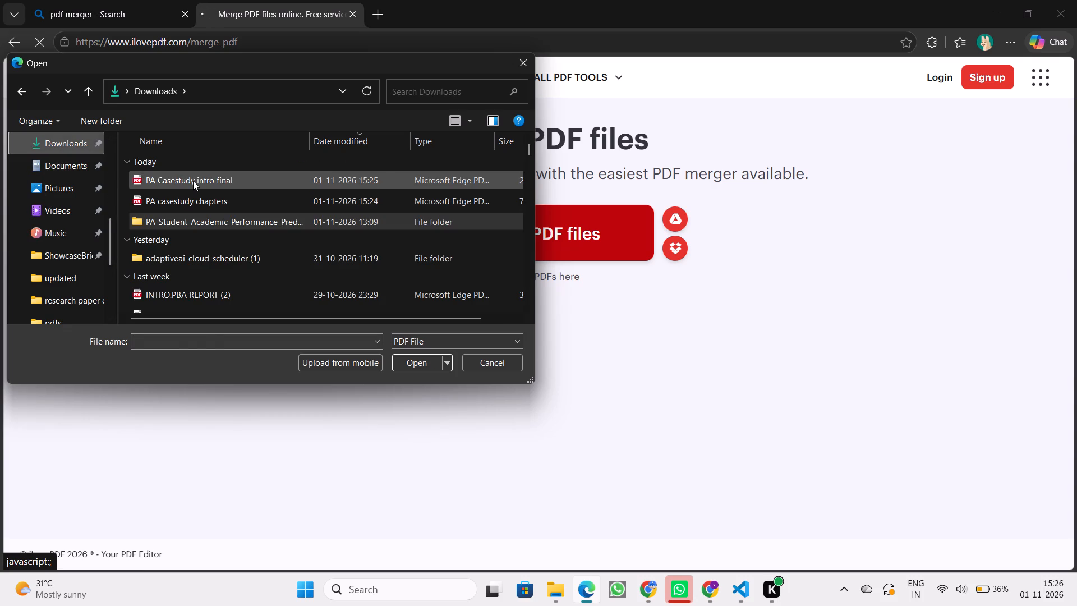
pyautogui.click(193, 181)
pyautogui.click(413, 363)
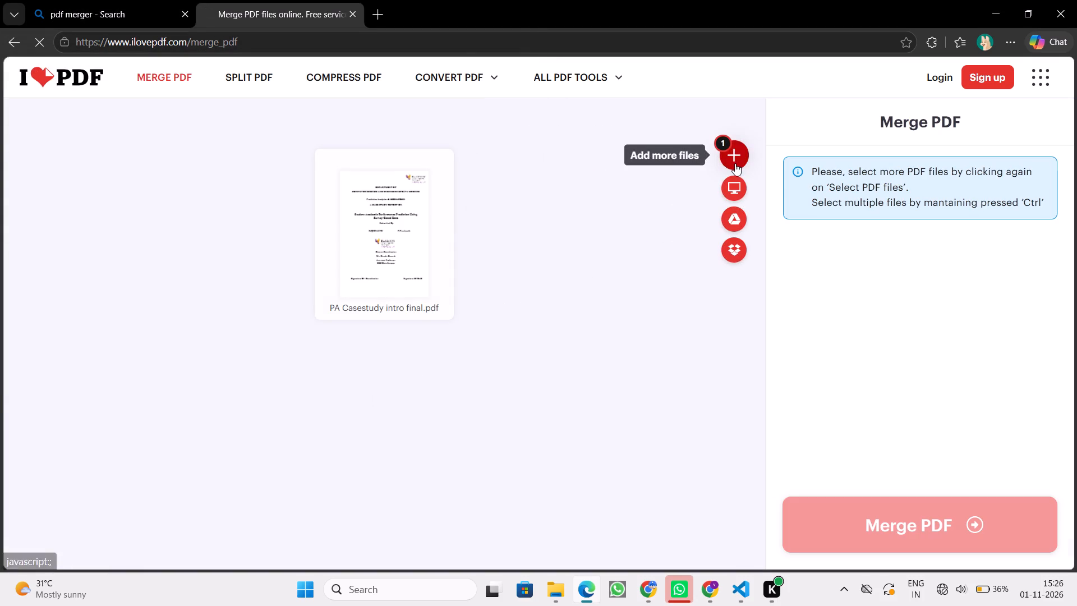
# Add the "PA casestudy chapters" PDF from the Downloads folder to the files being merged.
pyautogui.click(735, 163)
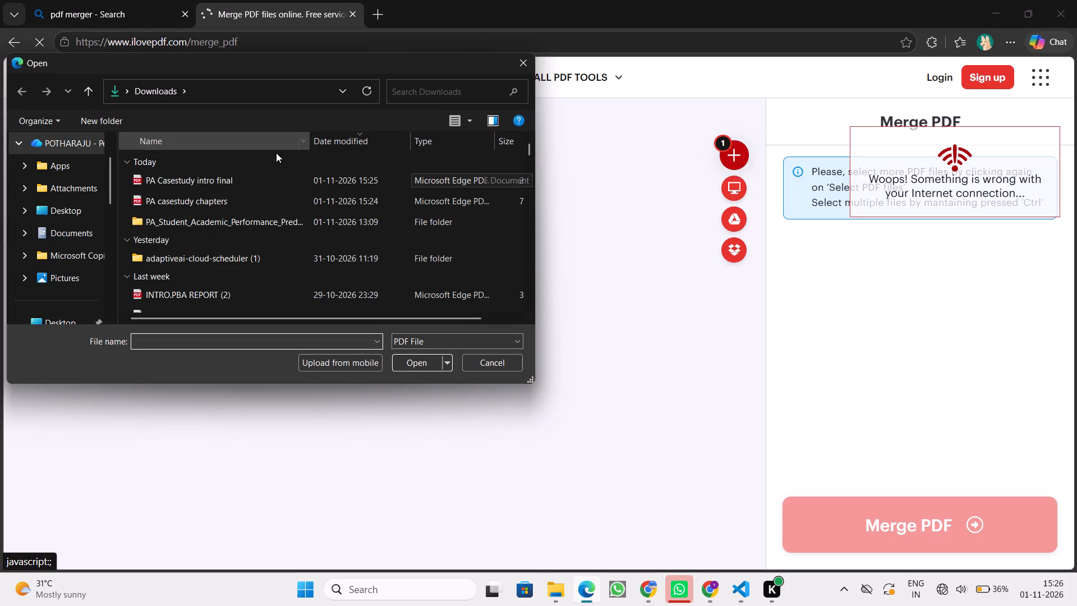
pyautogui.click(249, 194)
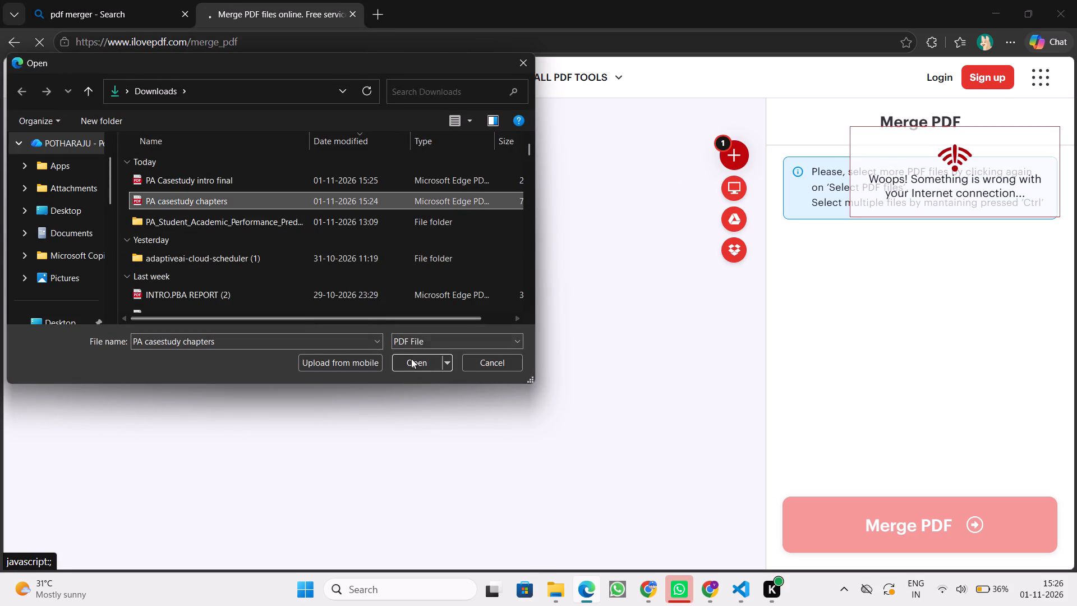
pyautogui.click(416, 366)
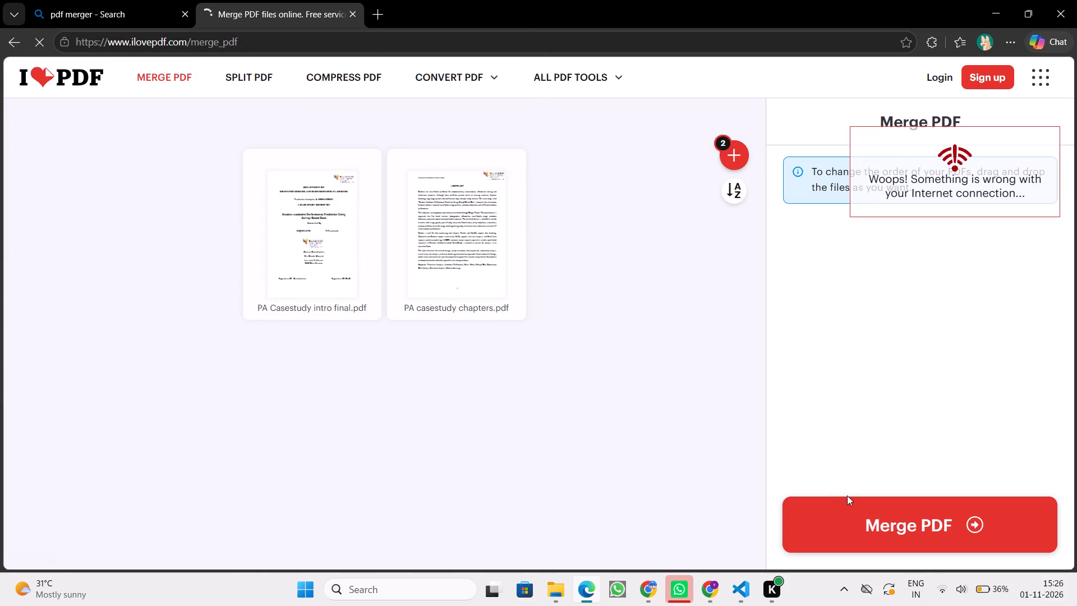
# Merge the "PA Casestudy intro final" and "PA casestudy chapters" PDFs in their current order.
pyautogui.click(882, 517)
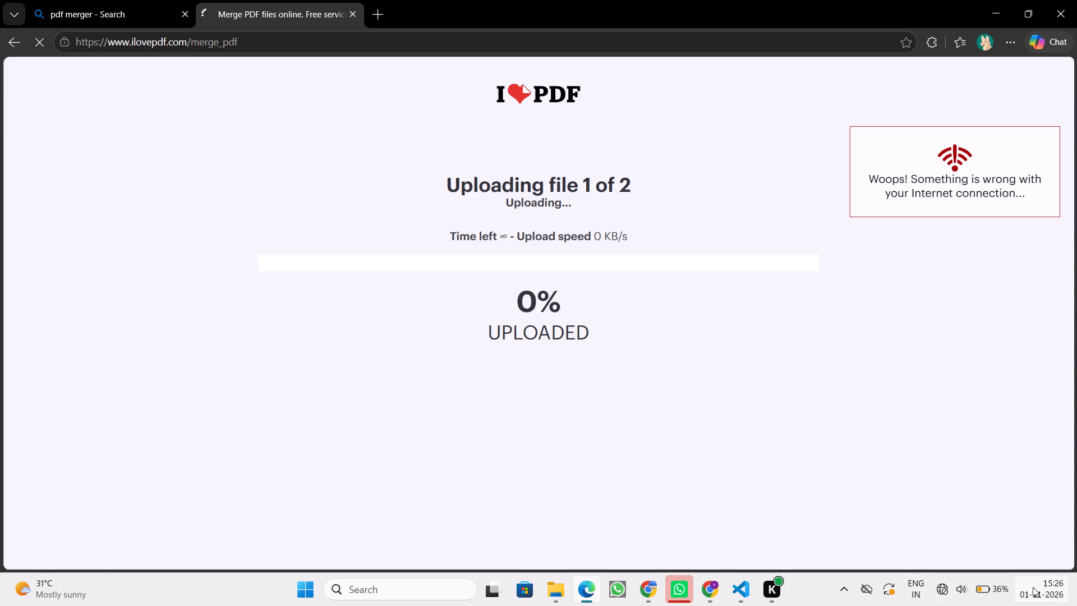
# Check the computer's Wi-Fi connection and the list of available networks, and return to the merge page.
pyautogui.click(942, 598)
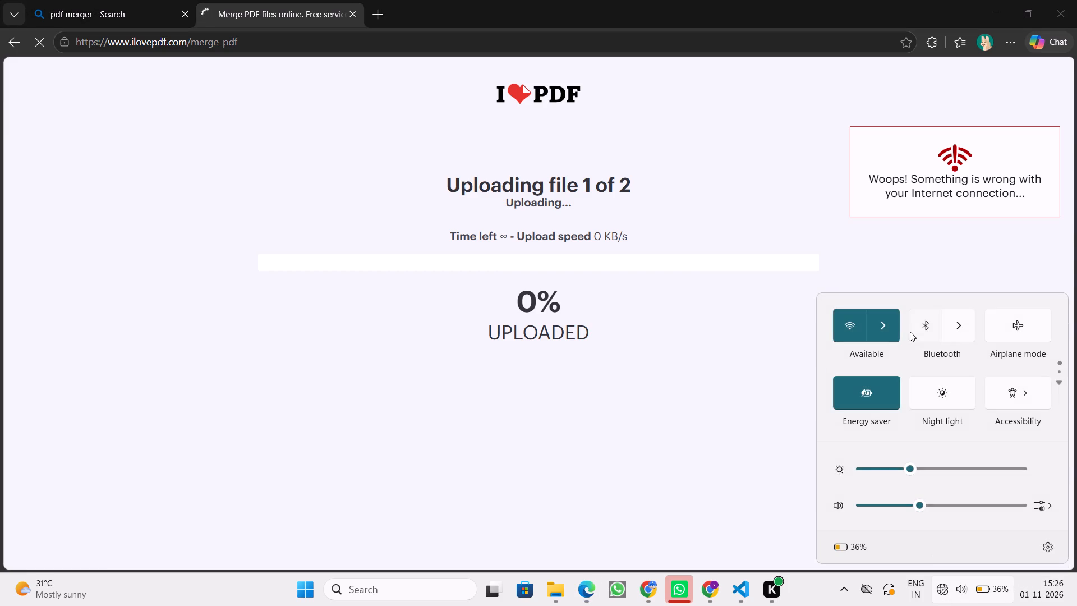
pyautogui.click(899, 329)
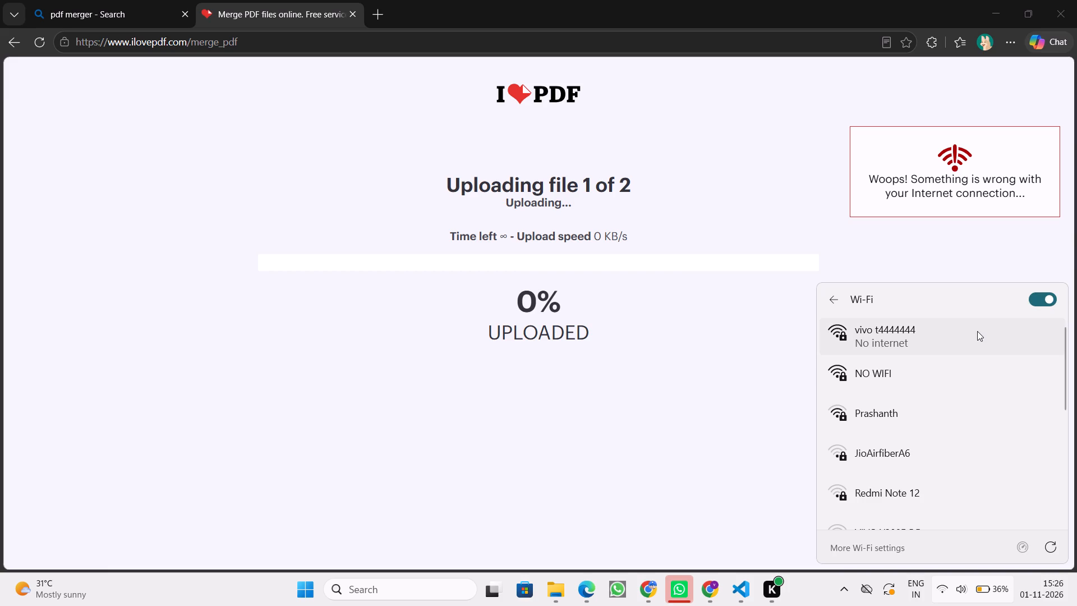
pyautogui.click(617, 422)
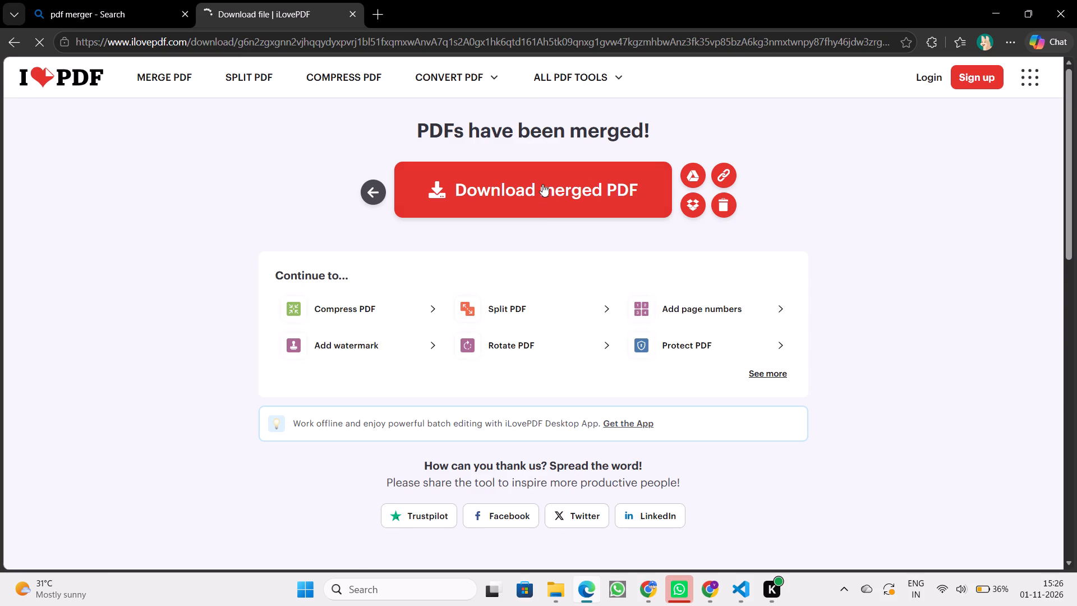
# Download the merged PDF.
pyautogui.click(541, 182)
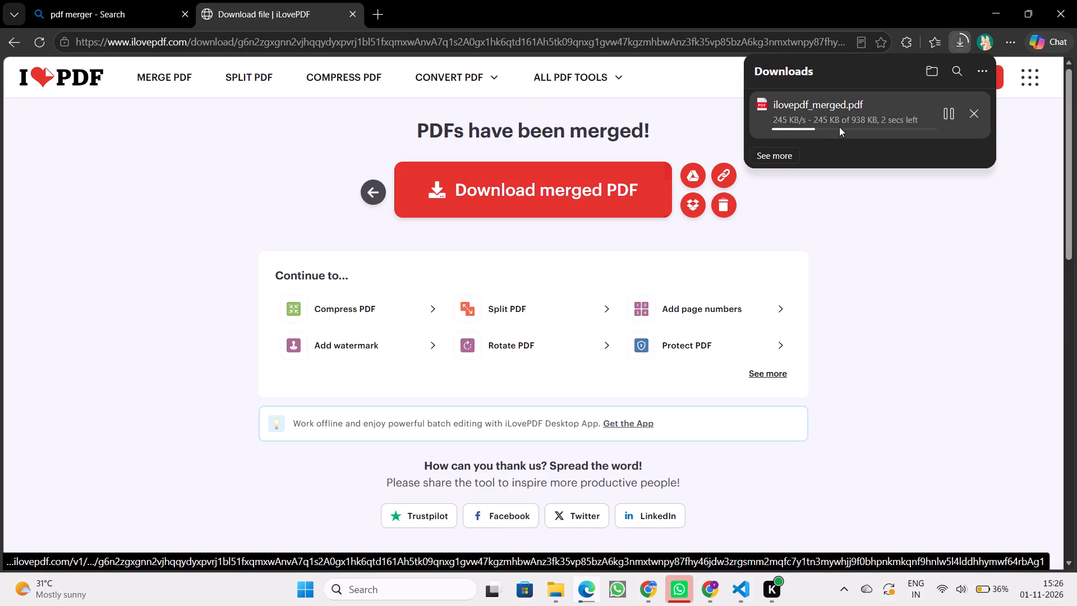
# Show the downloaded "ilovepdf_merged" file in the Downloads folder and open it.
pyautogui.click(942, 112)
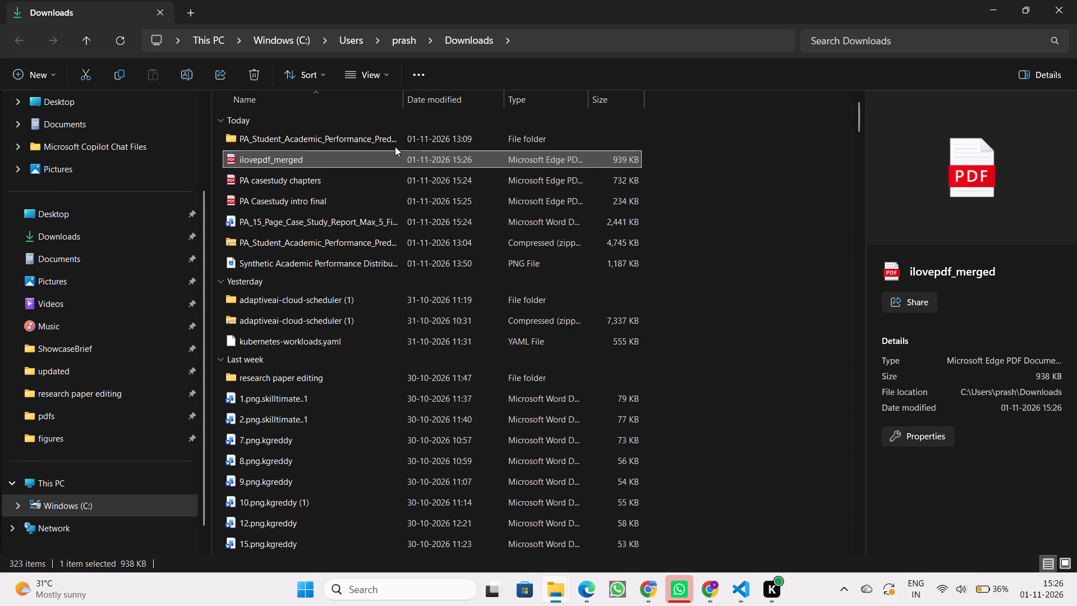
pyautogui.doubleClick(352, 159)
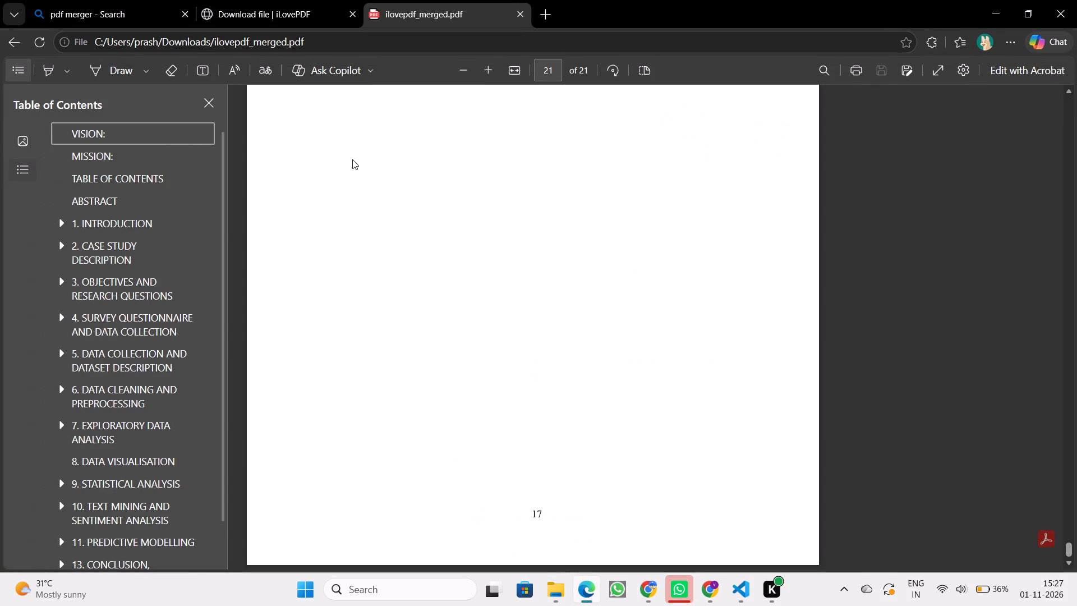
# Review the merged case study report from the cover page through the department pages, table of contents, abstract and introduction.
pyautogui.scroll(12, 532, 265)
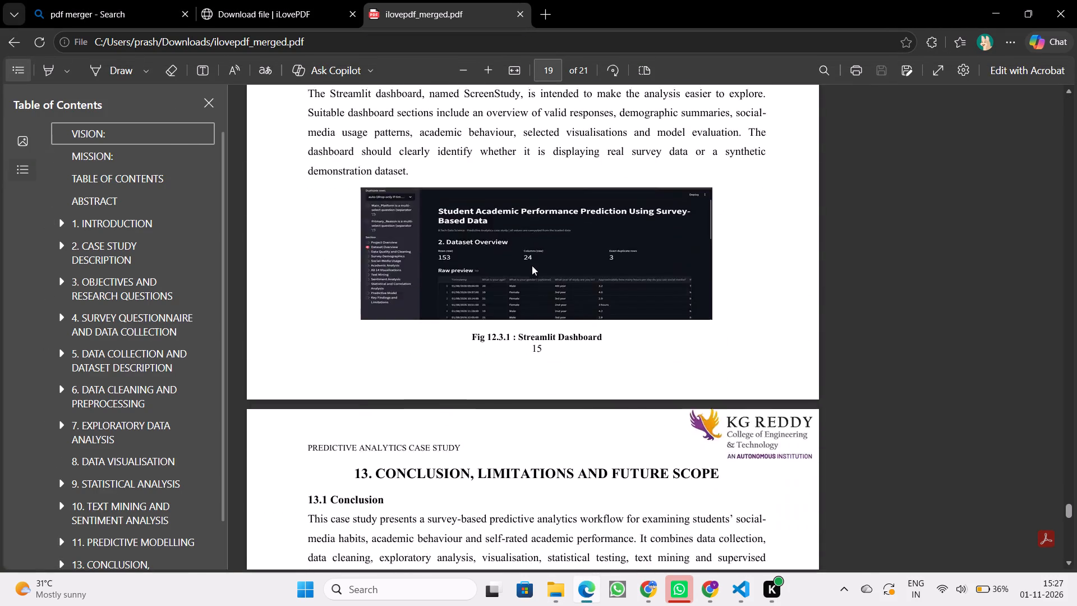
pyautogui.scroll(2, 532, 265)
pyautogui.scroll(20, 532, 265)
pyautogui.scroll(1, 532, 265)
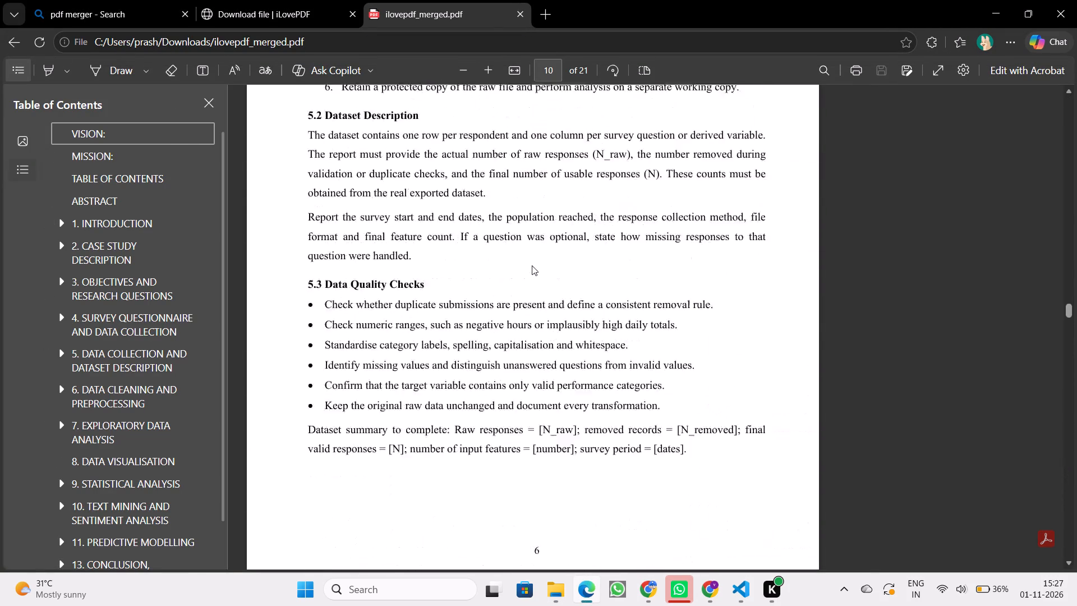
pyautogui.scroll(17, 532, 265)
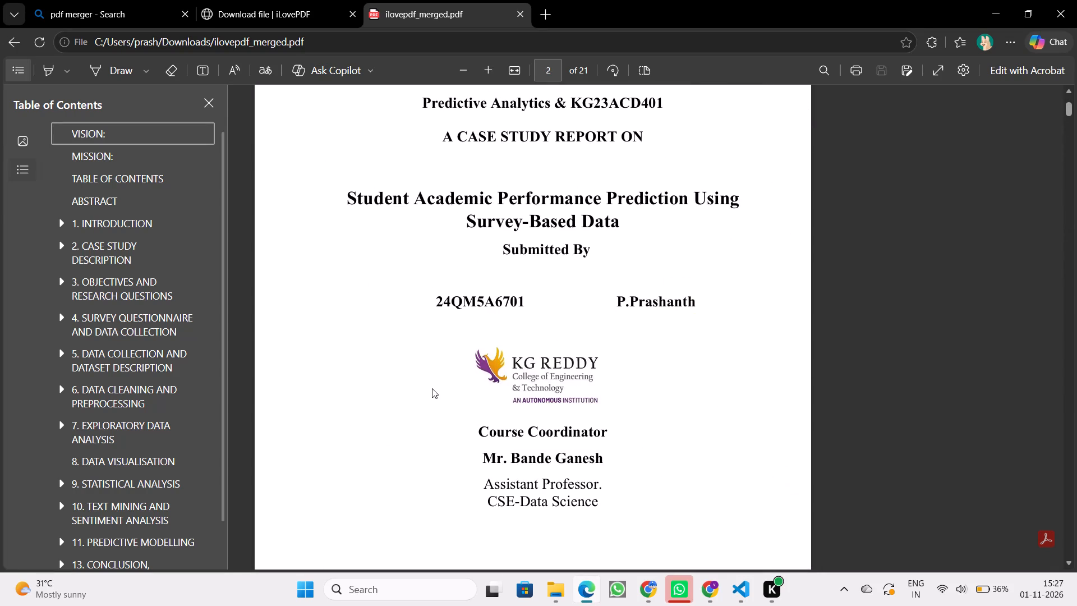
pyautogui.press('Down')
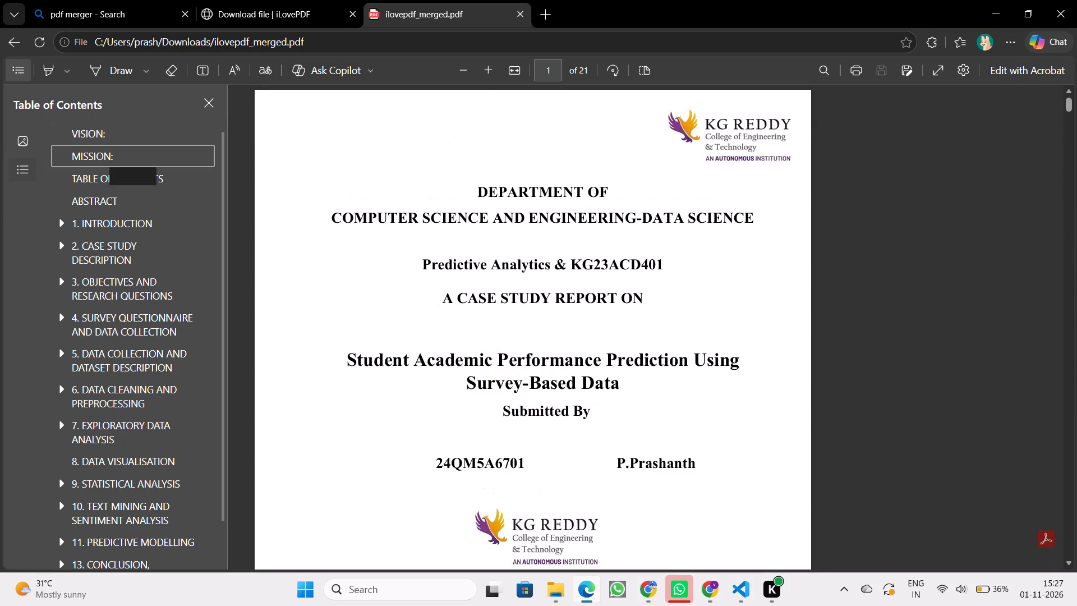
pyautogui.scroll(-7, 517, 401)
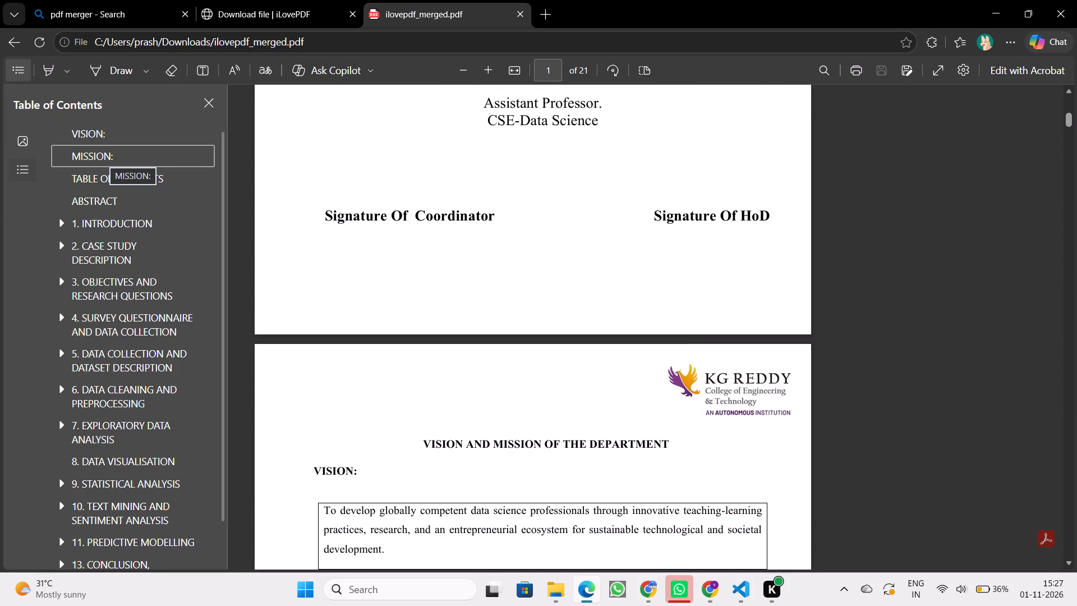
pyautogui.scroll(-6, 517, 401)
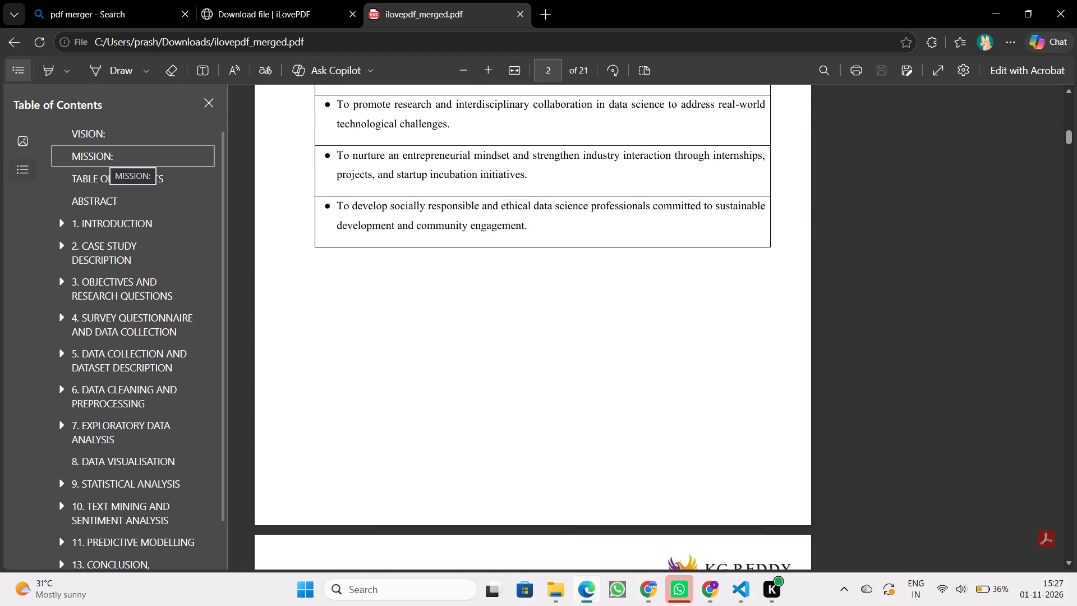
pyautogui.scroll(-7, 517, 401)
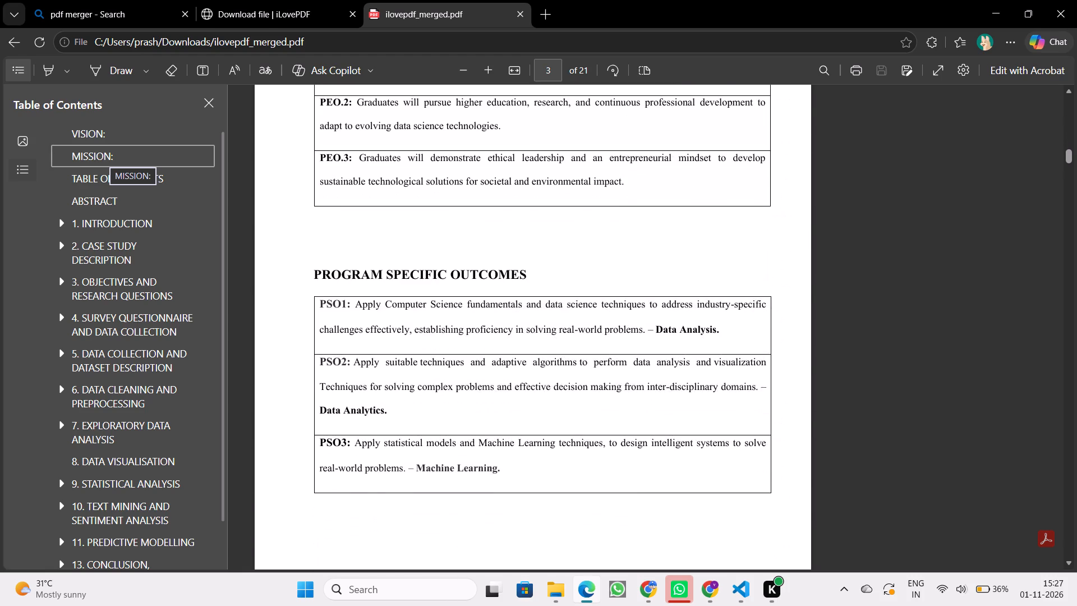
pyautogui.scroll(-7, 517, 401)
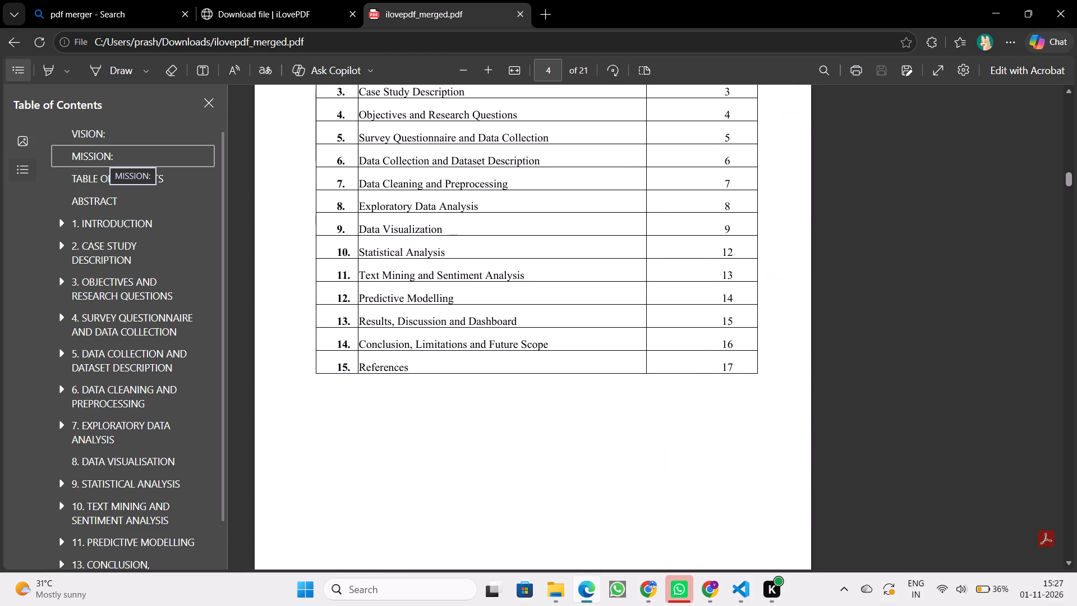
pyautogui.scroll(-3, 517, 401)
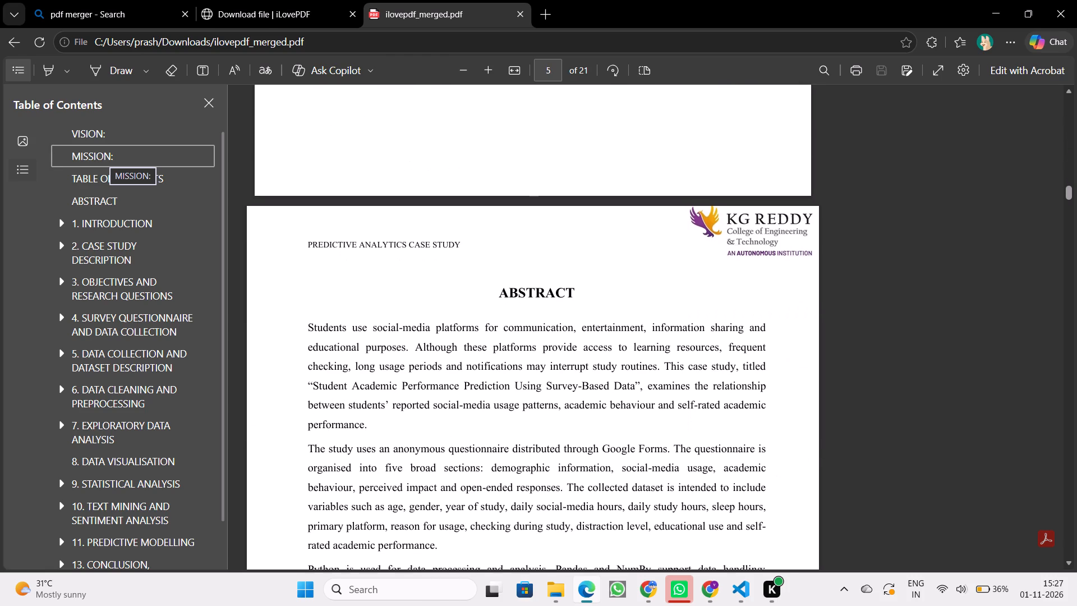
pyautogui.scroll(-4, 517, 401)
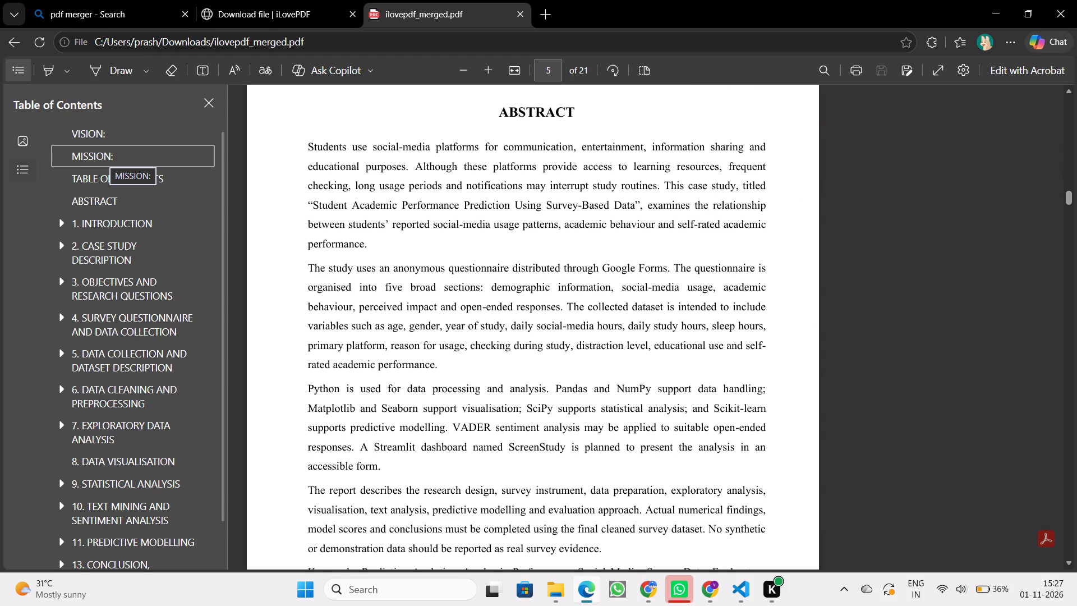
pyautogui.scroll(-4, 517, 401)
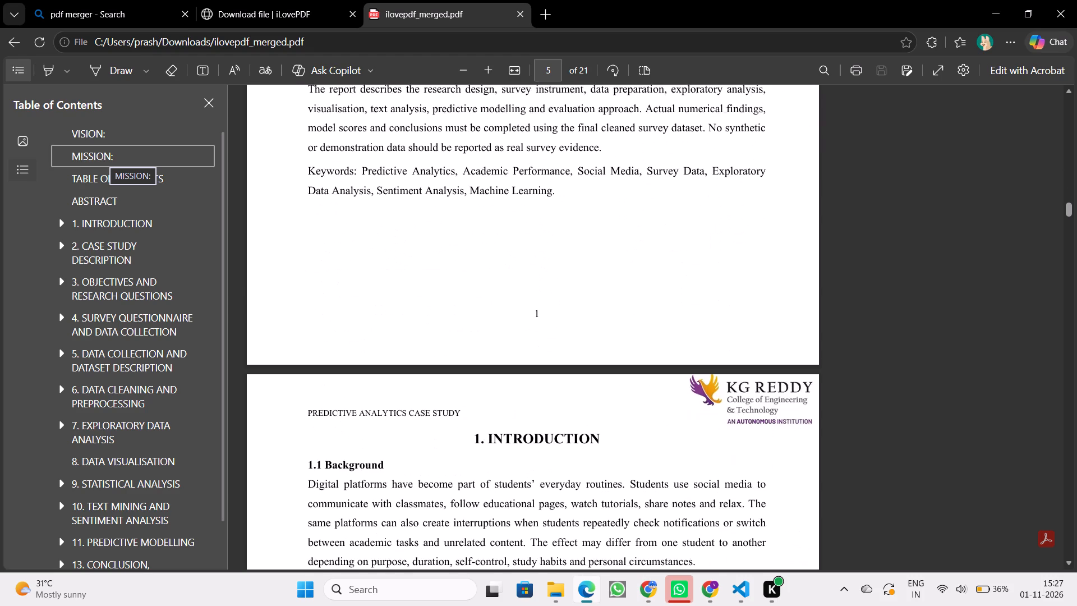
pyautogui.scroll(-5, 517, 401)
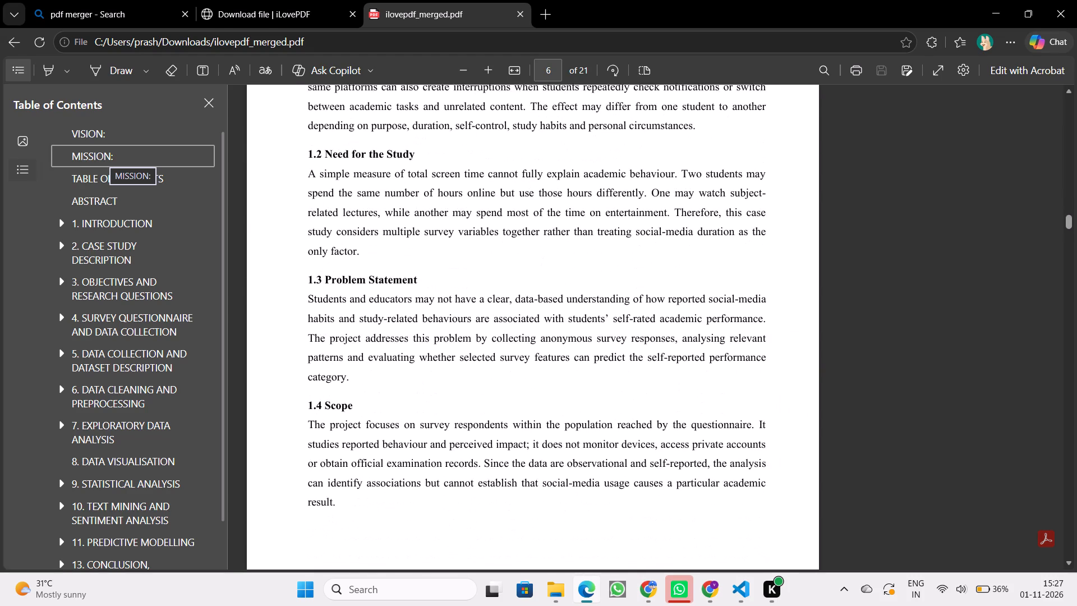
# Review the merged PDF from the introduction through the data cleaning and preprocessing chapter, checking page order, headings and page numbers.
pyautogui.scroll(-6, 517, 401)
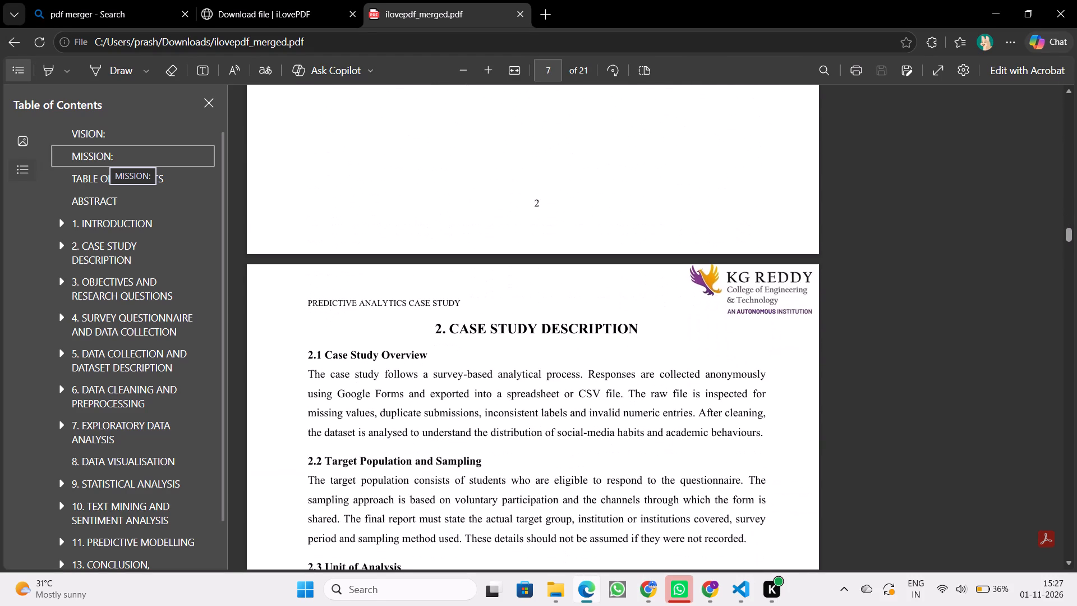
pyautogui.scroll(-4, 517, 401)
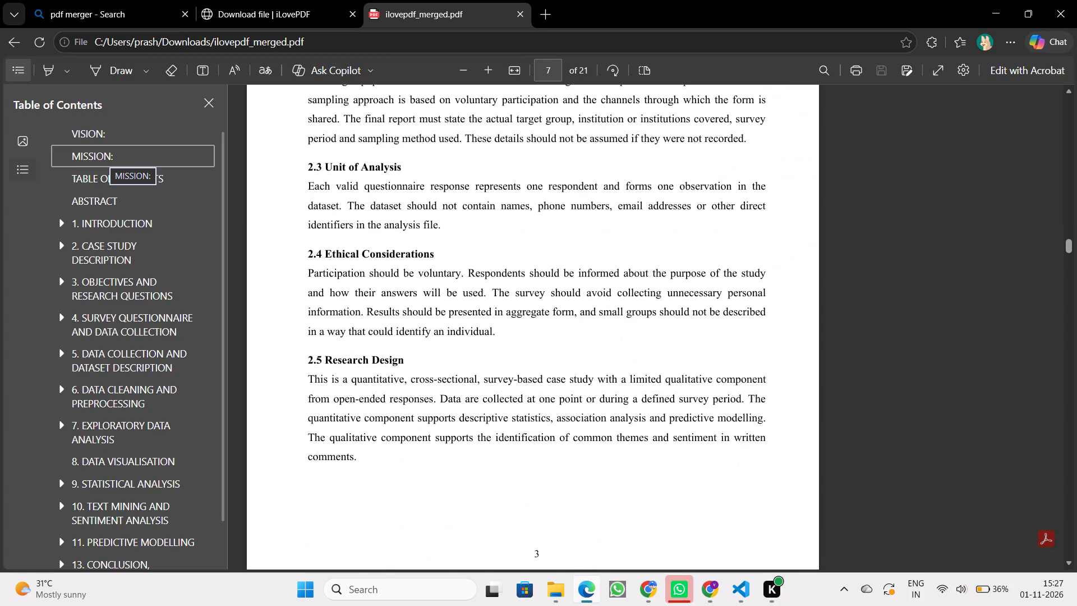
pyautogui.scroll(-4, 517, 401)
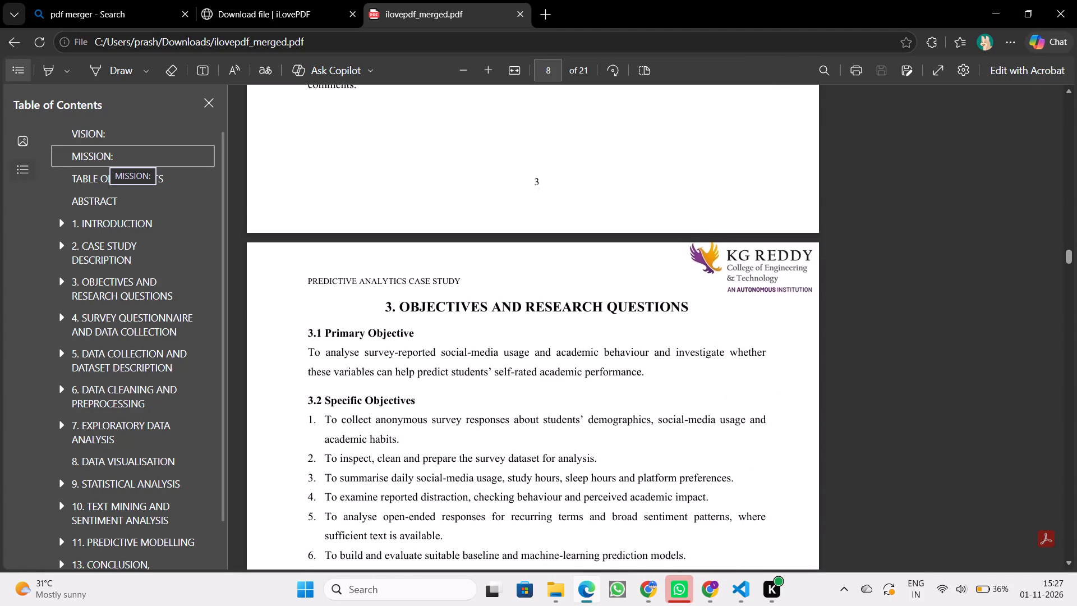
pyautogui.scroll(-4, 517, 401)
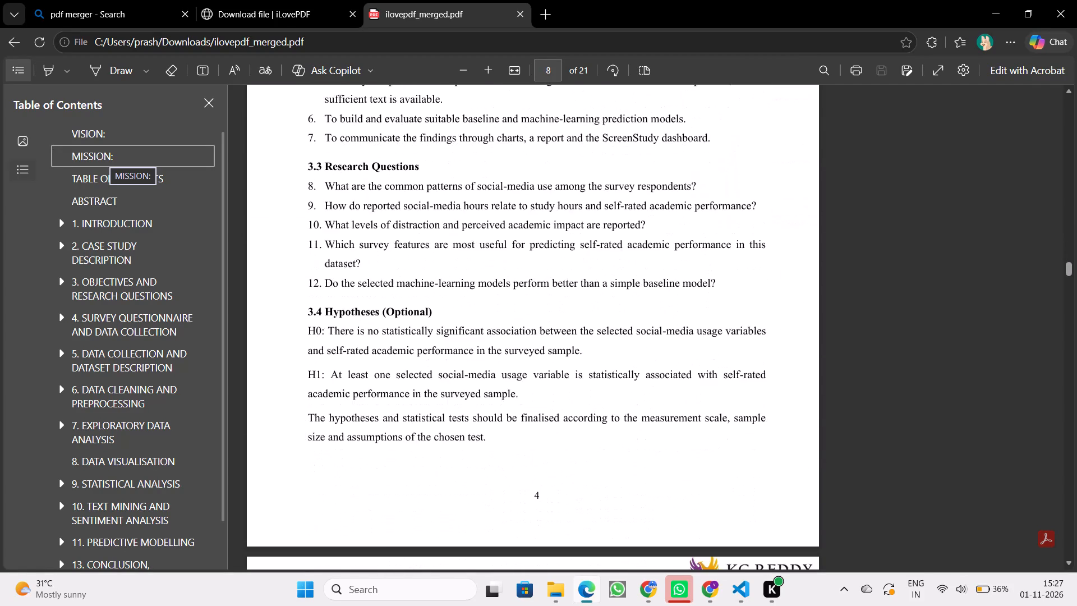
pyautogui.scroll(-3, 517, 401)
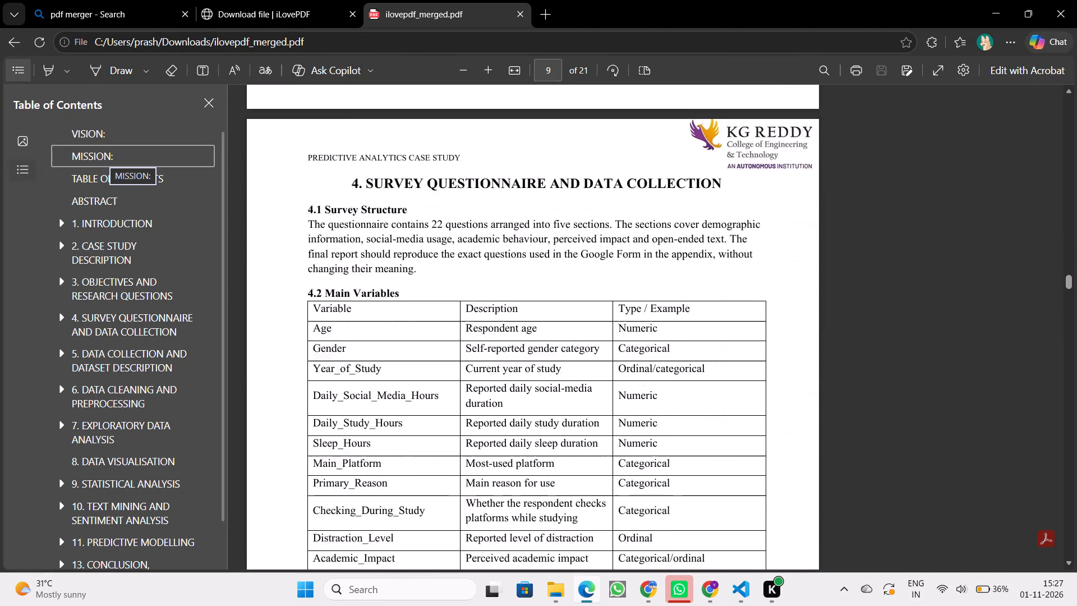
pyautogui.scroll(-6, 517, 401)
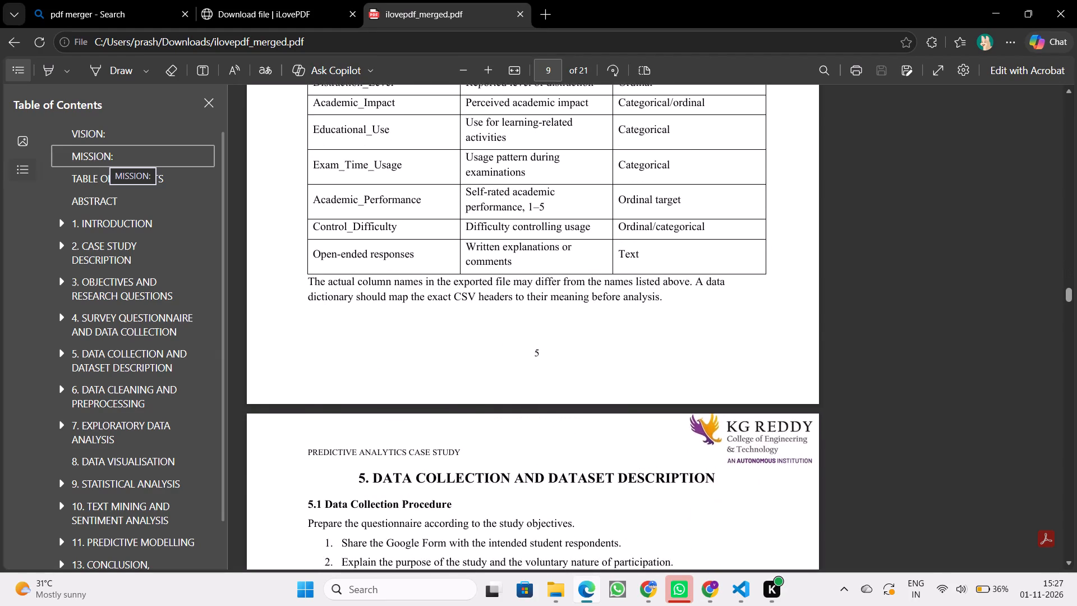
pyautogui.scroll(-2, 517, 401)
pyautogui.scroll(6, 517, 401)
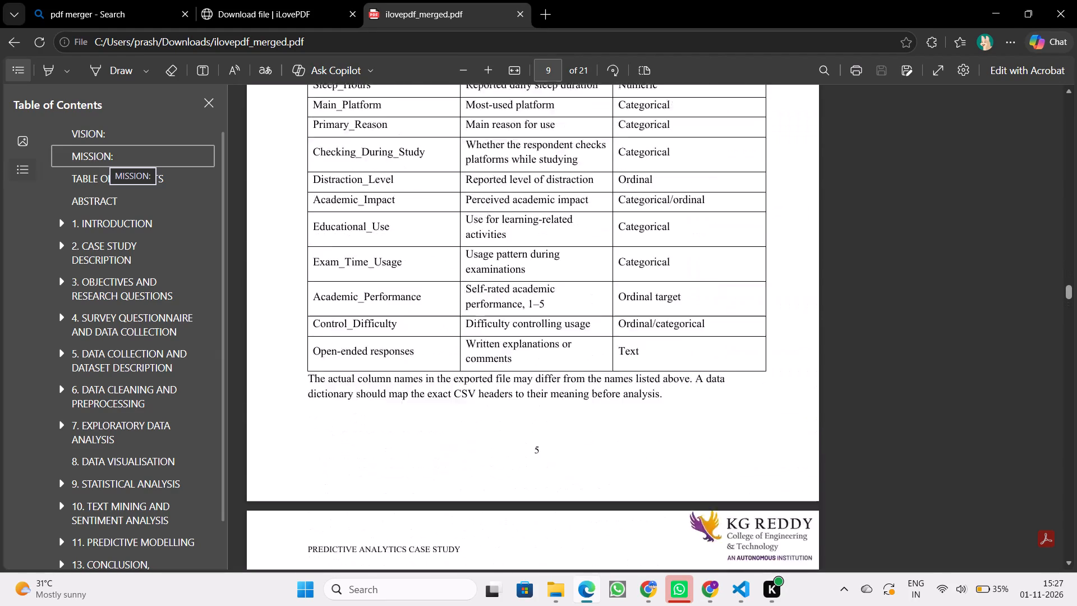
pyautogui.scroll(1, 517, 401)
pyautogui.scroll(-2, 517, 401)
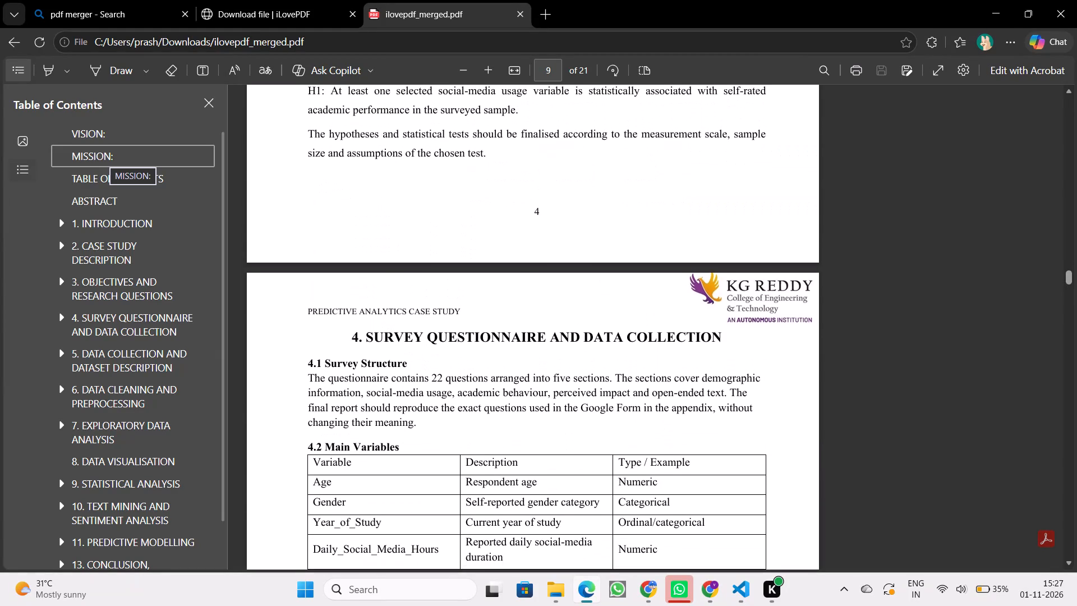
pyautogui.scroll(-1, 517, 401)
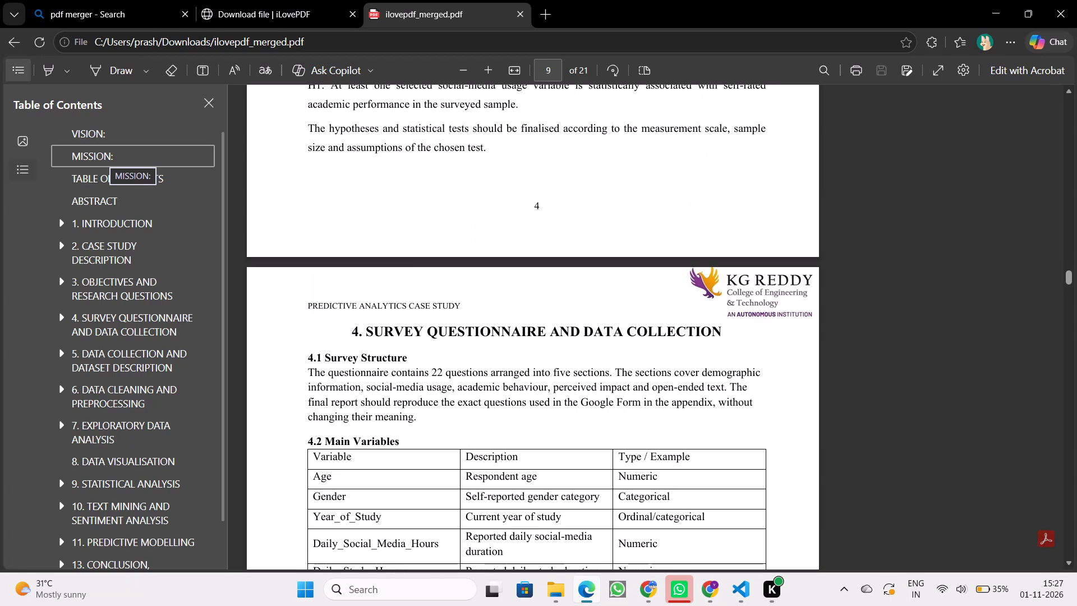
pyautogui.scroll(-6, 517, 401)
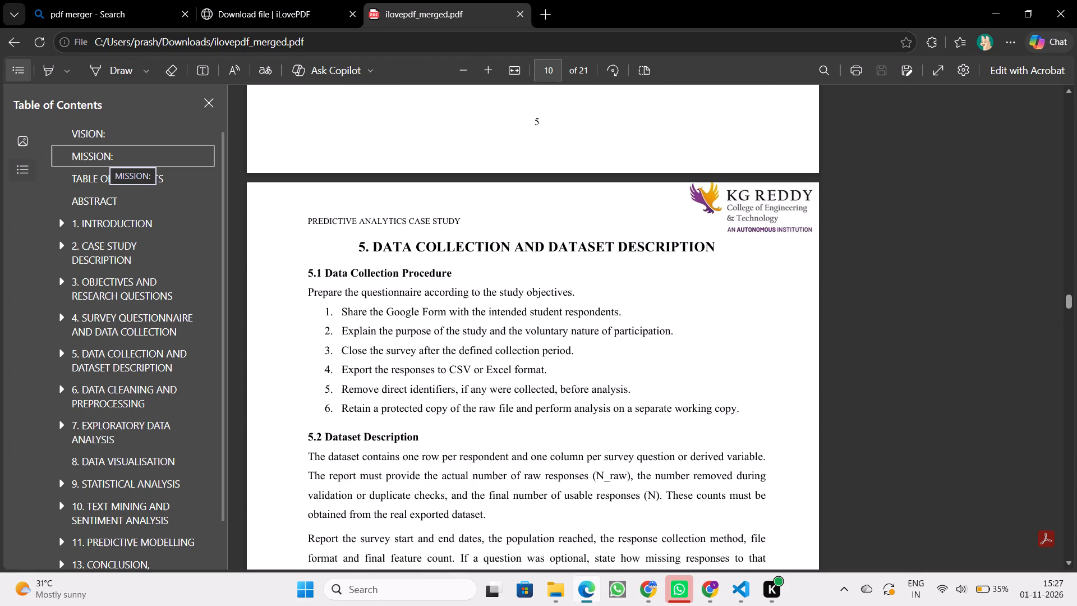
pyautogui.scroll(-3, 517, 401)
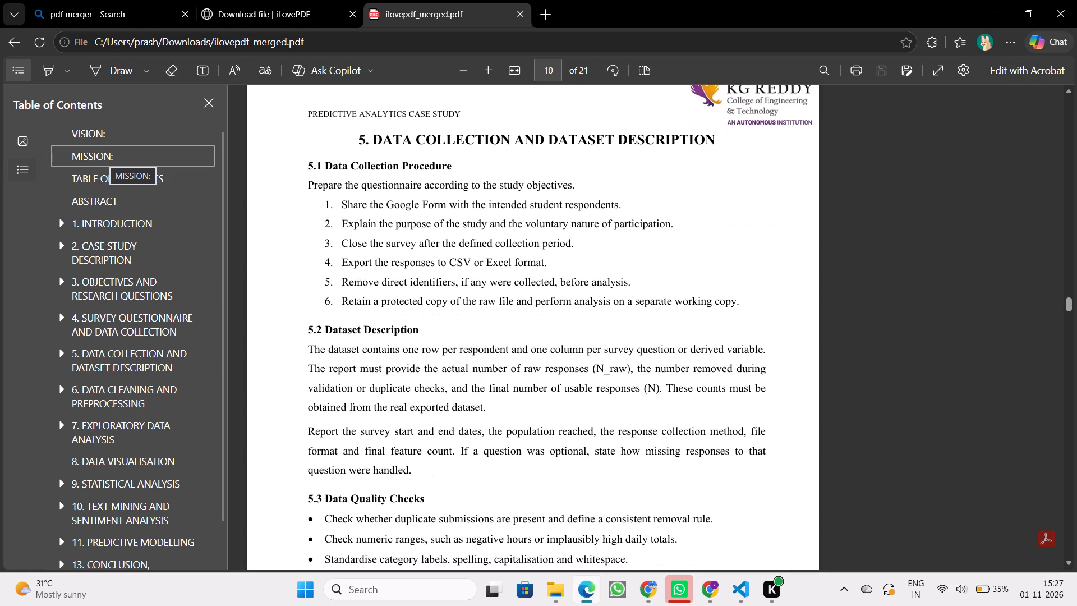
pyautogui.scroll(-2, 517, 401)
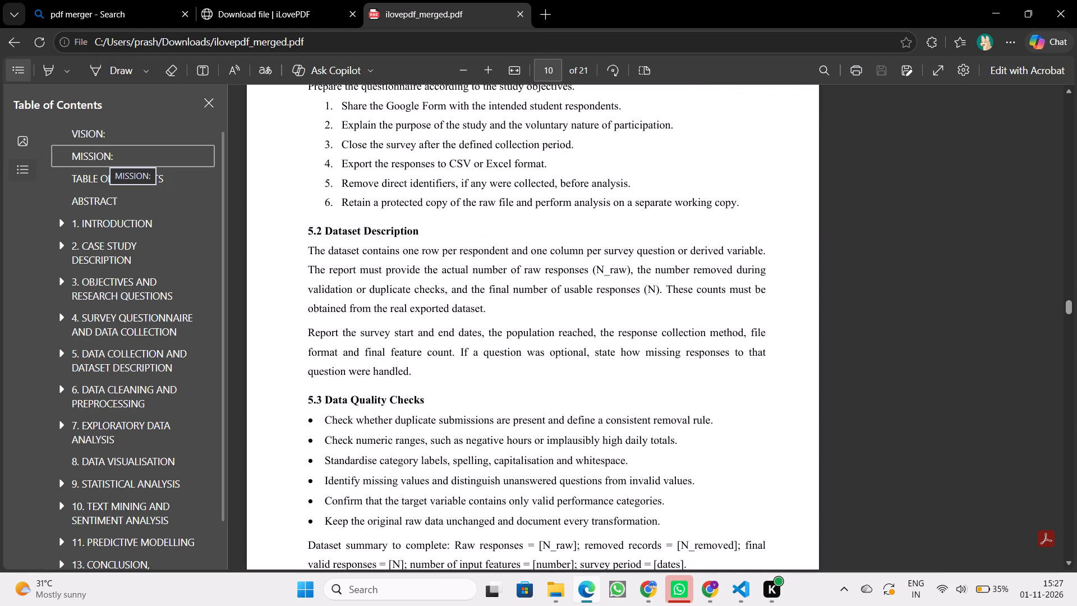
pyautogui.scroll(-4, 517, 401)
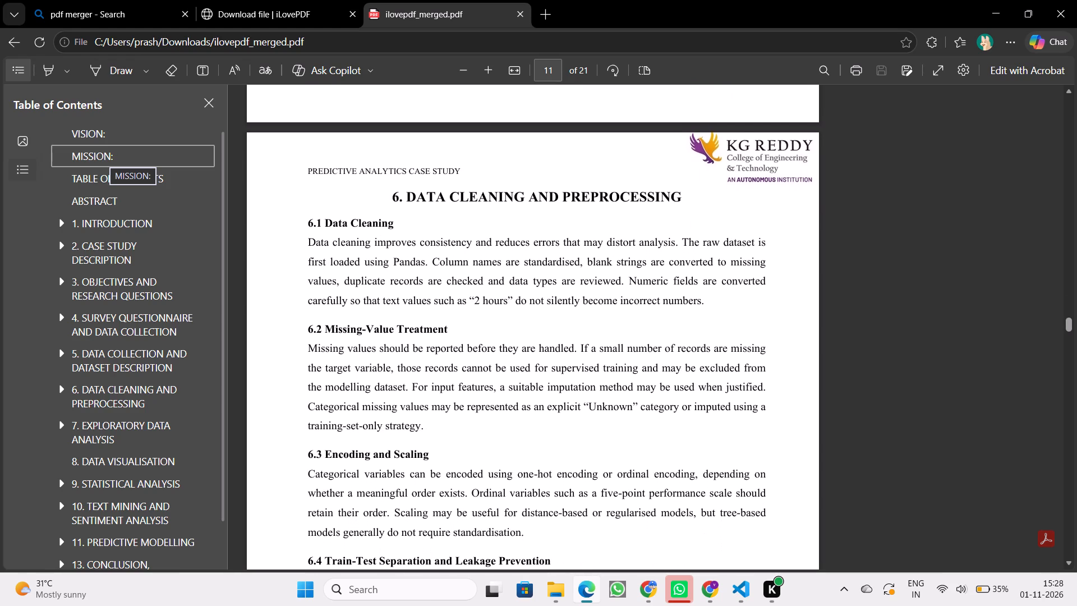
# Check the rest of the merged PDF, from exploratory data analysis through the charts and conclusion to the references, and close the browser.
pyautogui.scroll(-8, 517, 401)
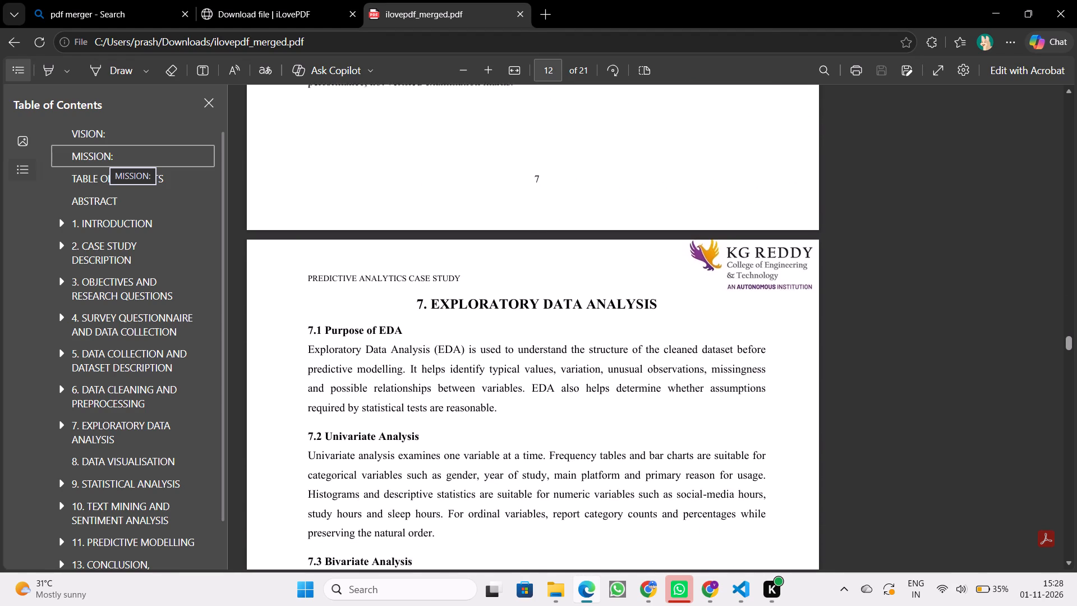
pyautogui.scroll(-5, 517, 401)
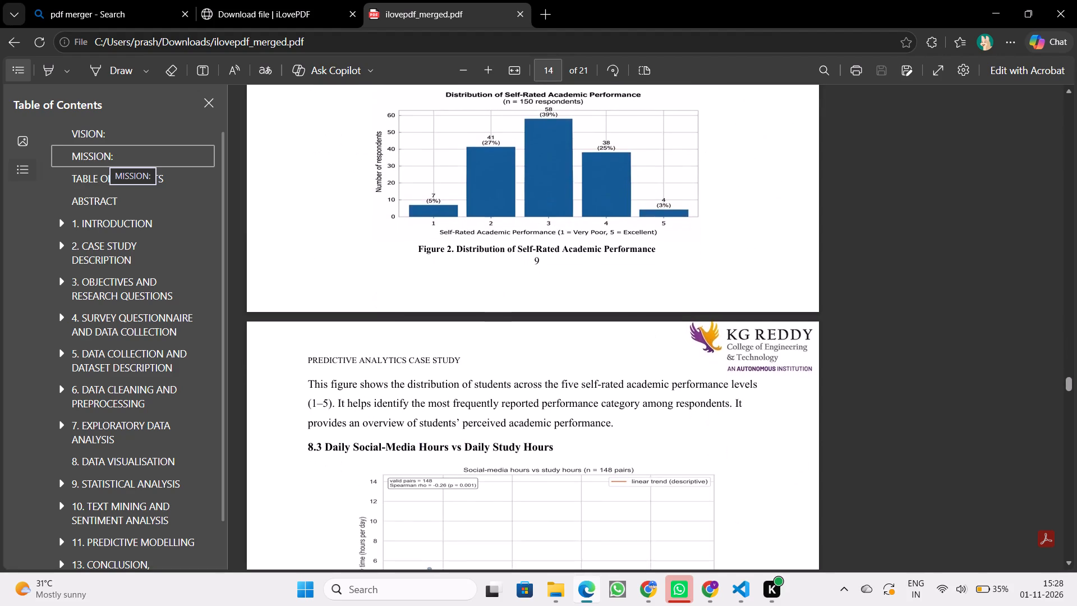
pyautogui.scroll(-3, 517, 401)
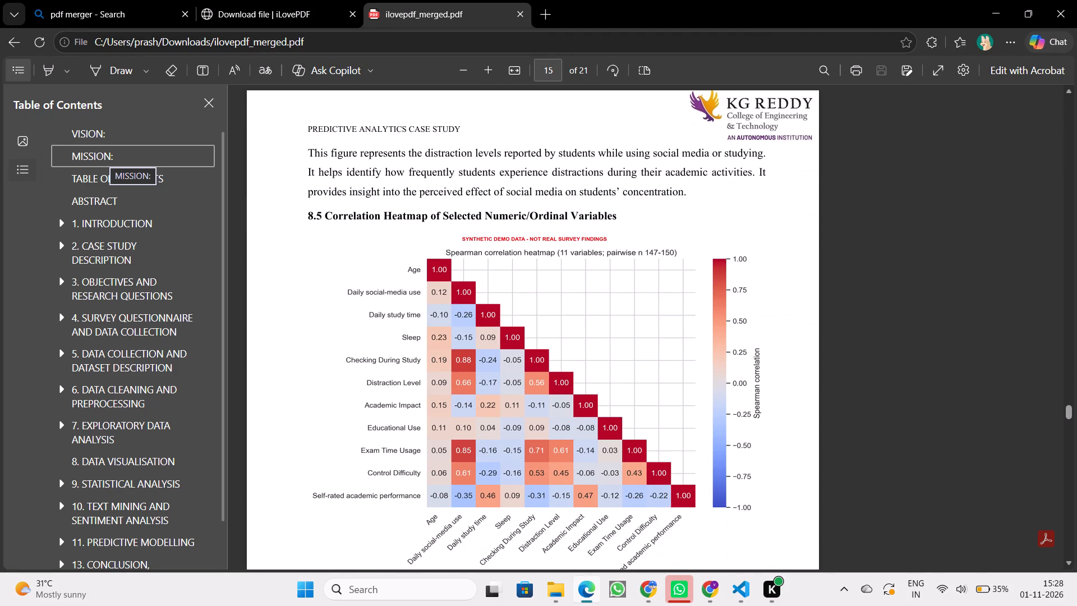
pyautogui.scroll(-5, 517, 401)
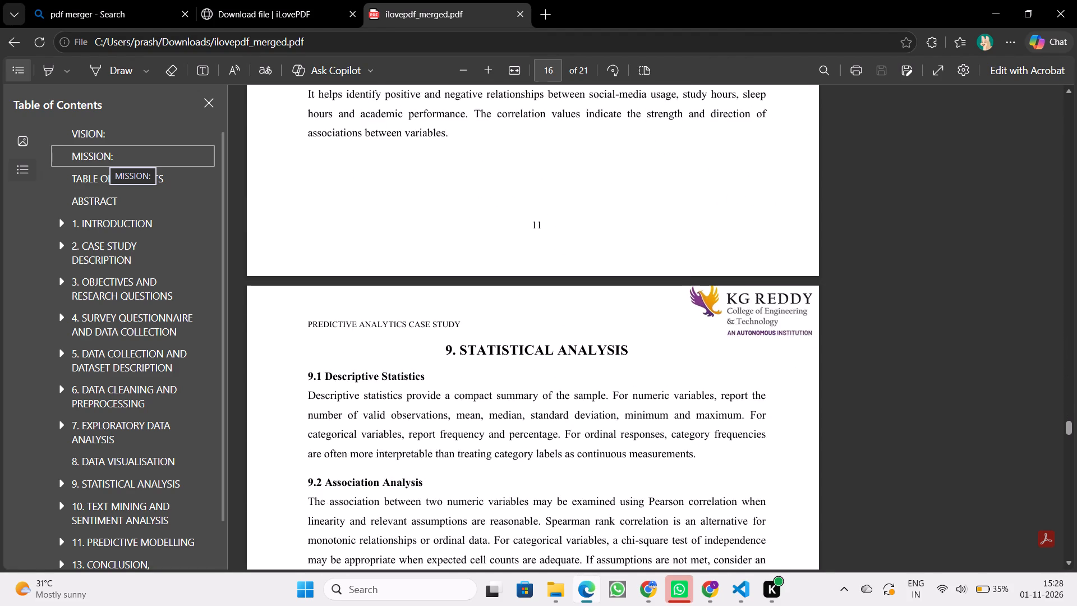
pyautogui.scroll(-7, 517, 401)
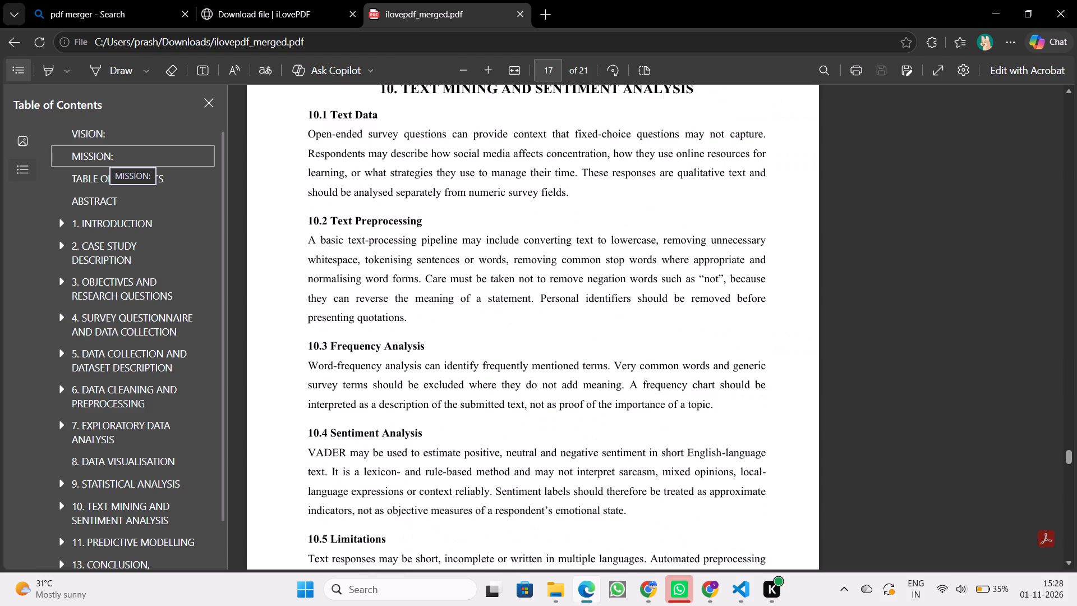
pyautogui.scroll(-4, 517, 401)
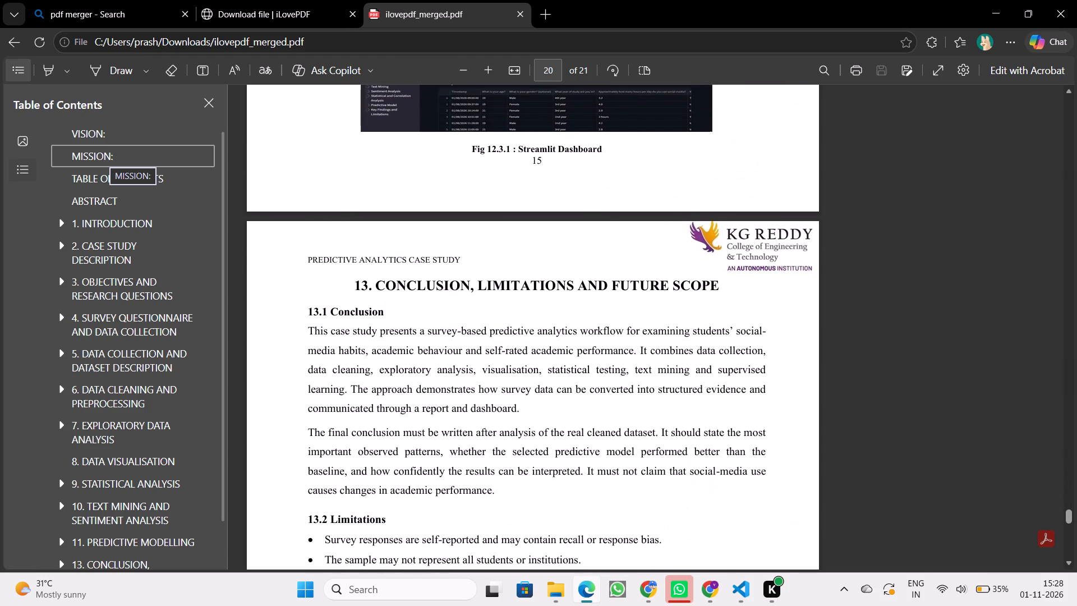
pyautogui.scroll(-4, 517, 401)
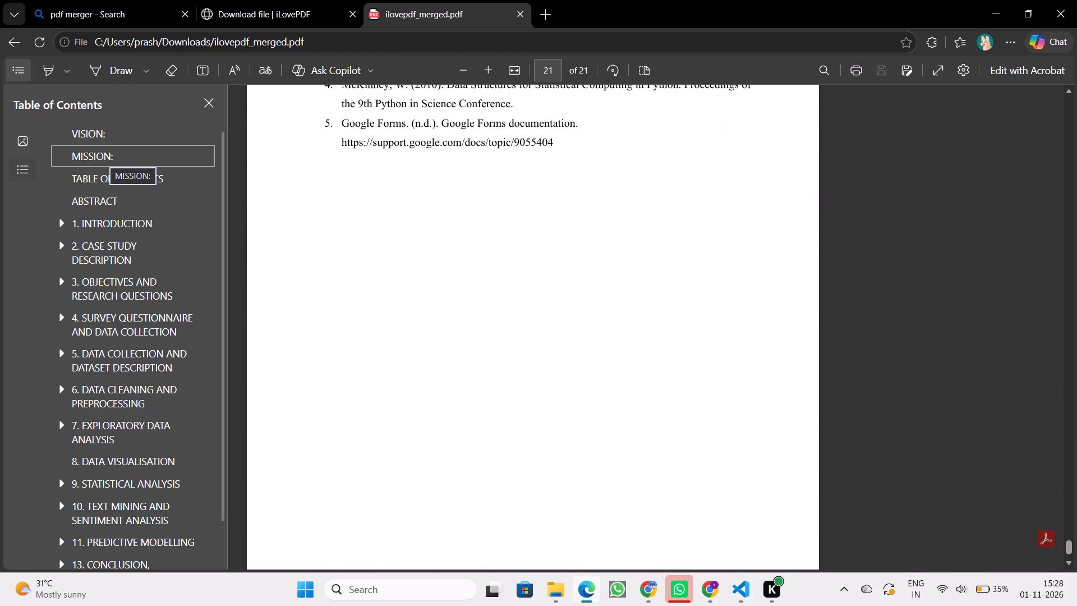
pyautogui.scroll(-4, 517, 401)
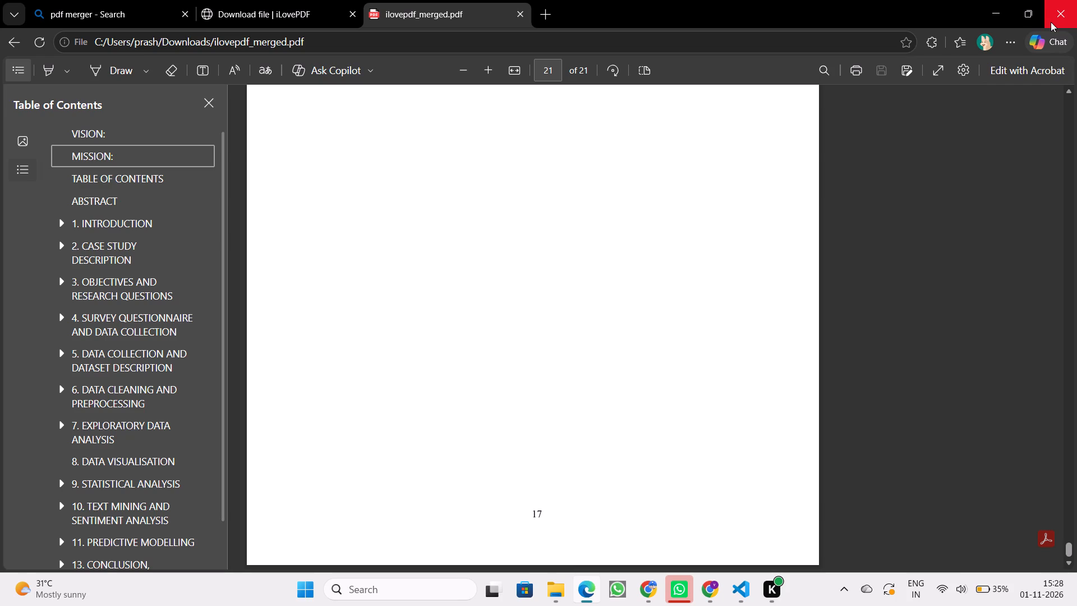
pyautogui.click(1051, 22)
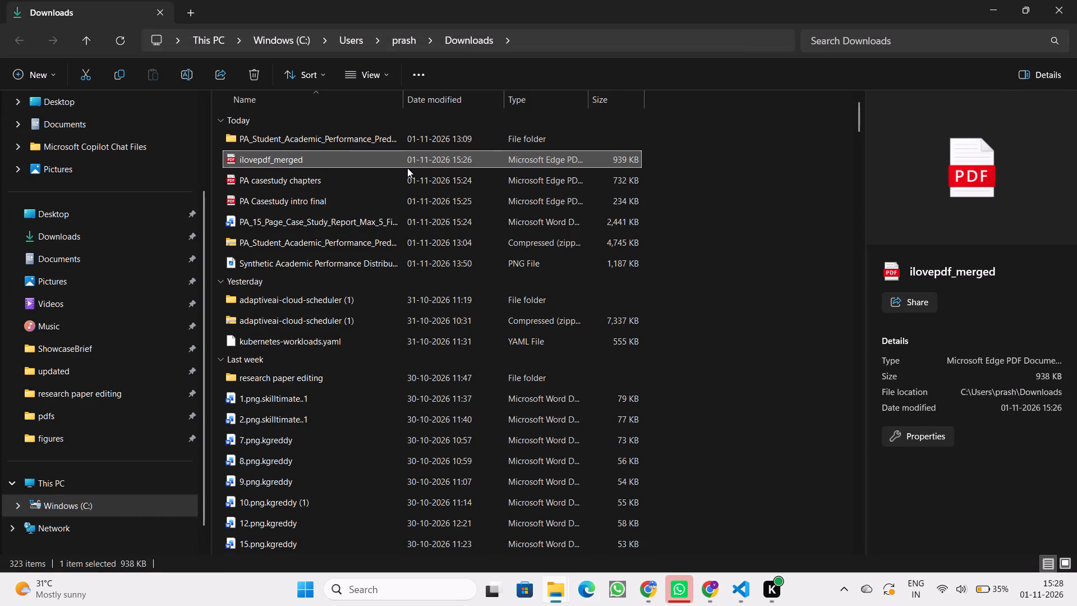
# Rename the merged PDF in Downloads as "PA Casestudy" followed by the student roll number.
pyautogui.click(186, 77)
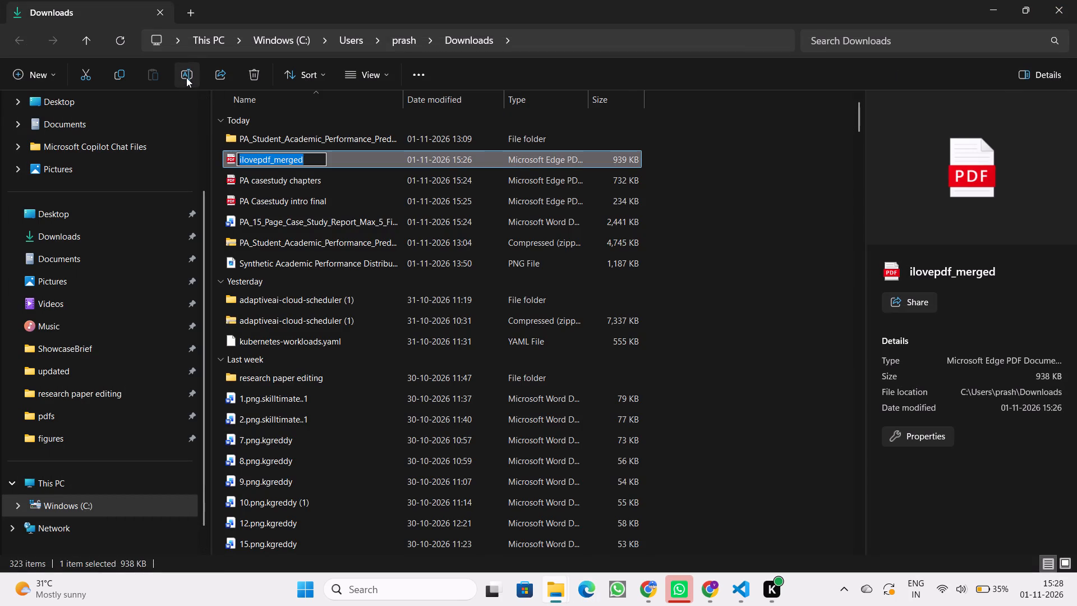
pyautogui.press('BackSpace')
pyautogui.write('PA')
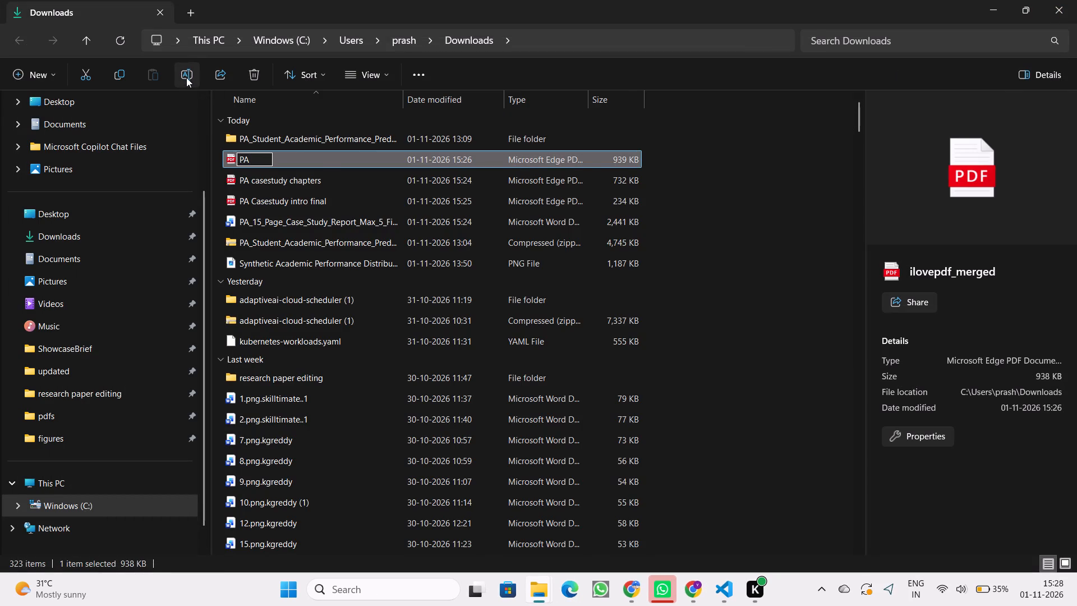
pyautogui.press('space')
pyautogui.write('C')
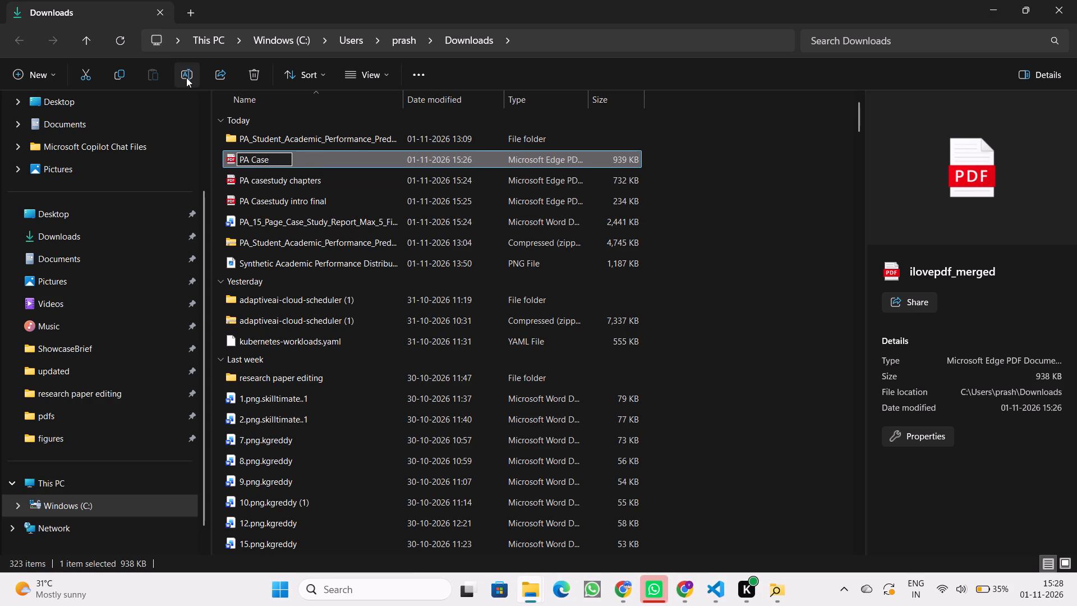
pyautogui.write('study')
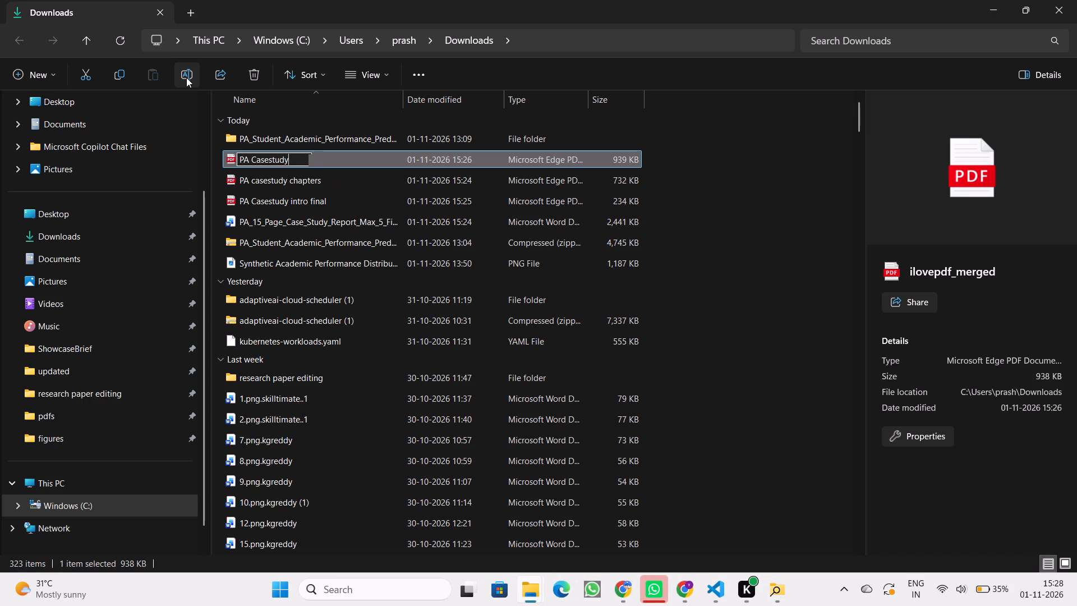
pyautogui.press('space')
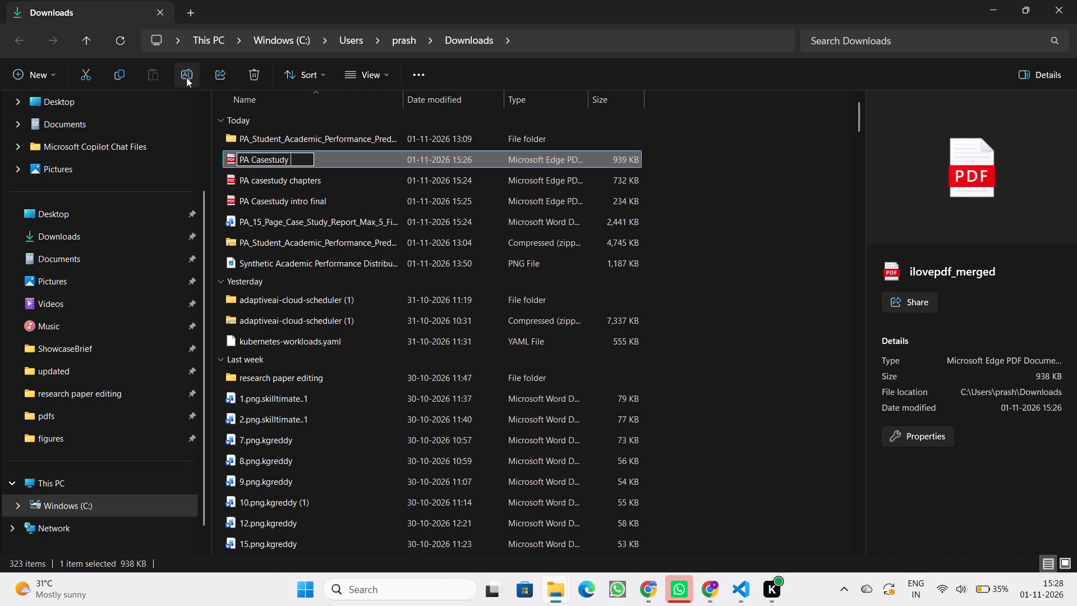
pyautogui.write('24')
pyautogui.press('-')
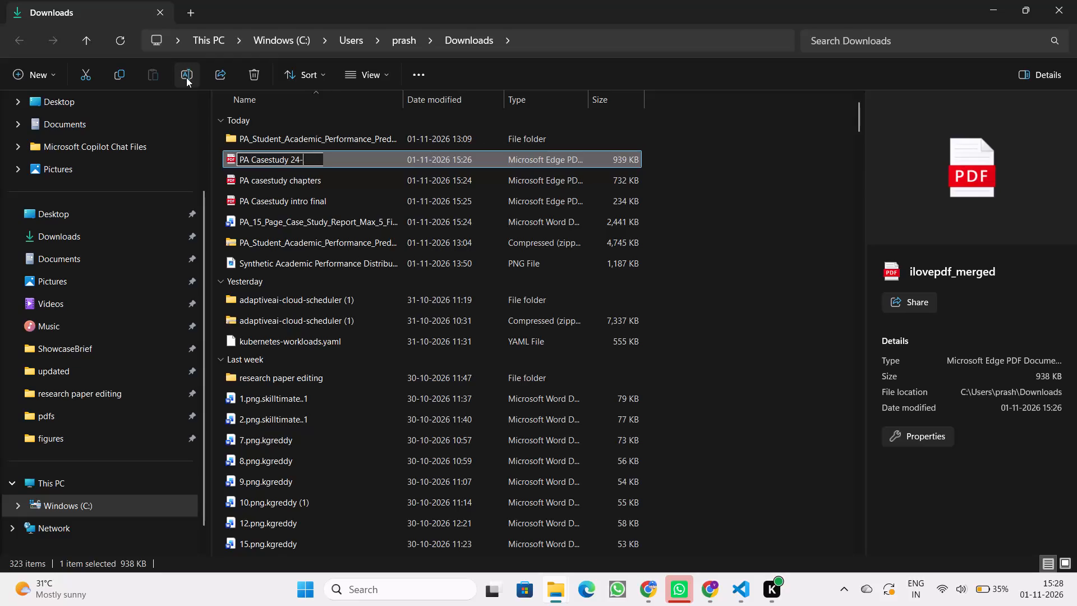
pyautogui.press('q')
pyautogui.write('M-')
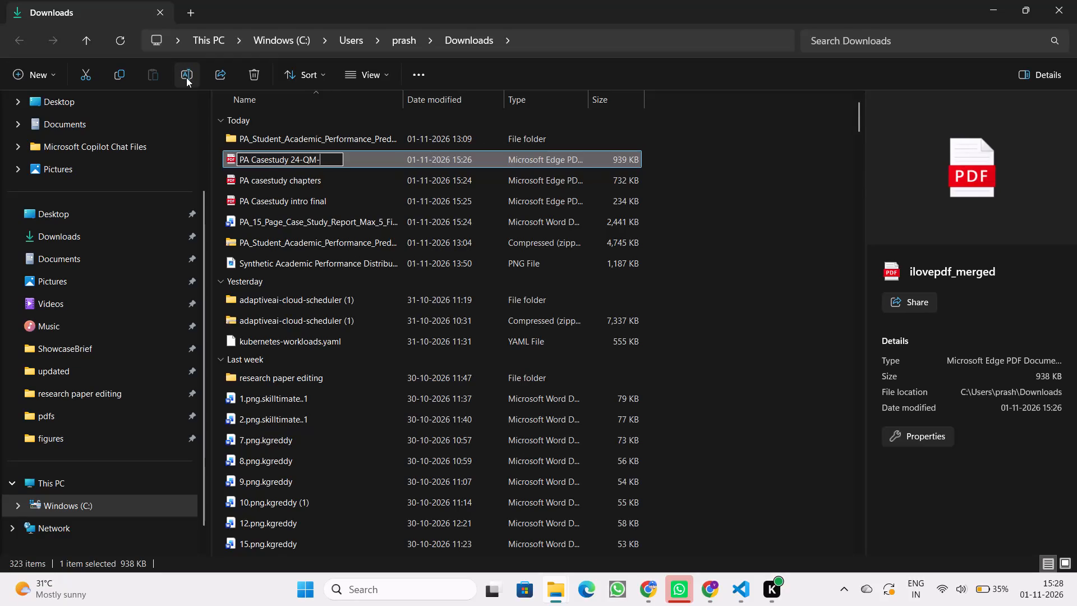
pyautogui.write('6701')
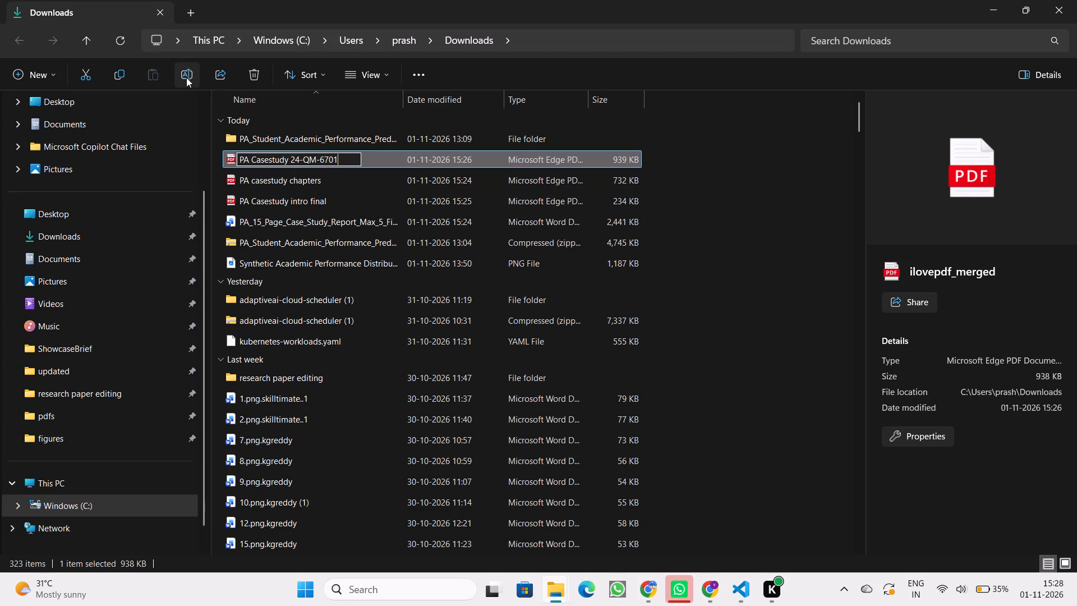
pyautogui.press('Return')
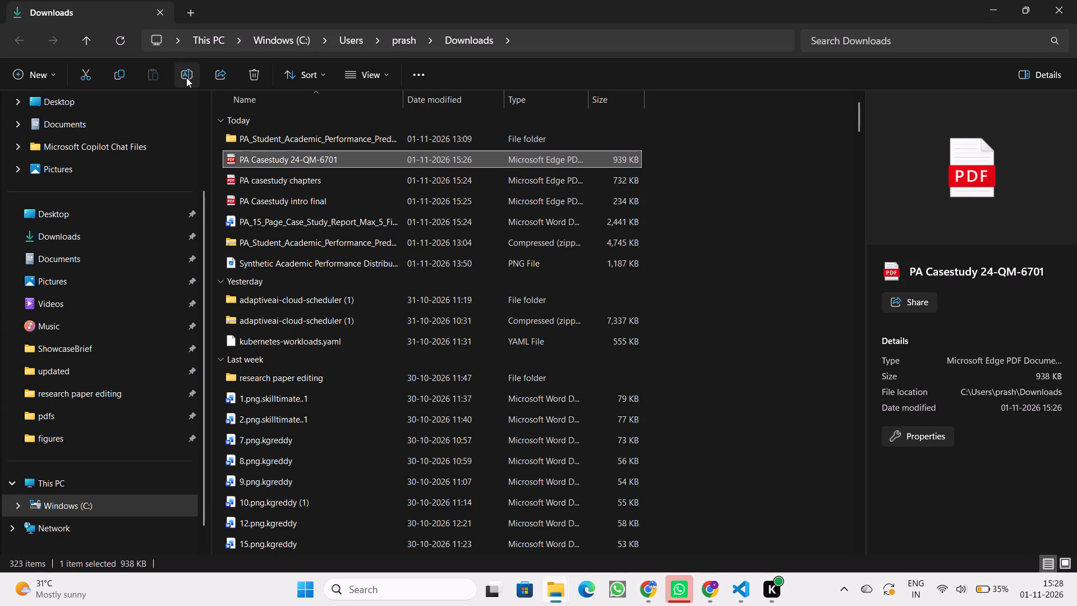
# Select the renamed merged case study PDF in the Downloads folder.
pyautogui.click(273, 164)
pyautogui.click(280, 189)
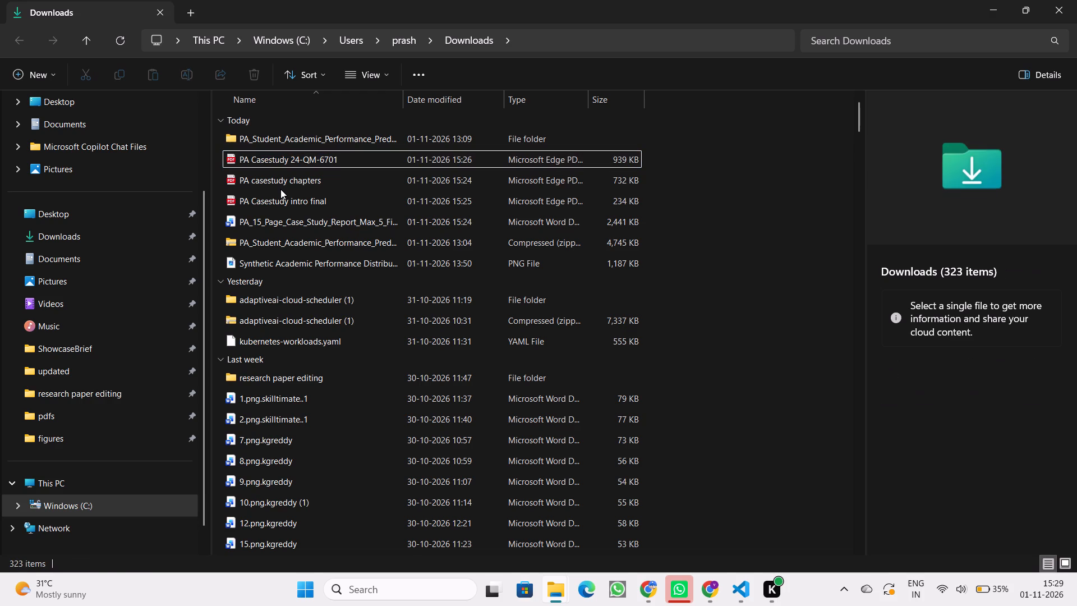
pyautogui.click(265, 155)
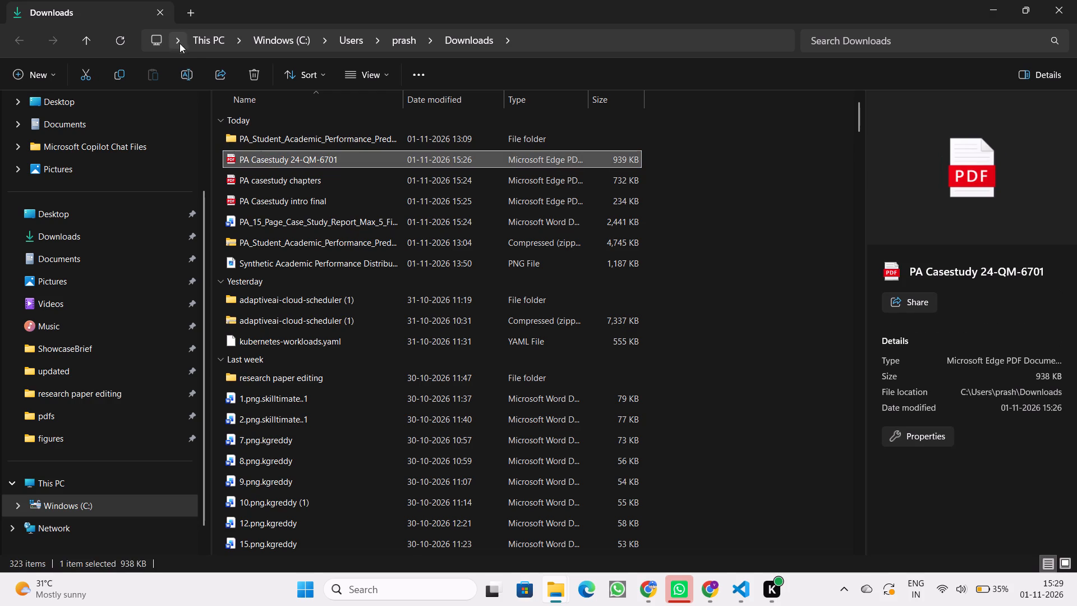
# Share the selected merged case study PDF from Downloads through WhatsApp.
pyautogui.click(216, 75)
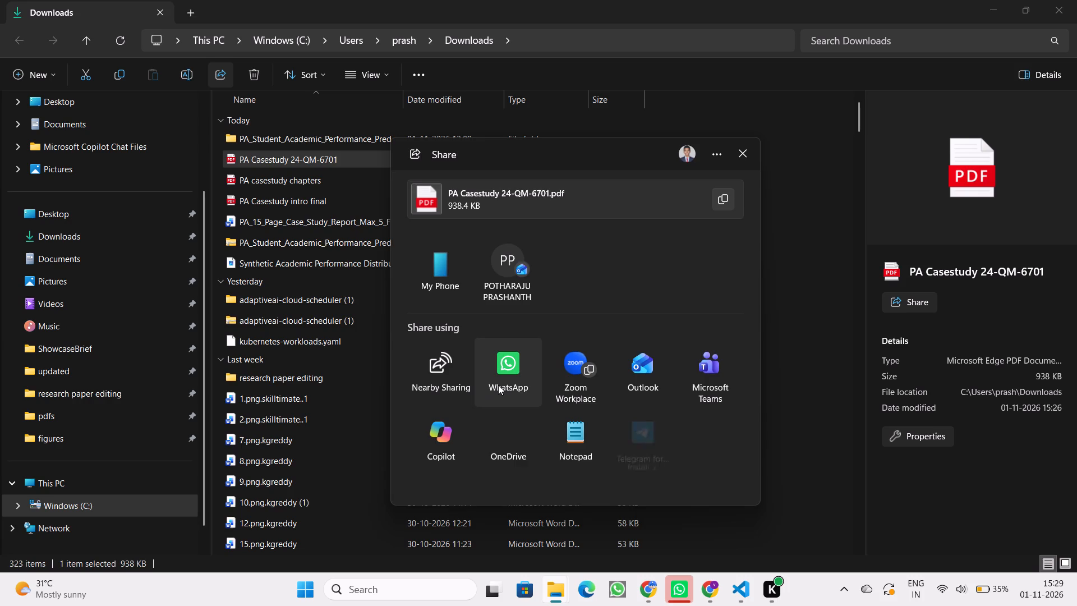
pyautogui.click(498, 385)
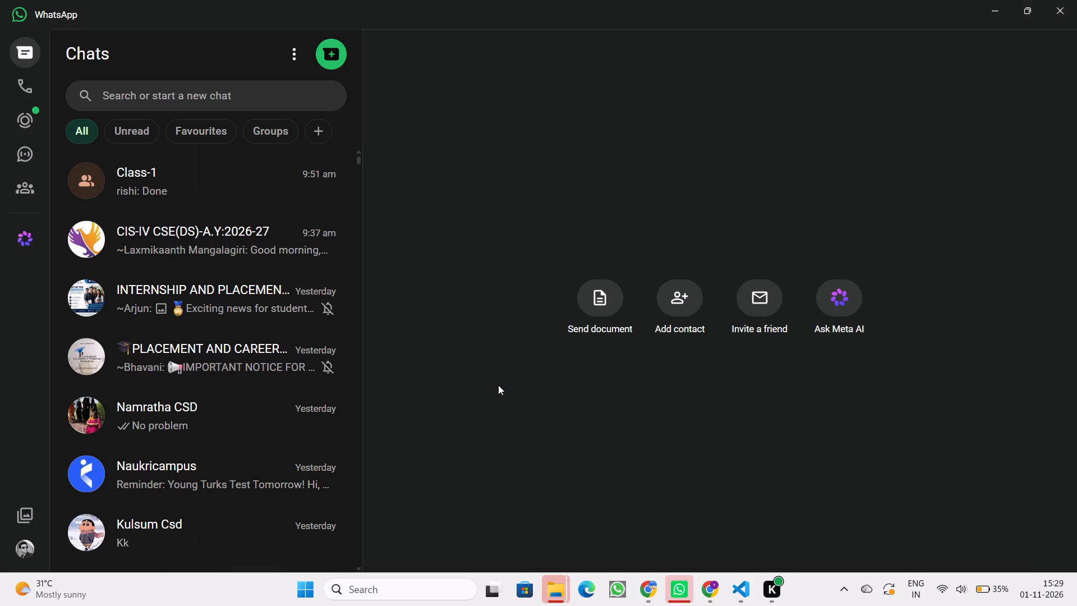
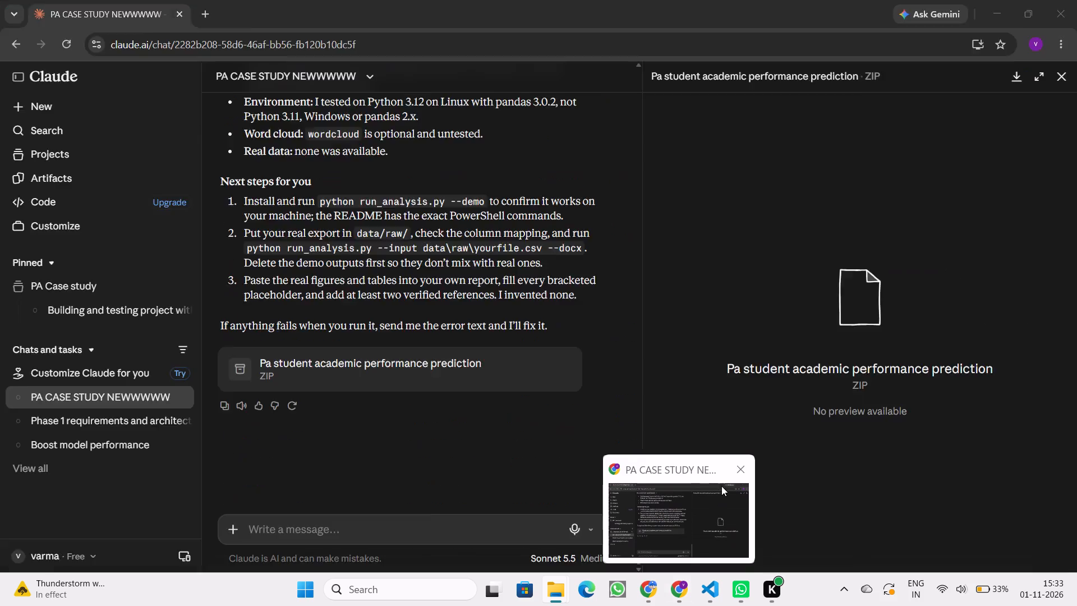
# Close the browser window holding the PA CASE STUDY NEWWWWW chat.
pyautogui.click(732, 472)
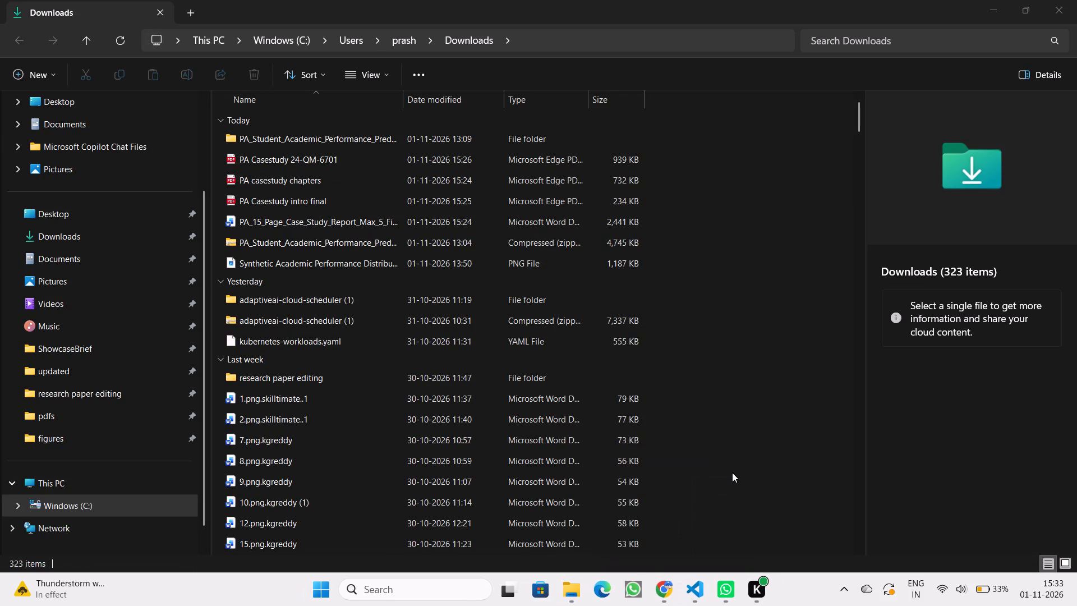
# Switch to the PA Case Study Report chat in Chrome and view the end of the suggested table of contents.
pyautogui.click(657, 582)
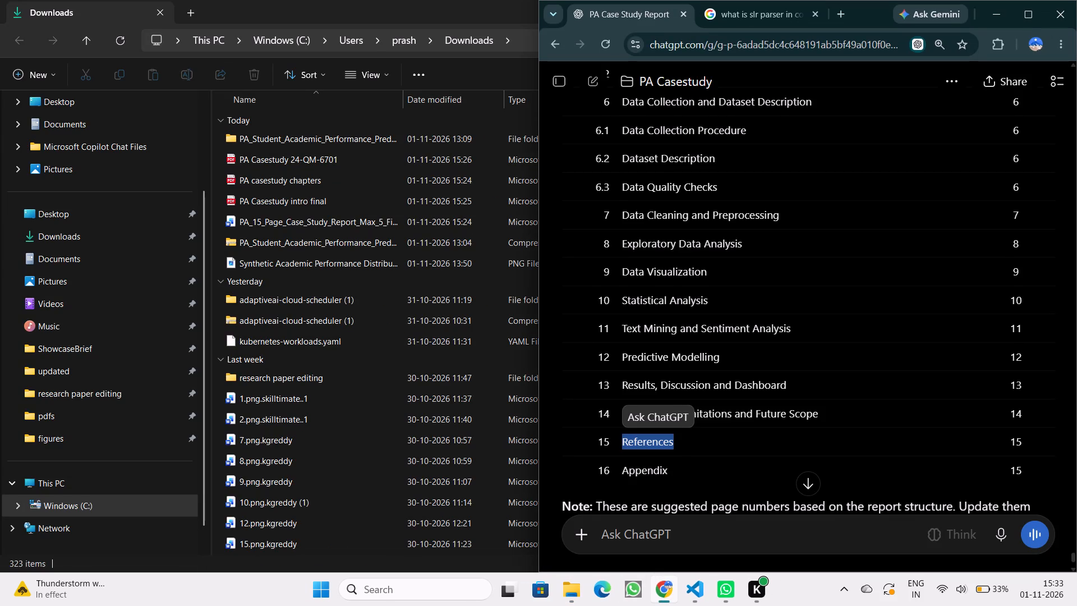
pyautogui.scroll(-5, 638, 378)
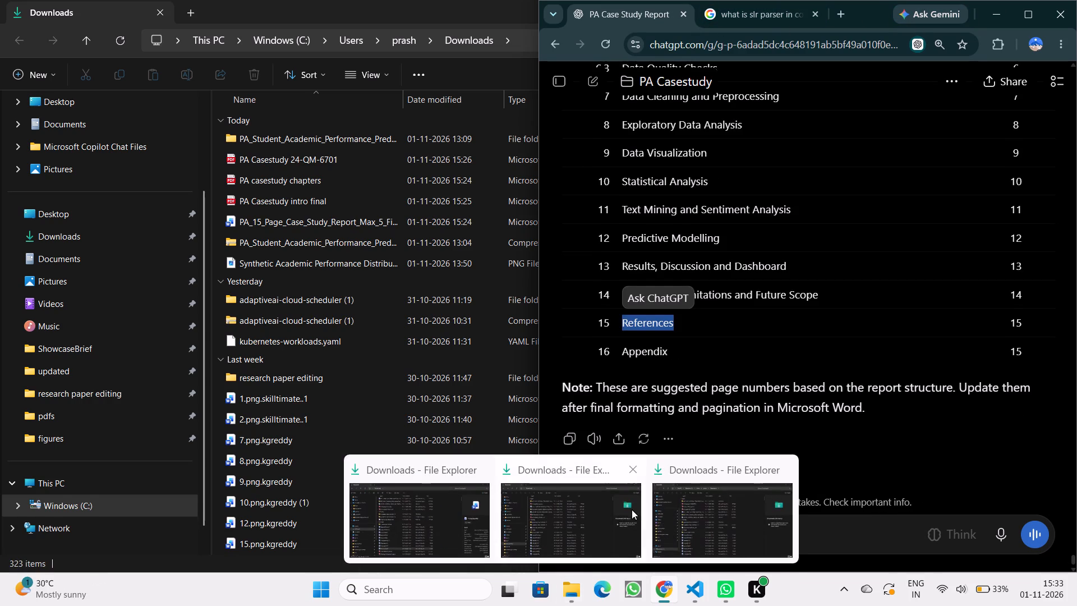
# Close all three open File Explorer windows showing the Downloads folder.
pyautogui.click(635, 472)
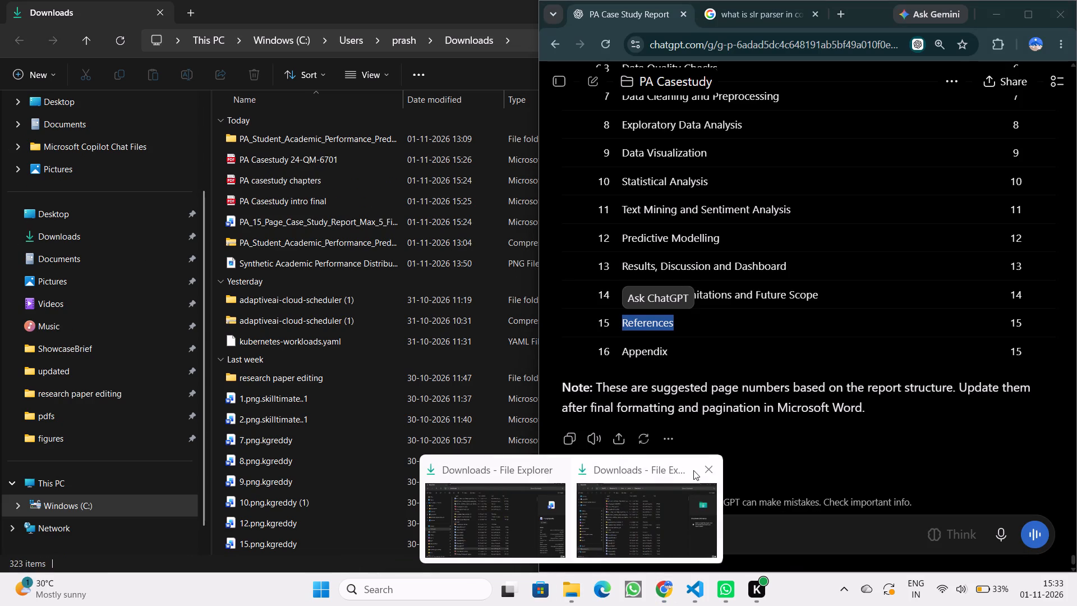
pyautogui.click(713, 471)
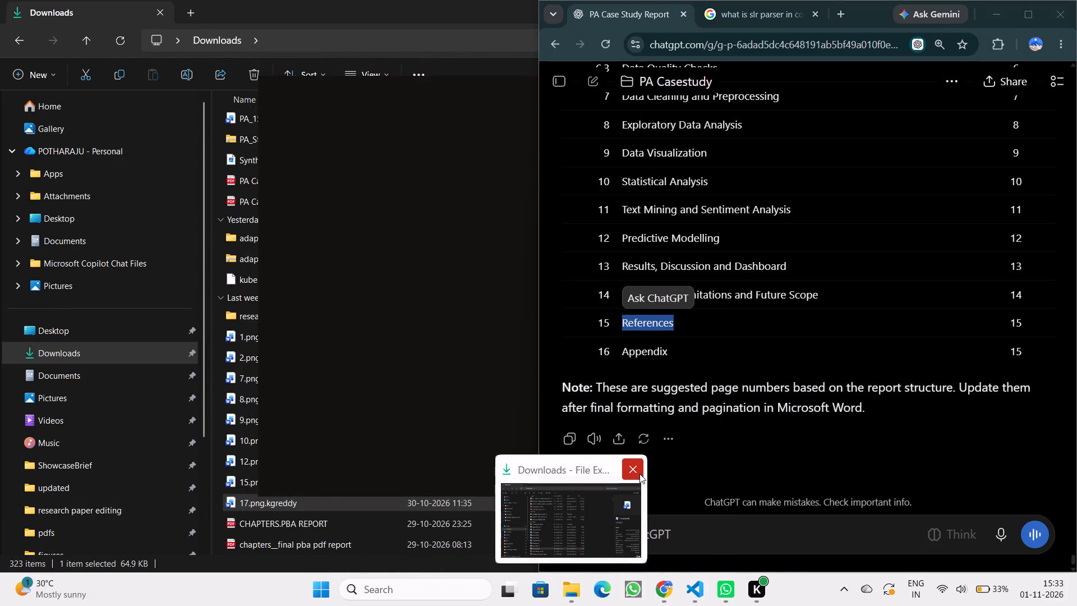
pyautogui.click(639, 474)
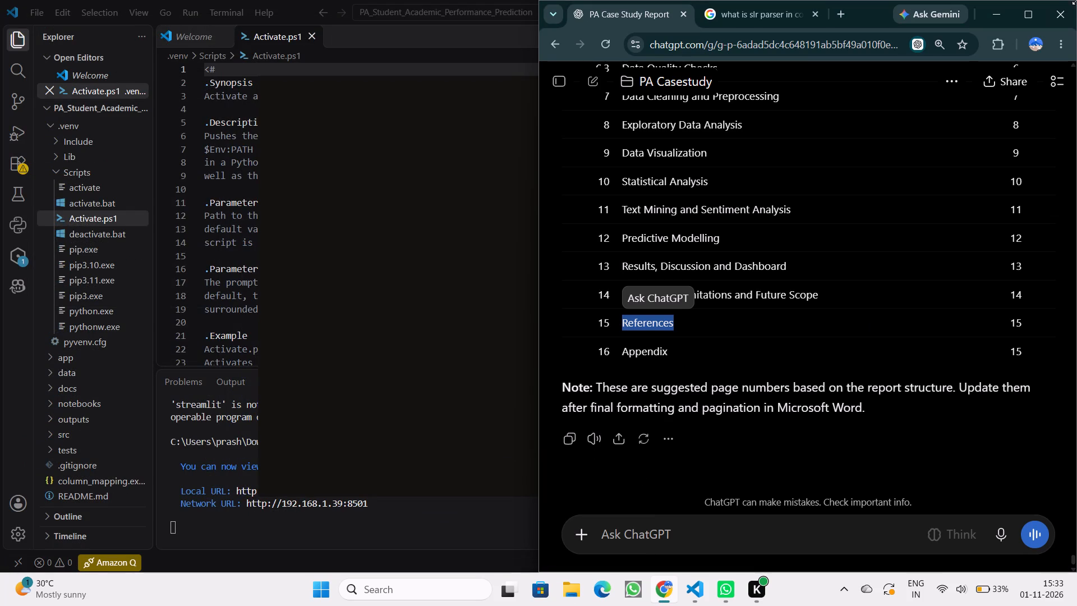